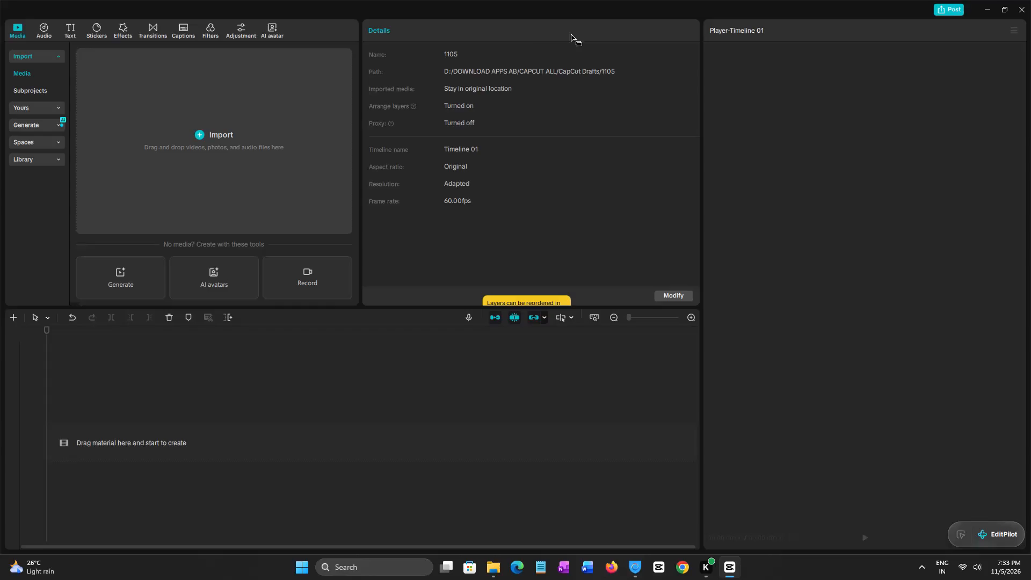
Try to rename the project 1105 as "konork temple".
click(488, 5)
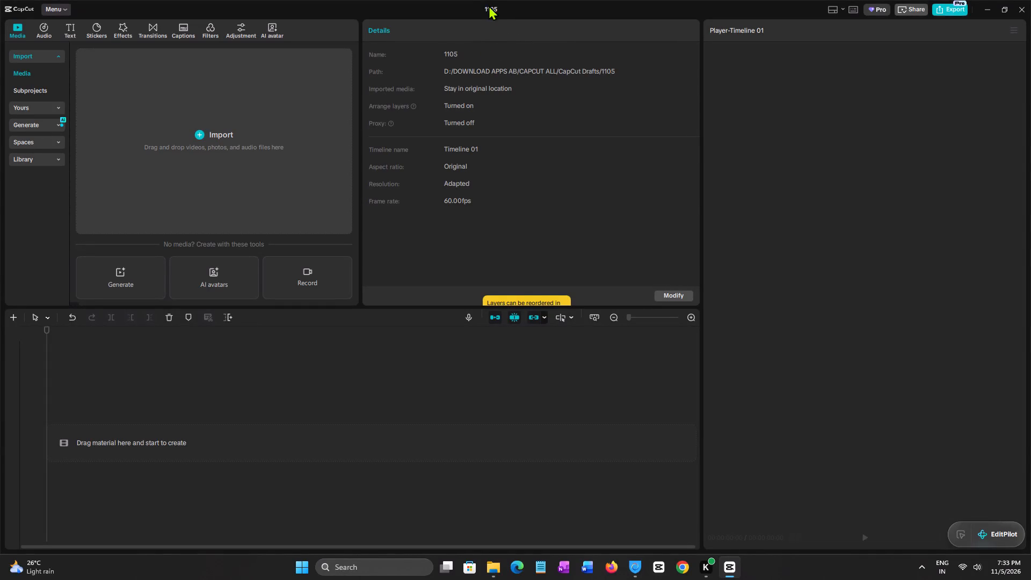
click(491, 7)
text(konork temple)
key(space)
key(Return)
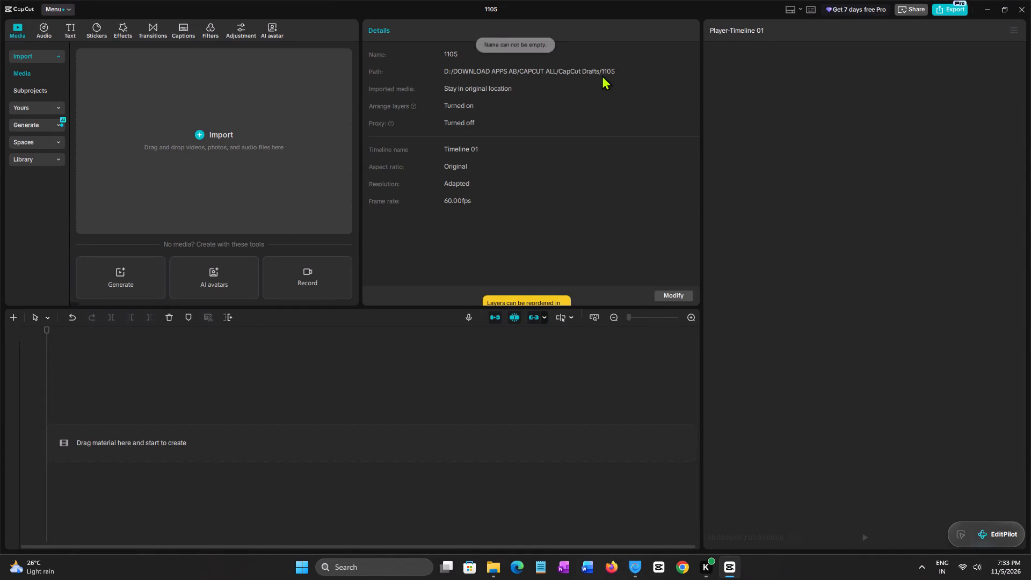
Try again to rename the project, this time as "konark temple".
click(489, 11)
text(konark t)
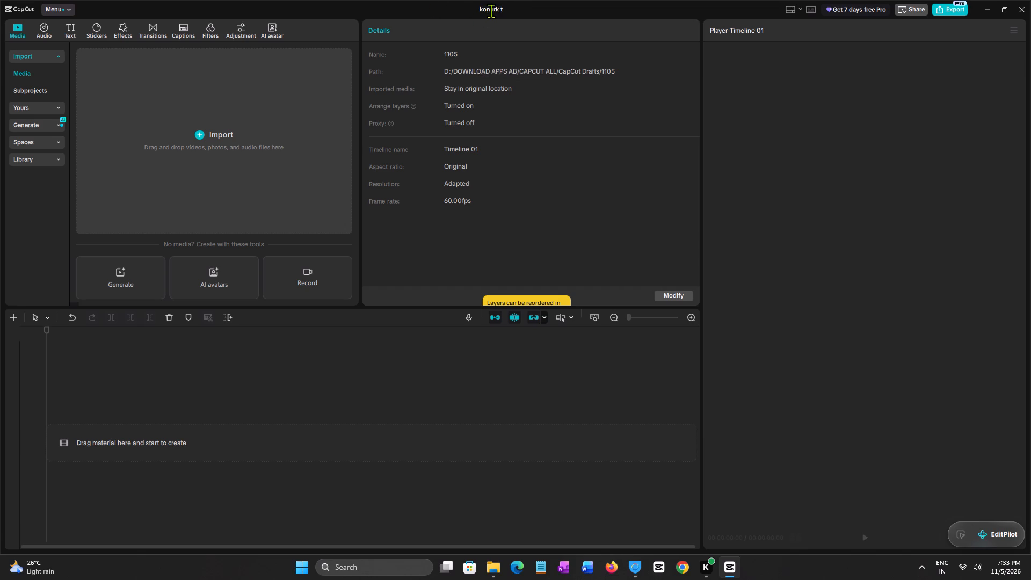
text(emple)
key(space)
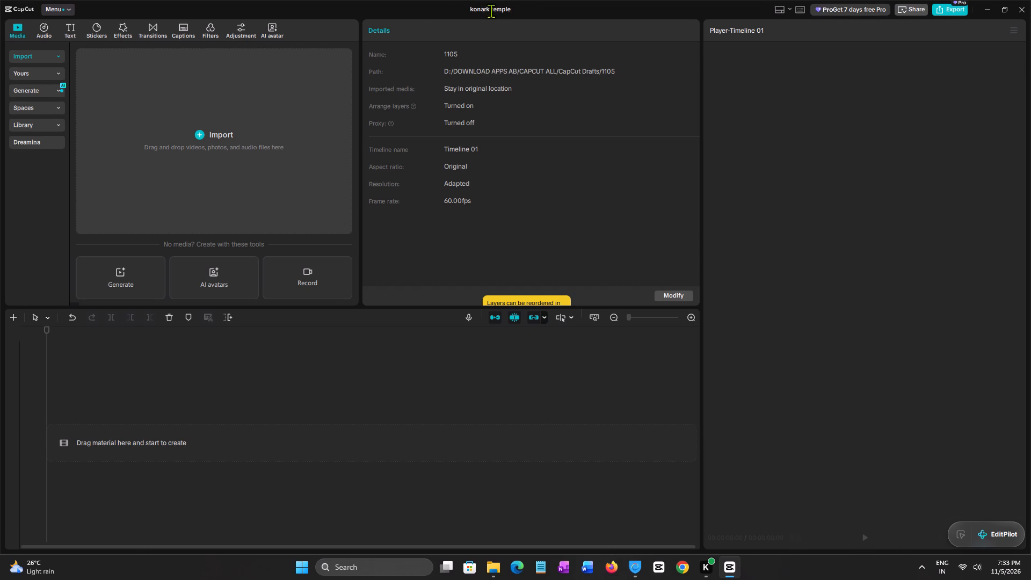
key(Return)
Rename the project as "konark temple" and leave the title field.
click(491, 11)
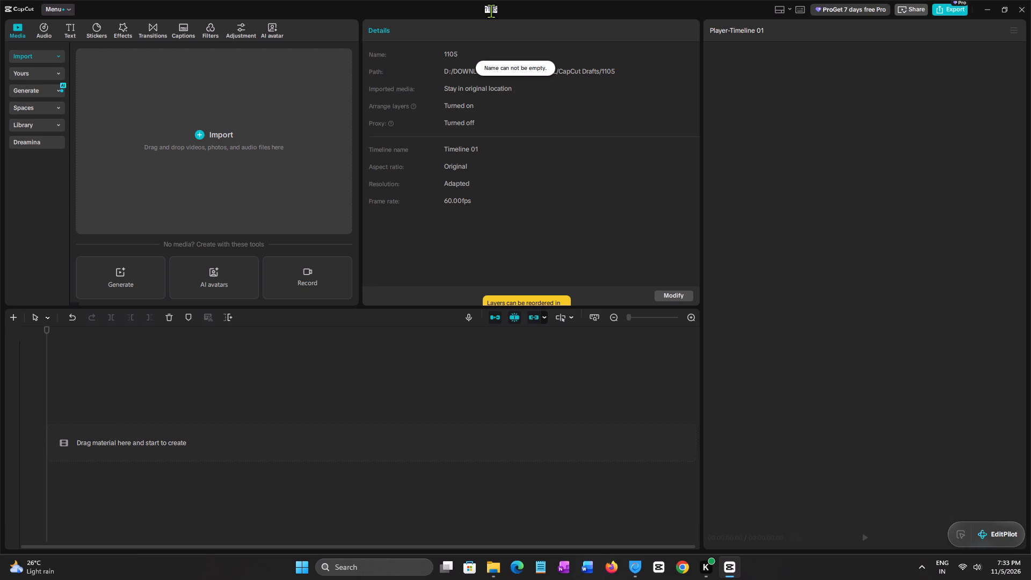
text(konark)
key(space)
text(temple)
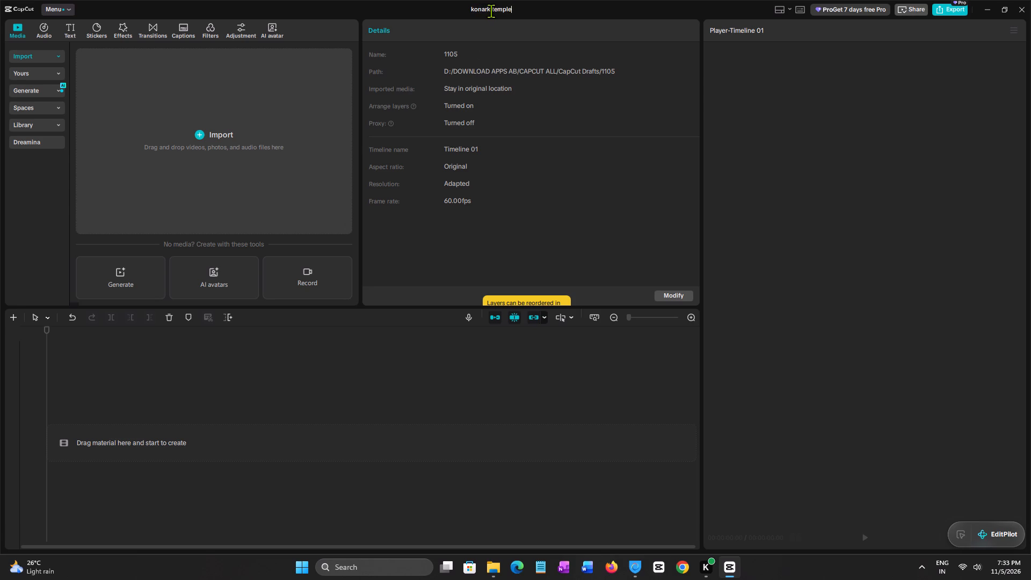
click(523, 9)
click(521, 17)
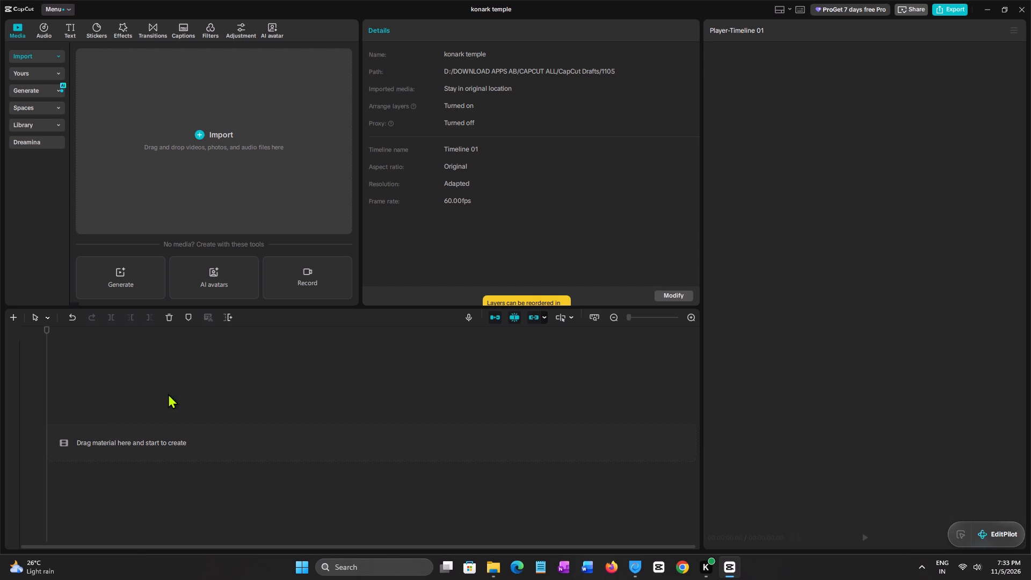
click(168, 394)
click(601, 150)
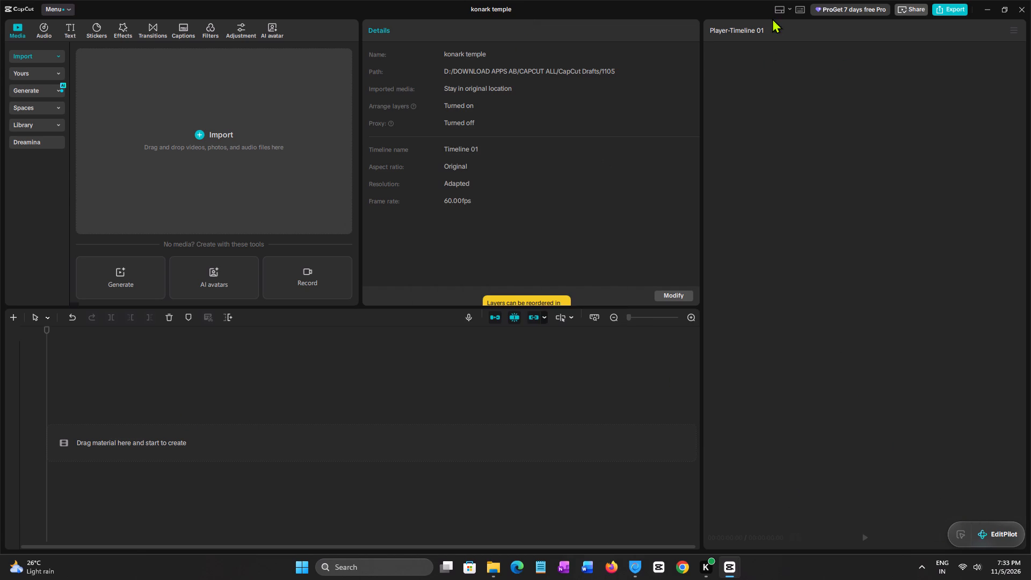
Switch the workspace layout so the player sits between media and details, above a full-width timeline.
click(777, 10)
click(786, 26)
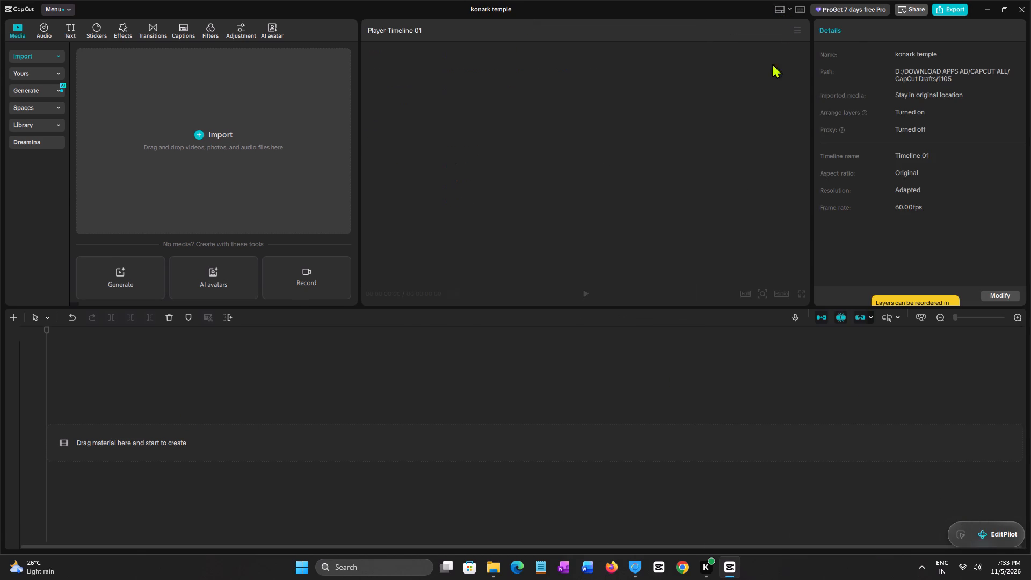
Move the floating EditPilot widget out of the timeline area to above the media library.
drag(976, 533, 300, 0)
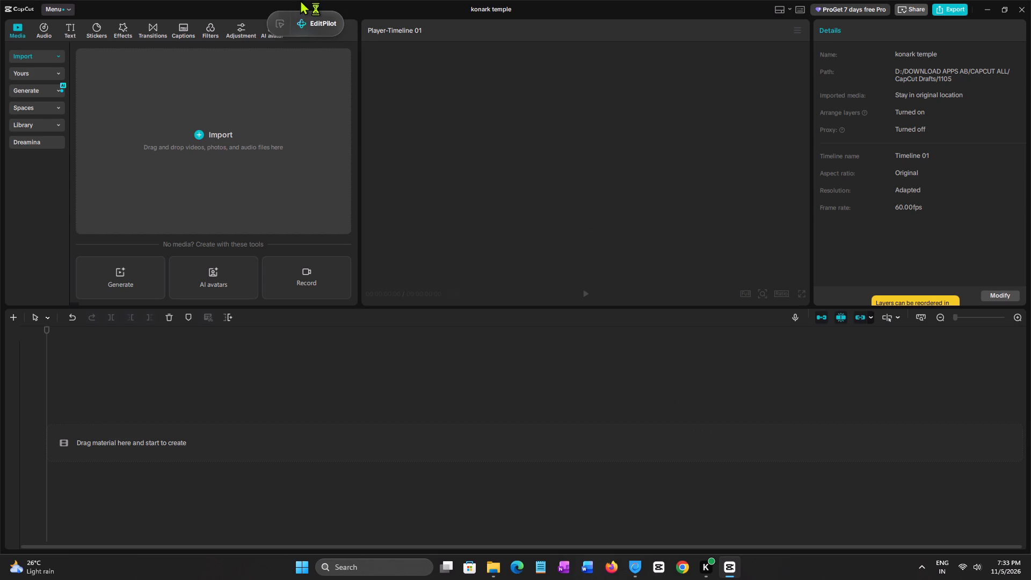
drag(300, 0, 310, 0)
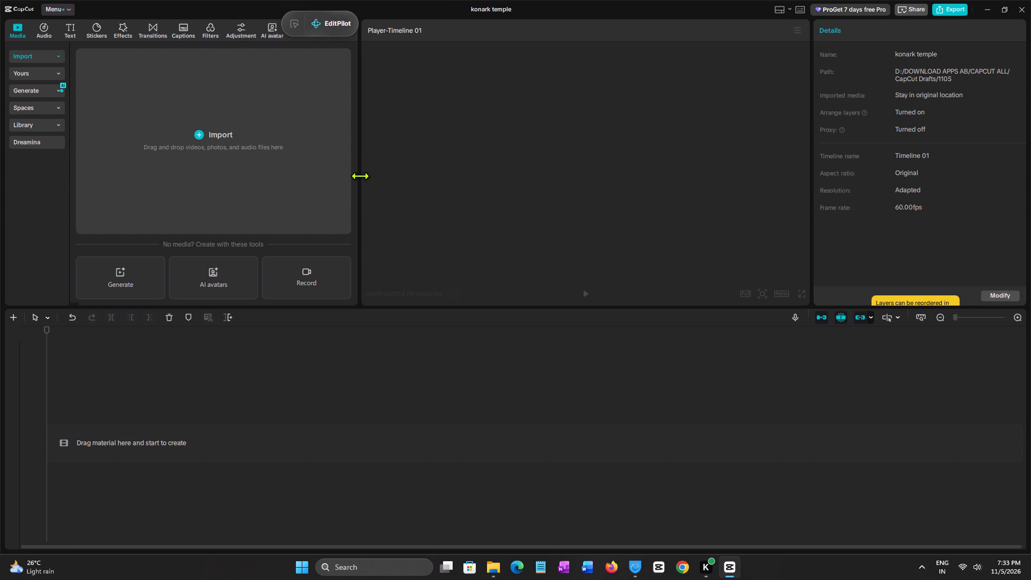
Widen the media library area by narrowing the player beside it.
drag(360, 176, 442, 176)
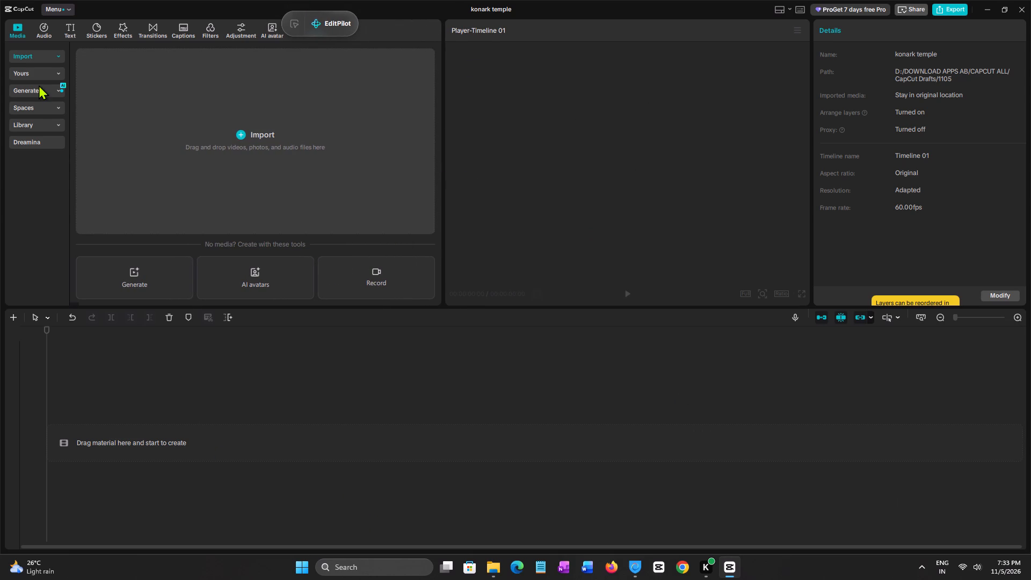
Import the FIBAL VOICE audio file from the Konark temple folder in File Explorer into the project's media.
click(491, 571)
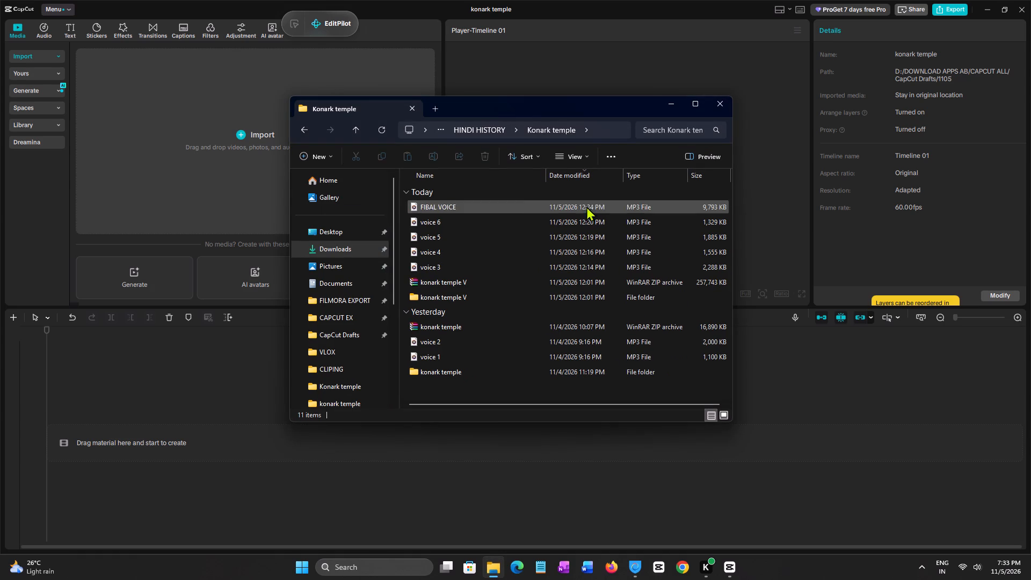
drag(566, 100, 702, 103)
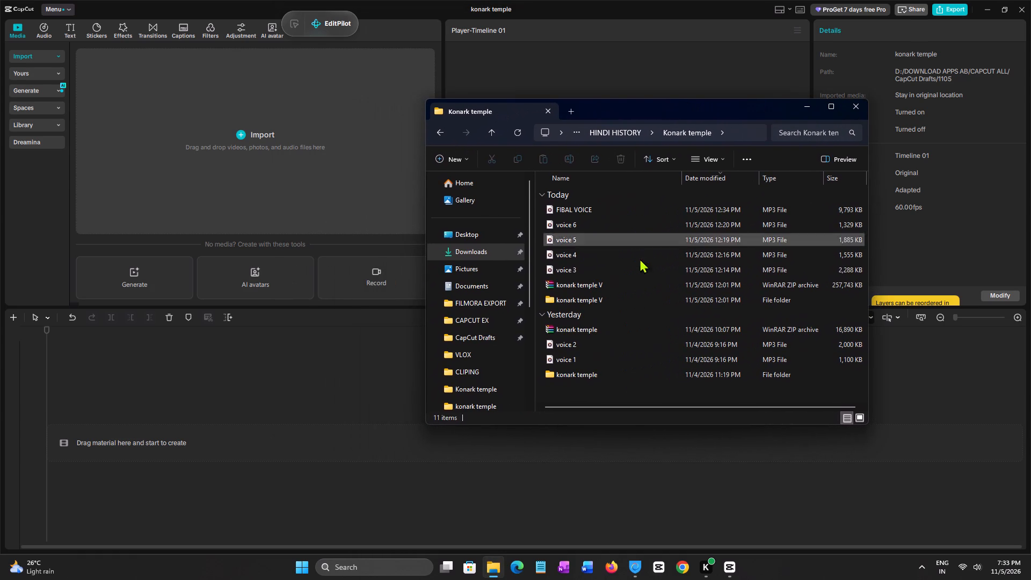
double_click(595, 211)
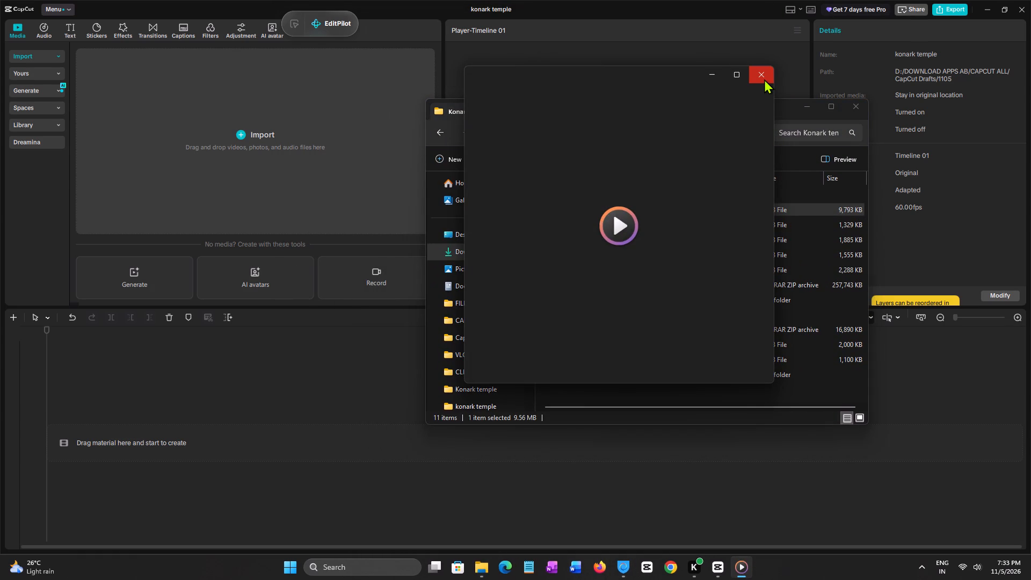
click(764, 79)
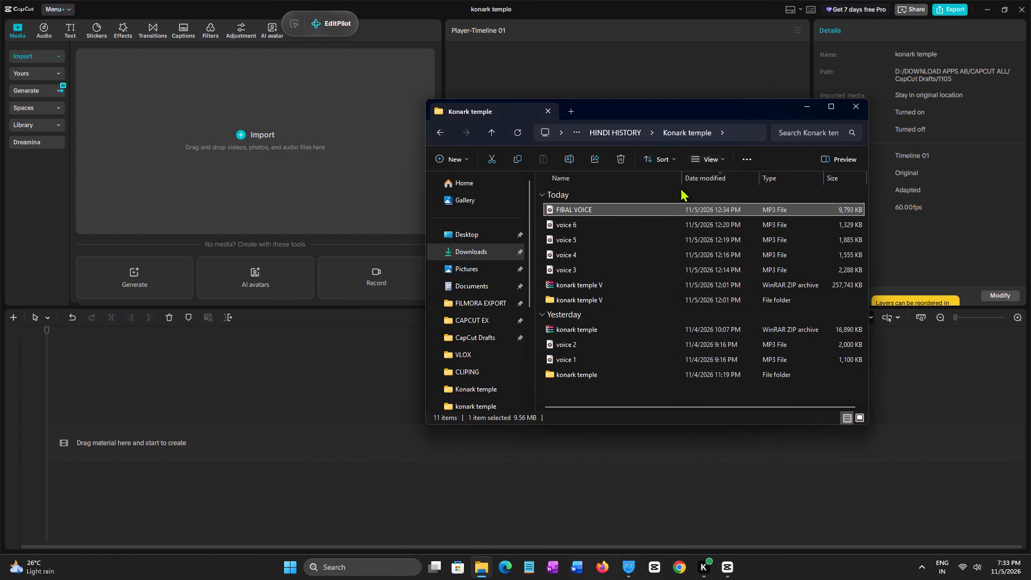
click(625, 210)
drag(625, 210, 265, 156)
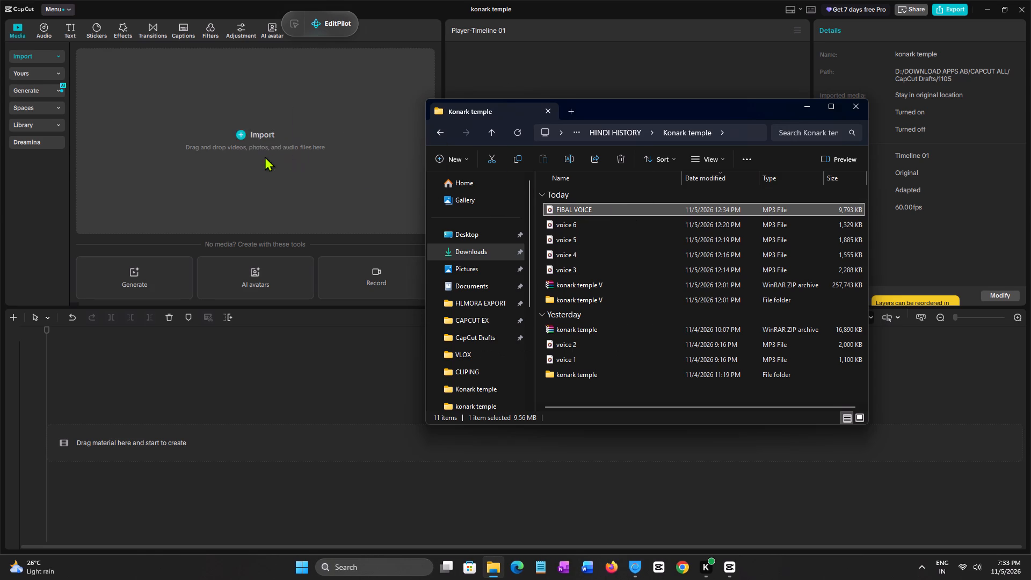
Import the konark temple V folder of video clips from File Explorer into the project's media.
click(495, 572)
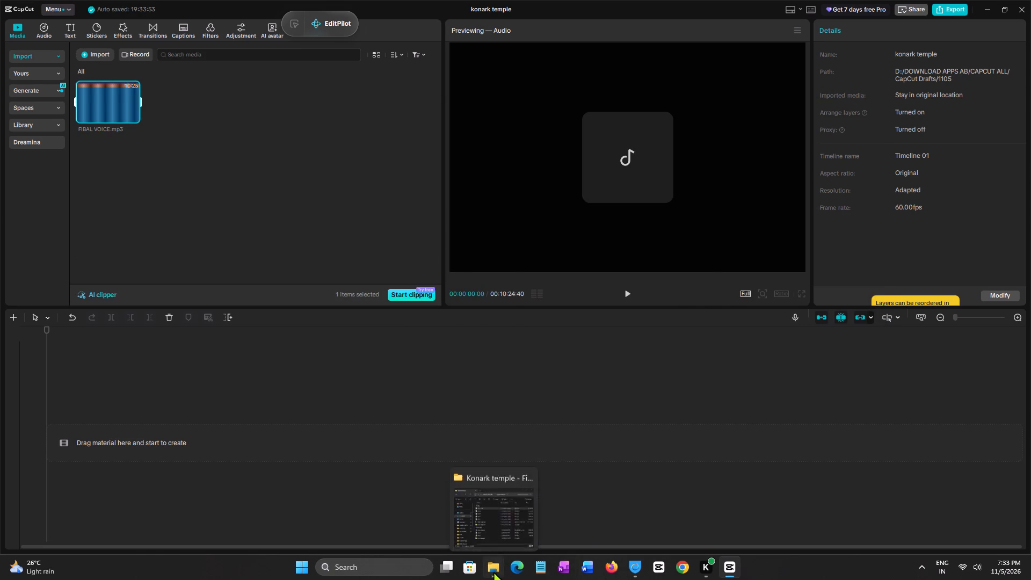
click(590, 298)
drag(590, 298, 216, 185)
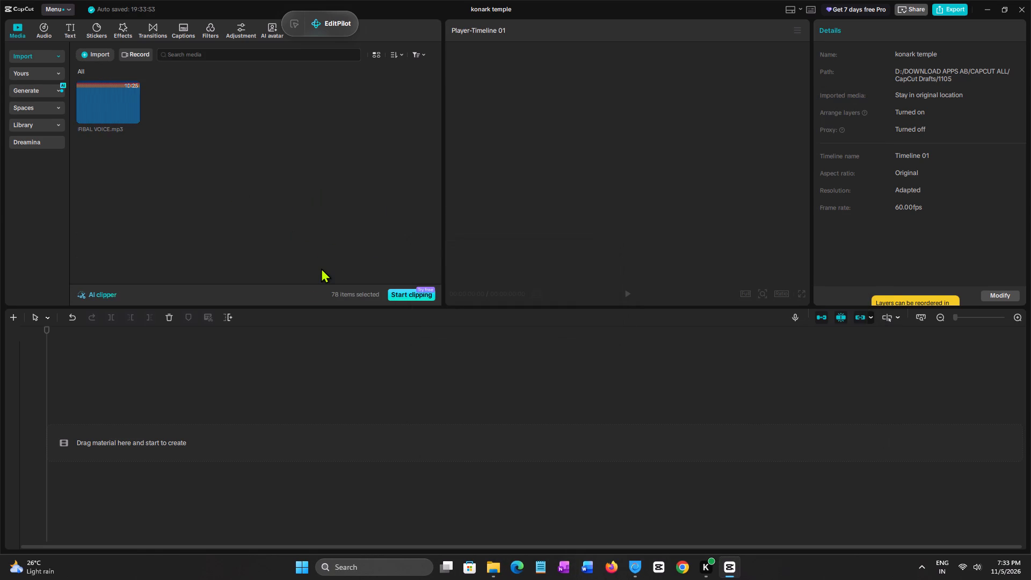
Place FIBAL VOICE.mp3 on the timeline as an audio track starting at 00:00.
drag(111, 104, 108, 467)
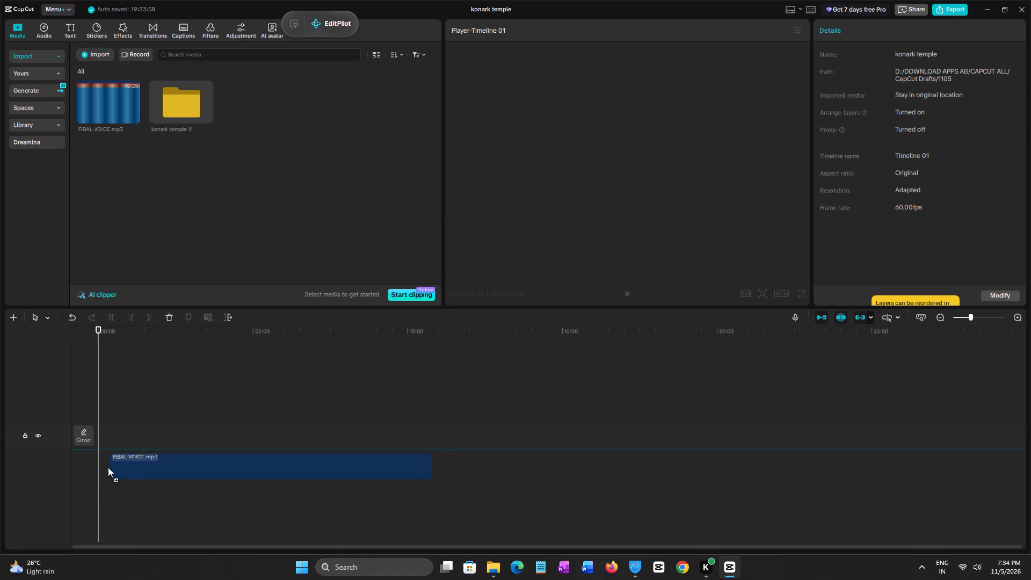
drag(108, 467, 102, 468)
Examine the narration's waveform up close, play its opening briefly, and return the playhead to the start.
ctrl+scroll(133, 403, up, 17)
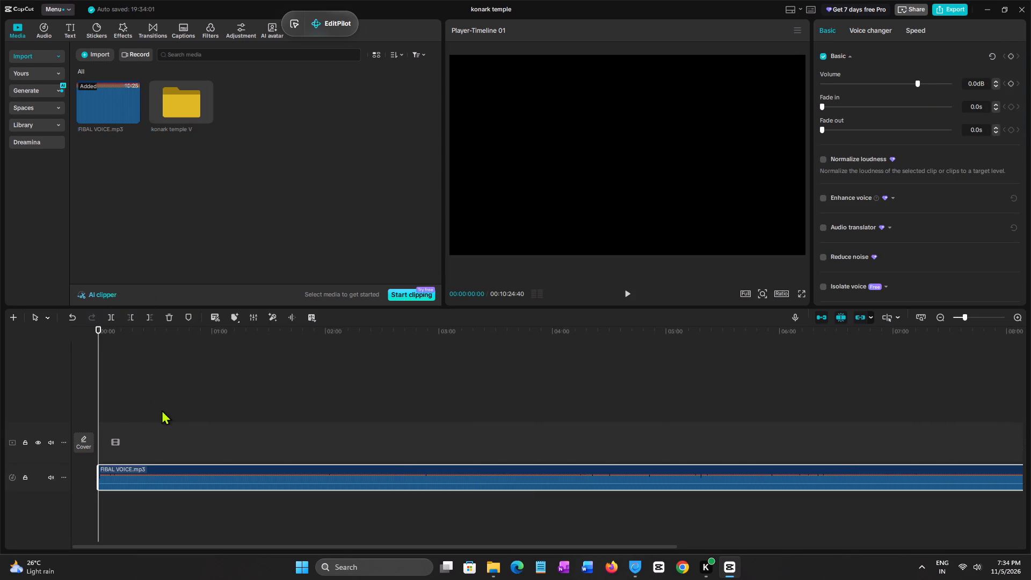
ctrl+scroll(162, 410, up, 11)
ctrl+scroll(204, 443, up, 8)
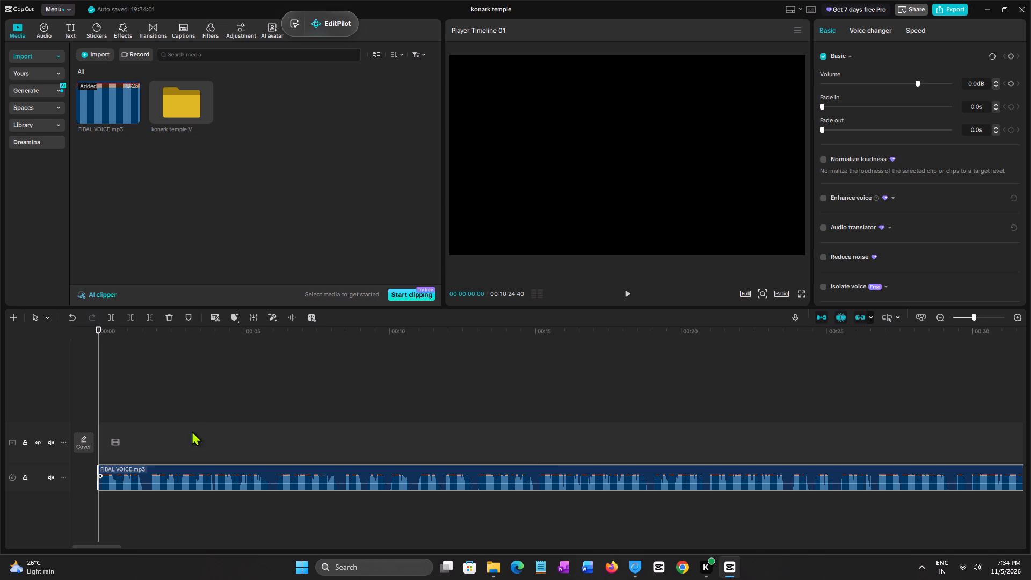
ctrl+scroll(187, 411, up, 3)
ctrl+click(108, 340)
ctrl+drag(108, 340, 0, 351)
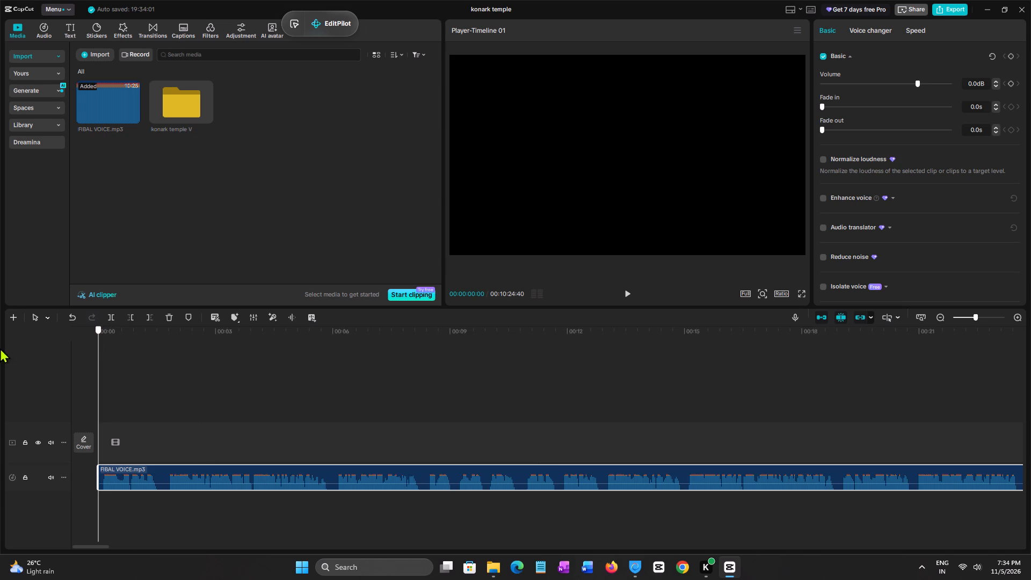
key(ctrl+space)
ctrl+click(159, 337)
ctrl+drag(159, 337, 0, 318)
key(ctrl+space)
key(ctrl+super+space)
key(space)
key(space)
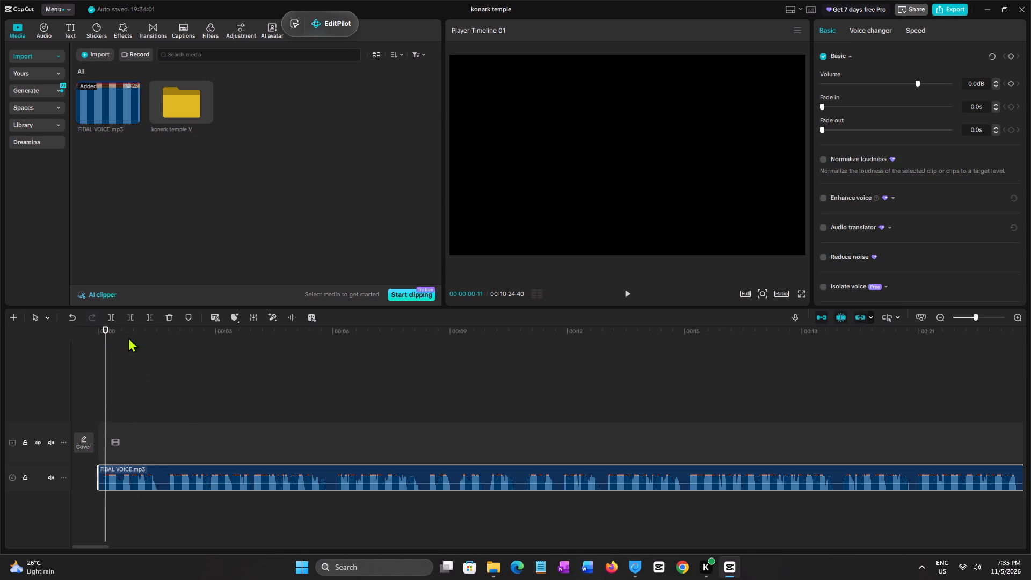
click(118, 327)
drag(118, 327, 0, 331)
Open the imported konark temple V folder and sort its clips by name, A-Z.
double_click(179, 93)
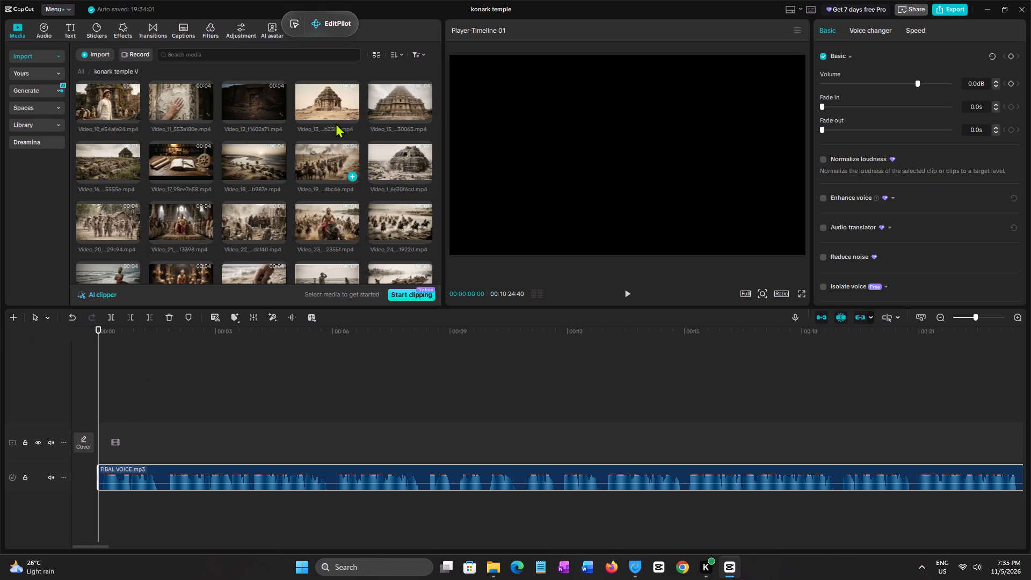
click(392, 55)
click(389, 105)
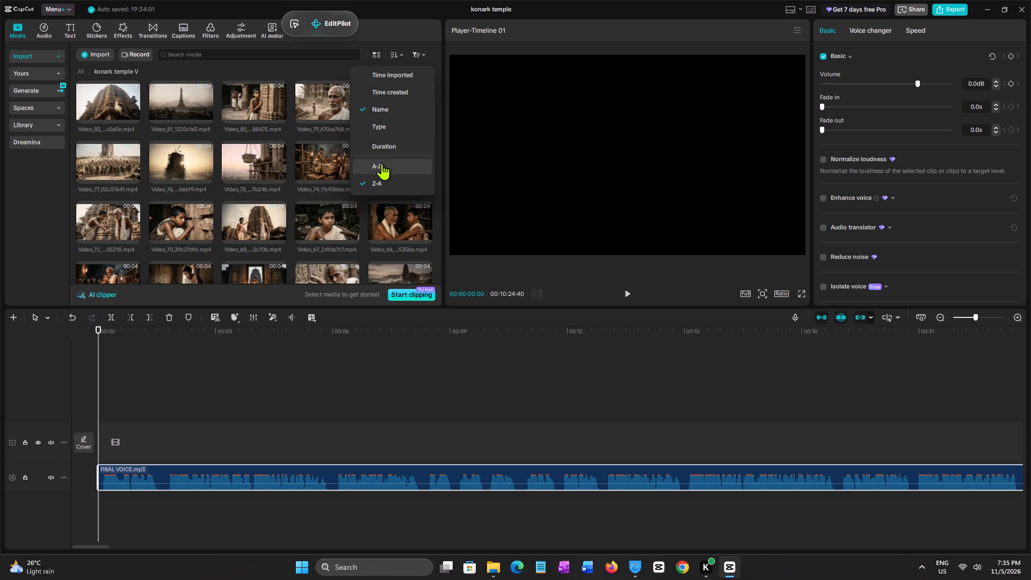
click(382, 163)
Place the Video_1 clip on the main track at the start of the timeline.
click(101, 103)
drag(101, 103, 111, 438)
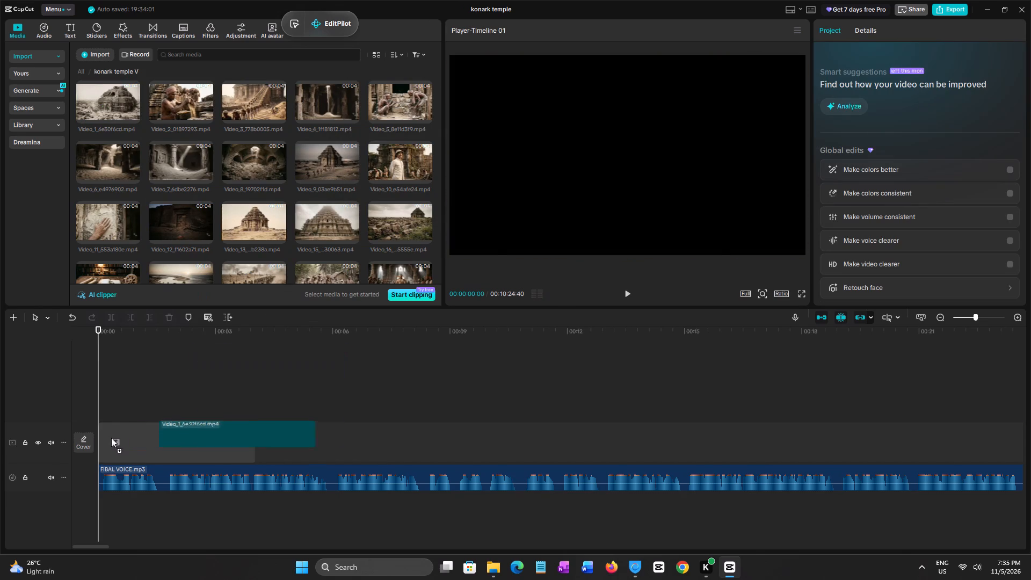
drag(111, 438, 91, 438)
Listen to the narration from the start and, with the main track magnet off, place Video_2 on the main track starting at about 00:00:06:07.
click(103, 404)
drag(103, 404, 16, 404)
key(space)
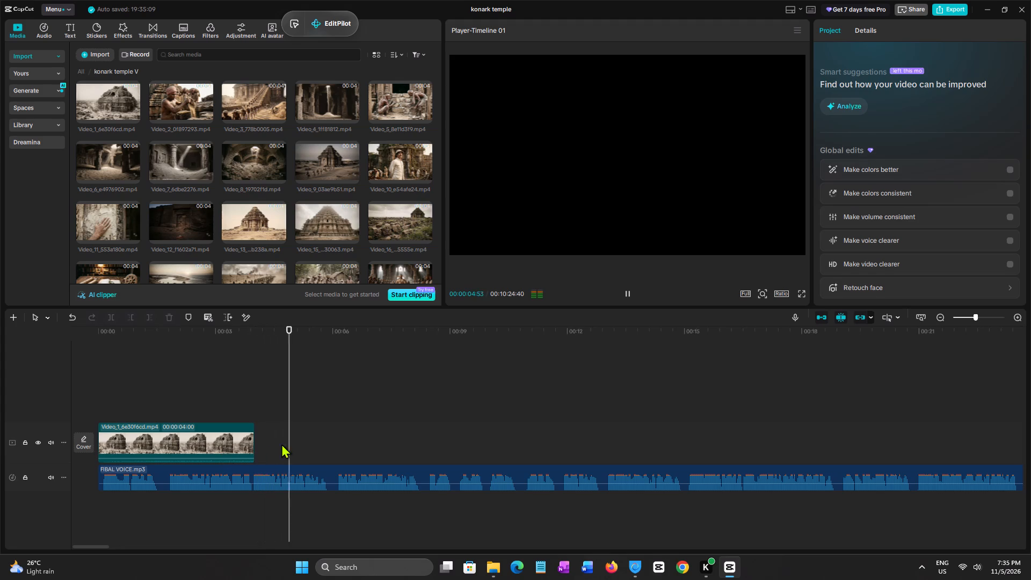
ctrl+scroll(345, 413, down, 3)
ctrl+click(158, 395)
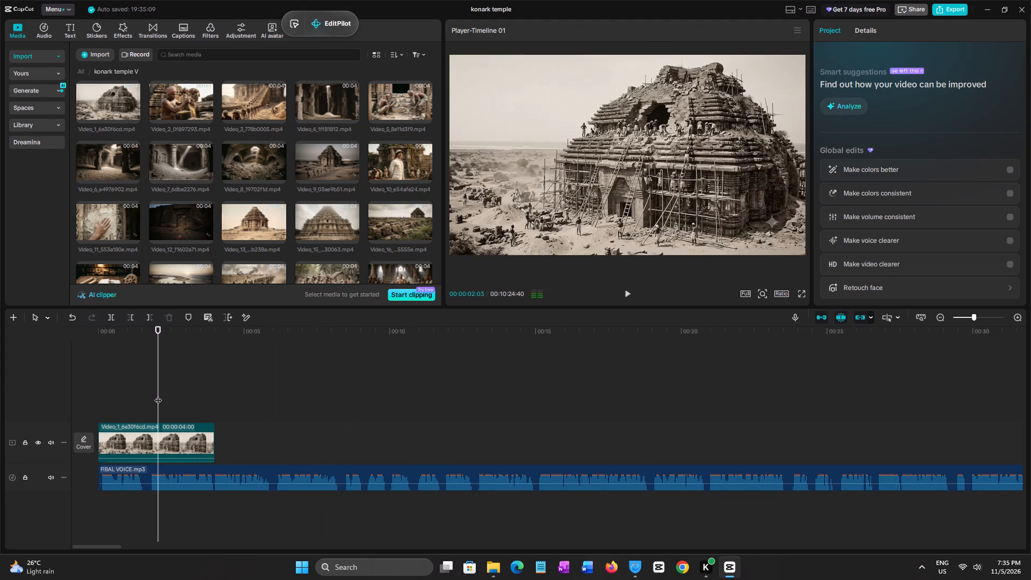
key(space)
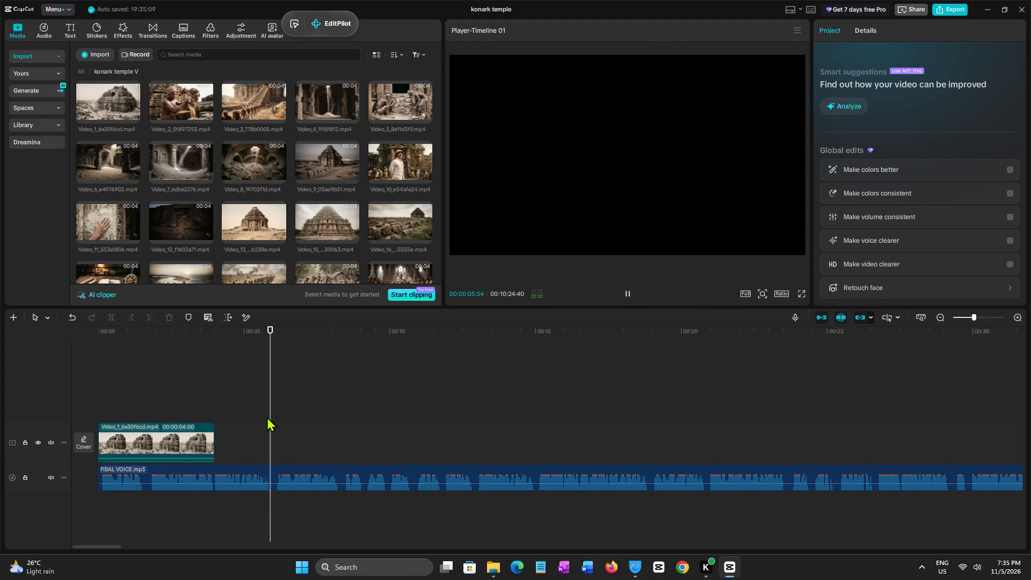
click(277, 417)
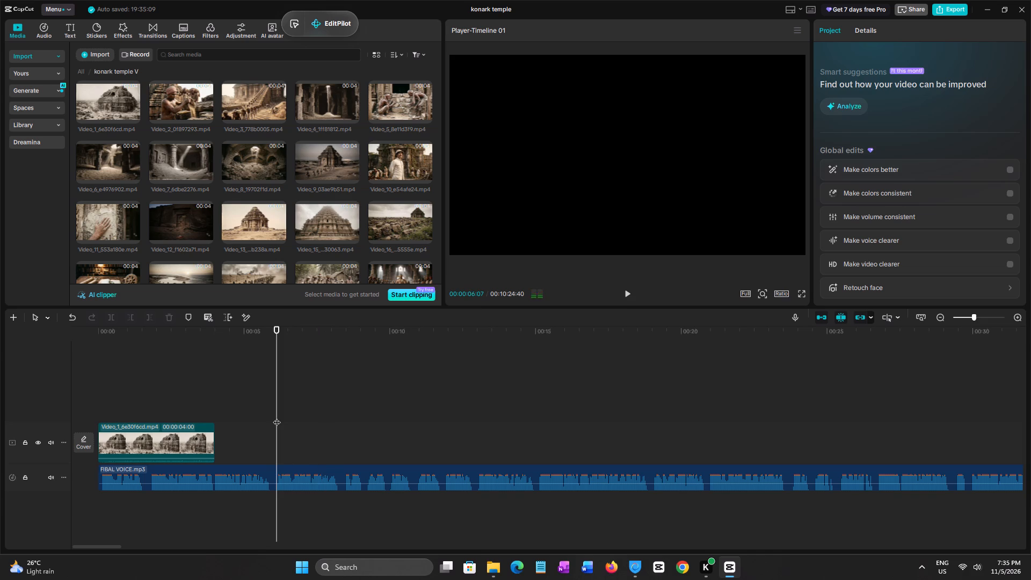
click(175, 97)
drag(175, 97, 284, 426)
click(821, 314)
drag(269, 440, 322, 440)
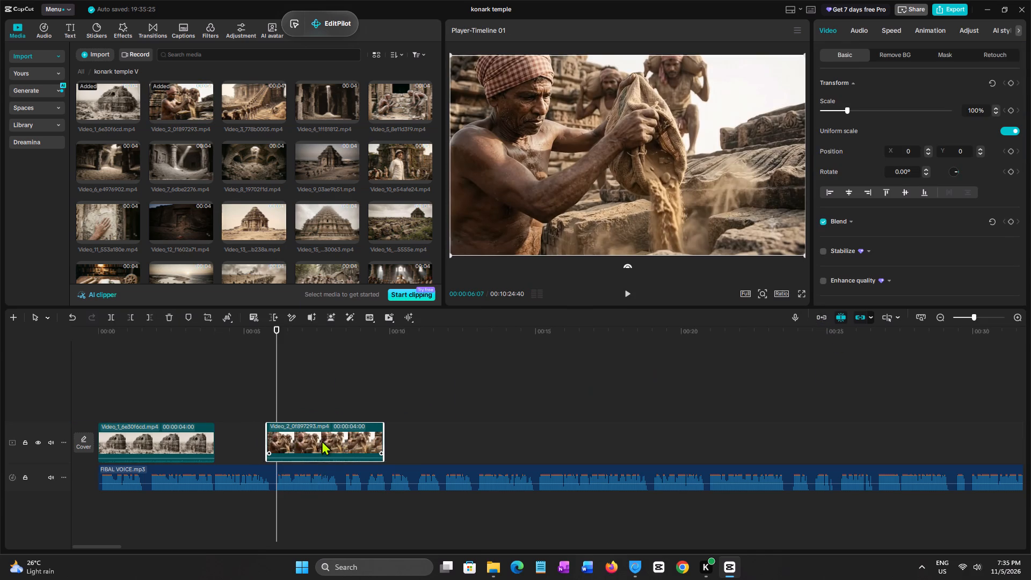
drag(322, 440, 331, 440)
Listen to the narration from 00:00:06:07 onwards and place Video_3 on the main track directly after Video_2.
key(space)
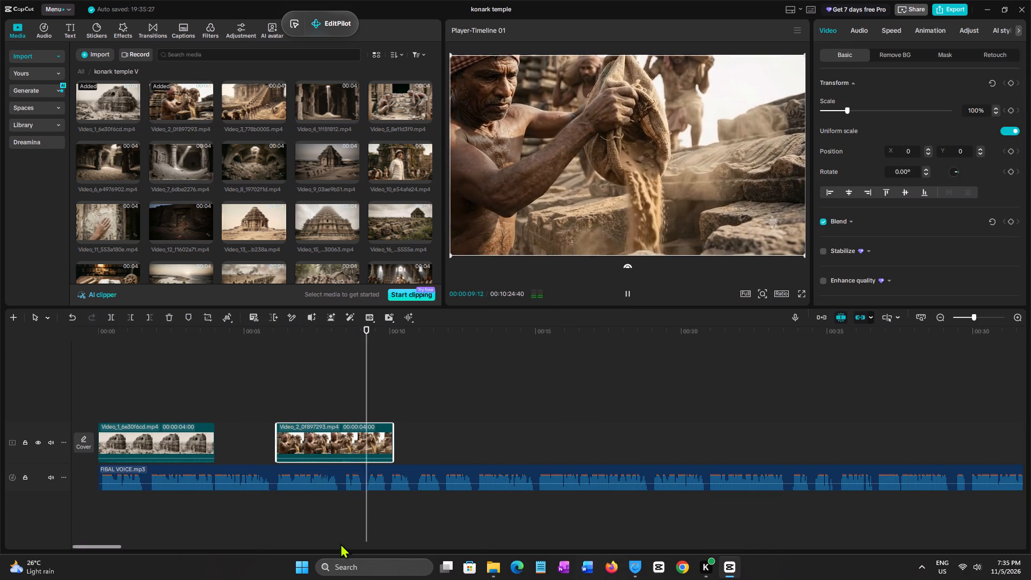
key(space)
key(space)
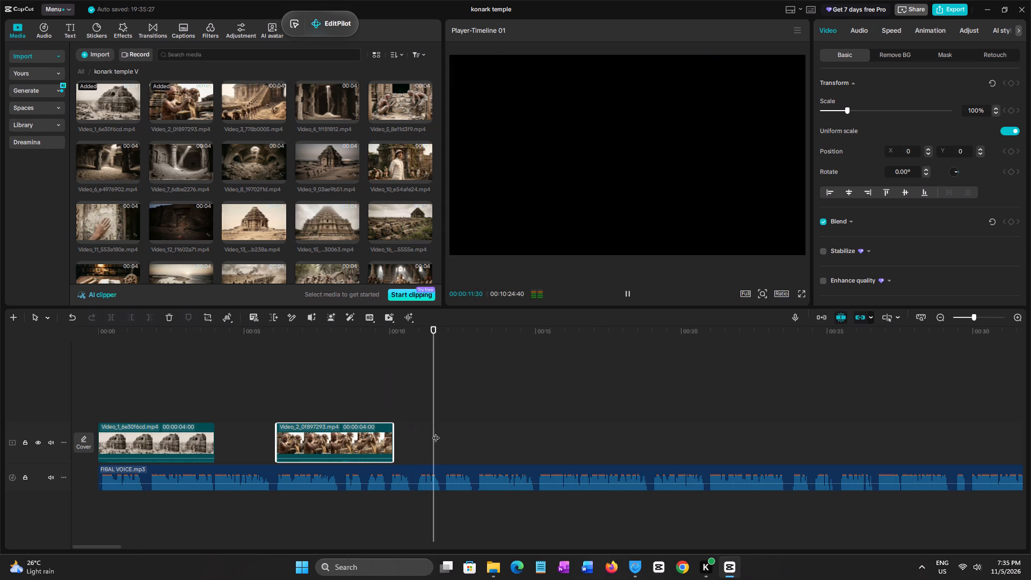
scroll(281, 165, up, 1)
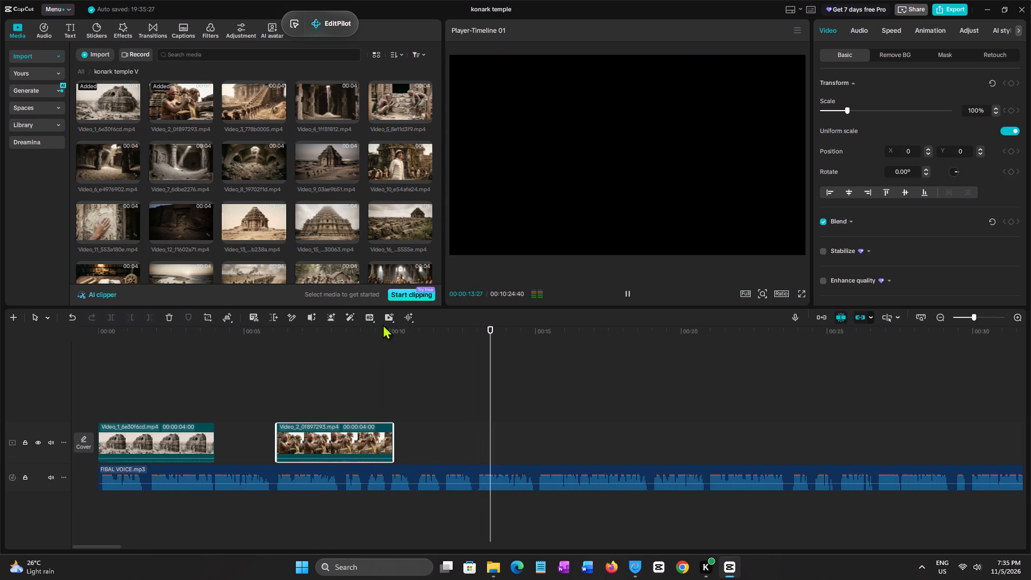
click(277, 400)
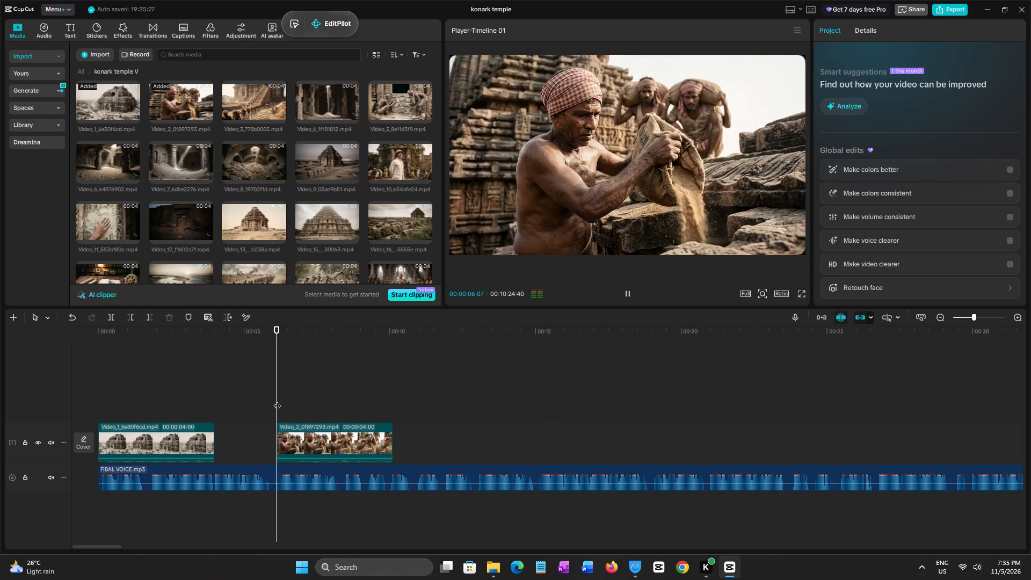
key(space)
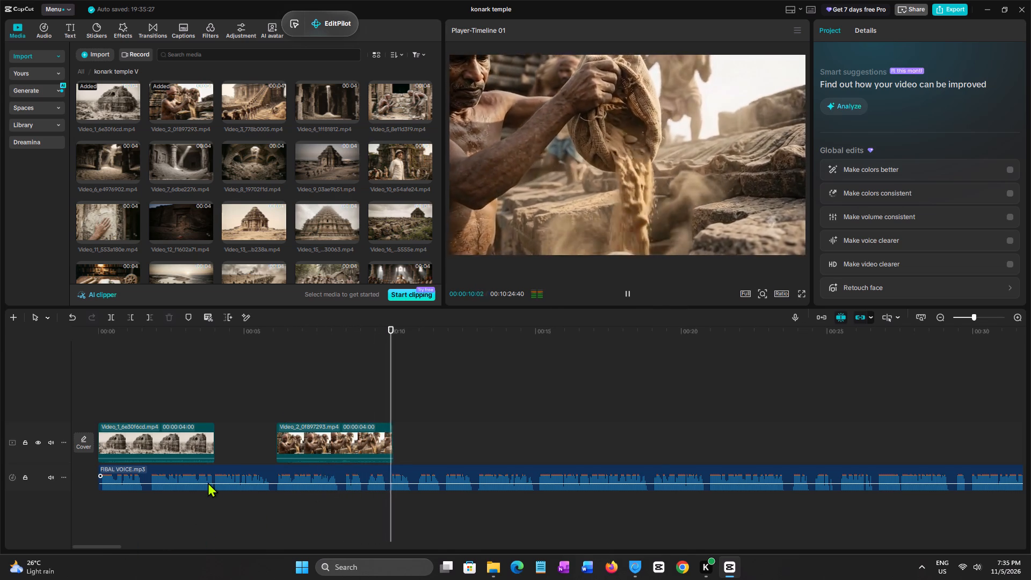
key(space)
key(space)
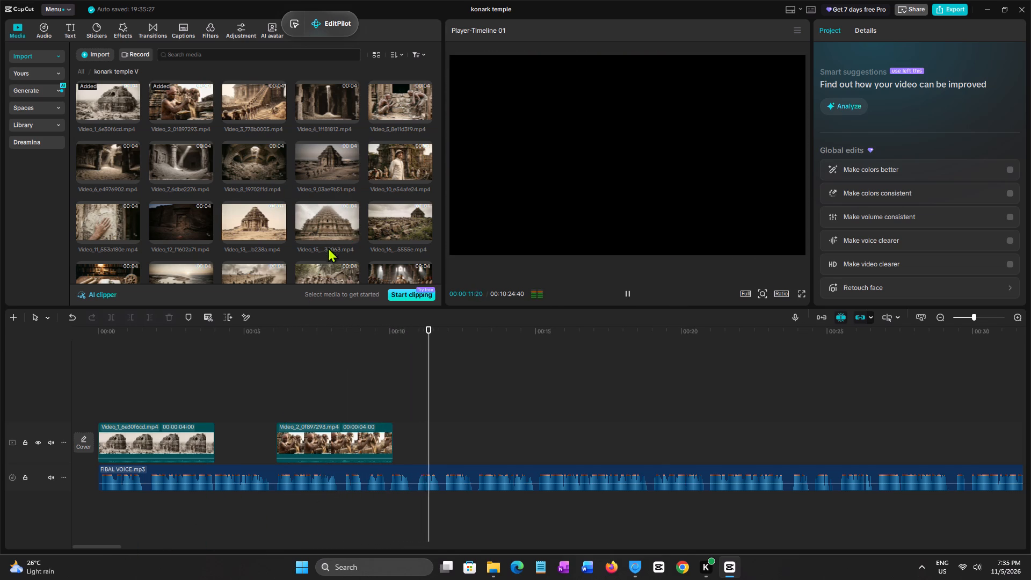
click(247, 108)
drag(243, 98, 397, 437)
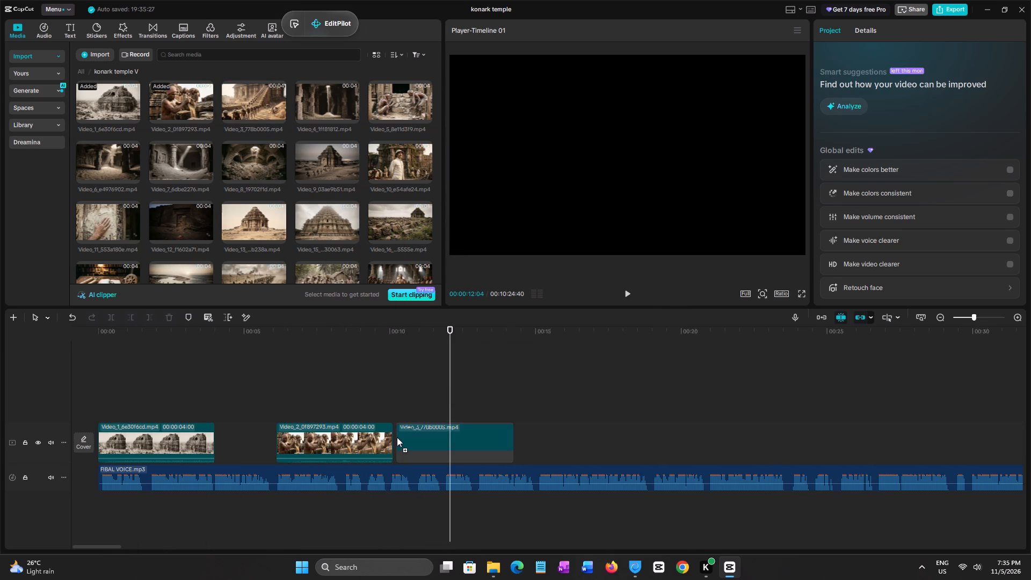
drag(397, 437, 393, 437)
Replay the narration from the start of Video_2 and trim that clip's end to 00:00:08:30.
click(386, 410)
key(space)
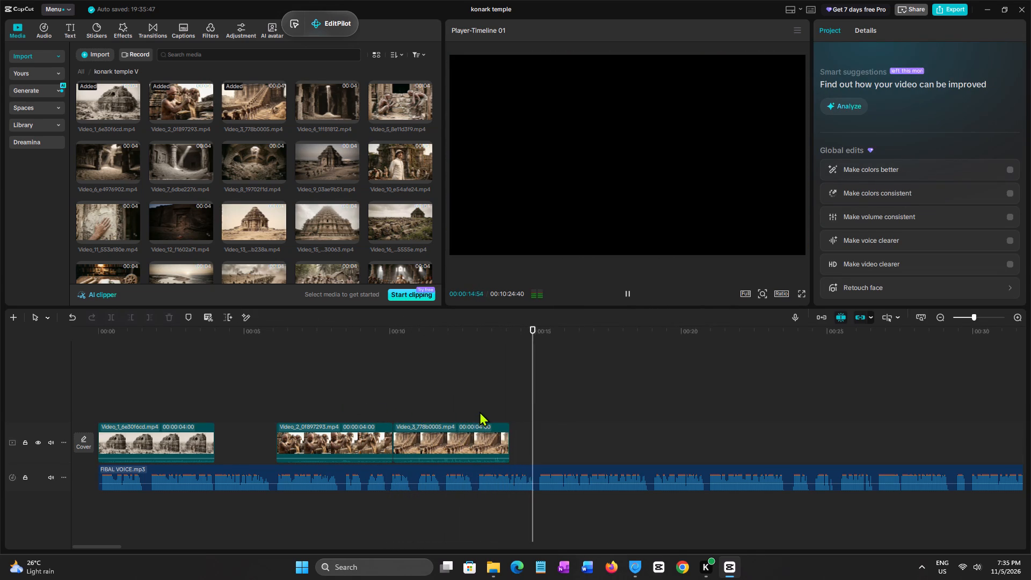
click(480, 411)
click(287, 396)
click(274, 395)
key(space)
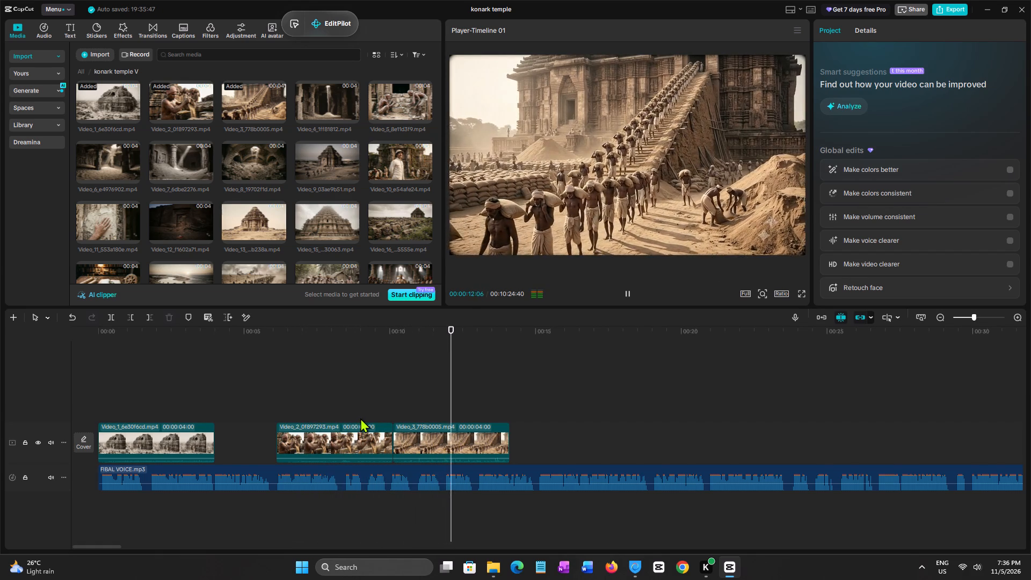
click(288, 410)
click(279, 409)
key(space)
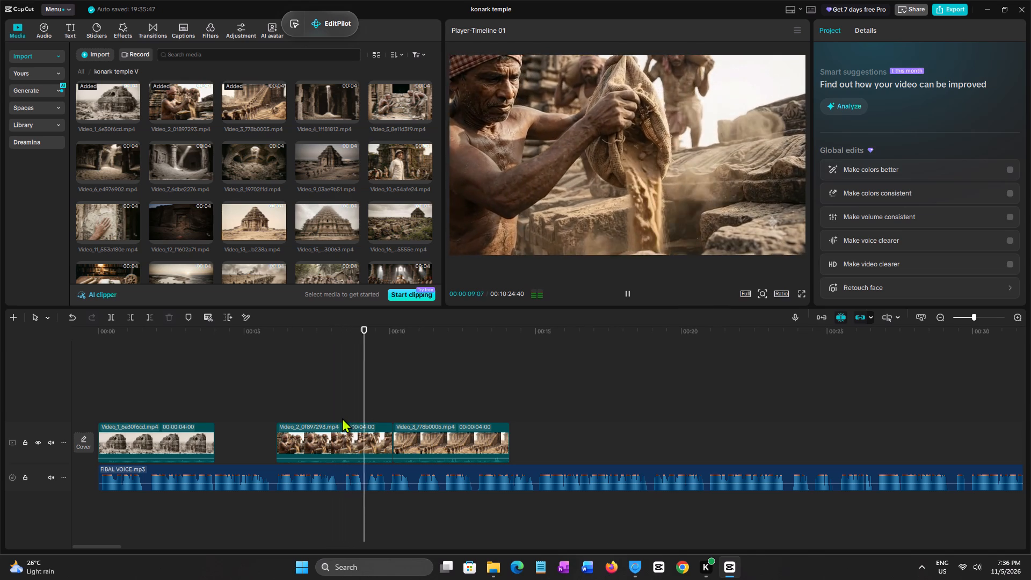
click(342, 418)
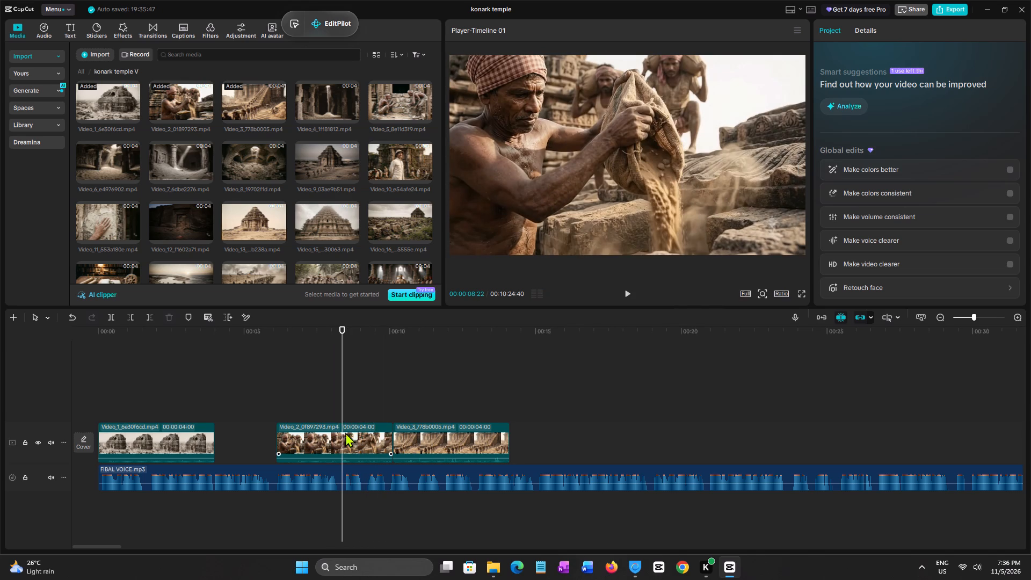
click(346, 418)
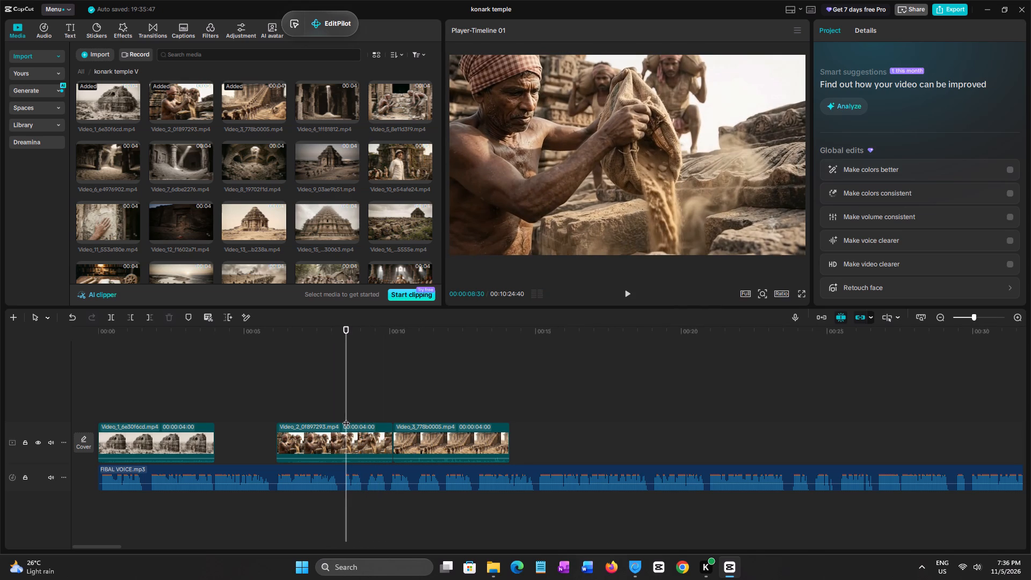
key(w)
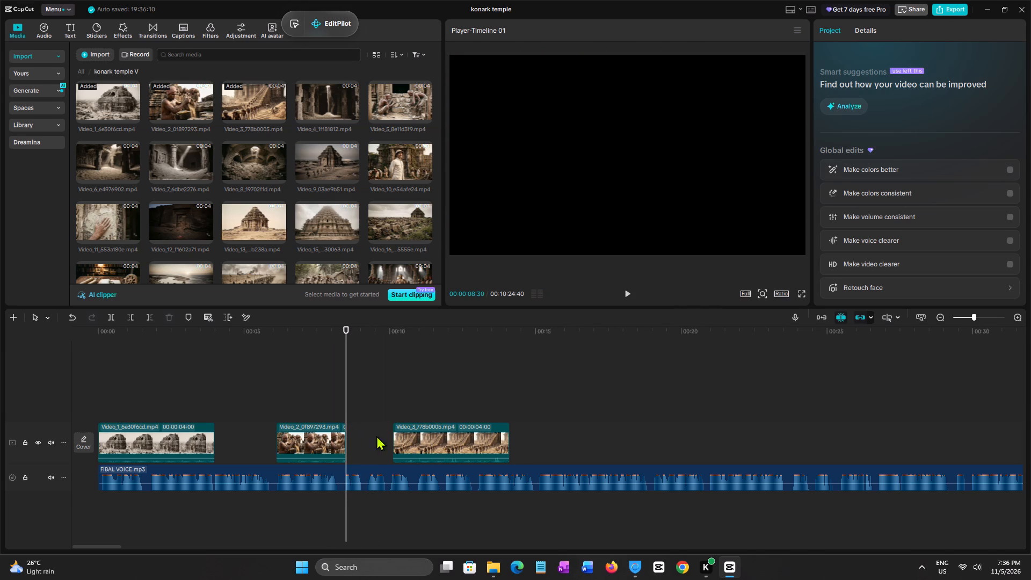
Move Video_3 earlier so it starts at about 00:00:09:00, and extend Video_2's end to meet it.
click(421, 436)
drag(423, 436, 390, 441)
click(335, 441)
drag(344, 440, 346, 440)
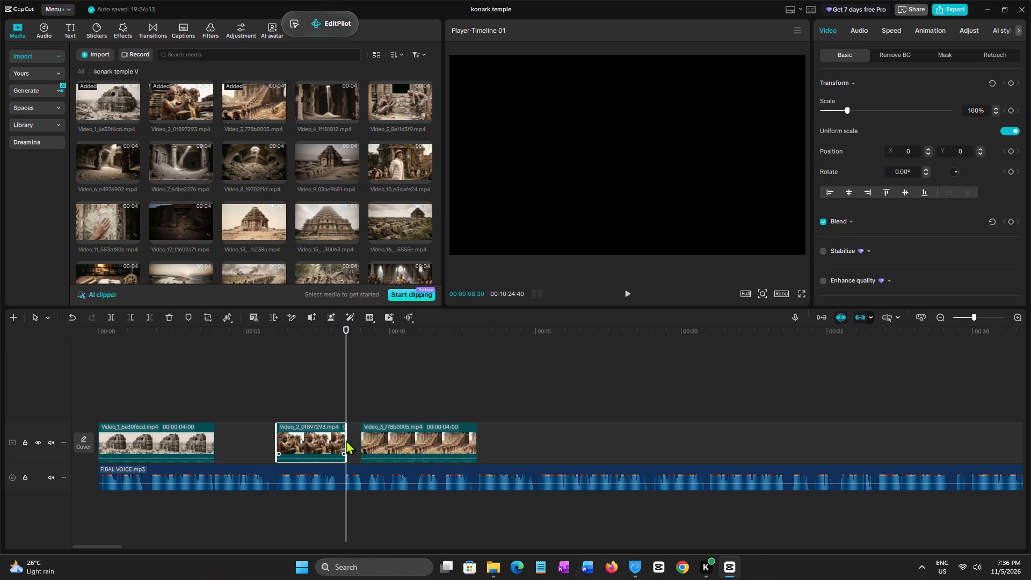
drag(346, 440, 381, 437)
Listen on through the narration and place Video_4 on the main track directly after Video_3.
key(space)
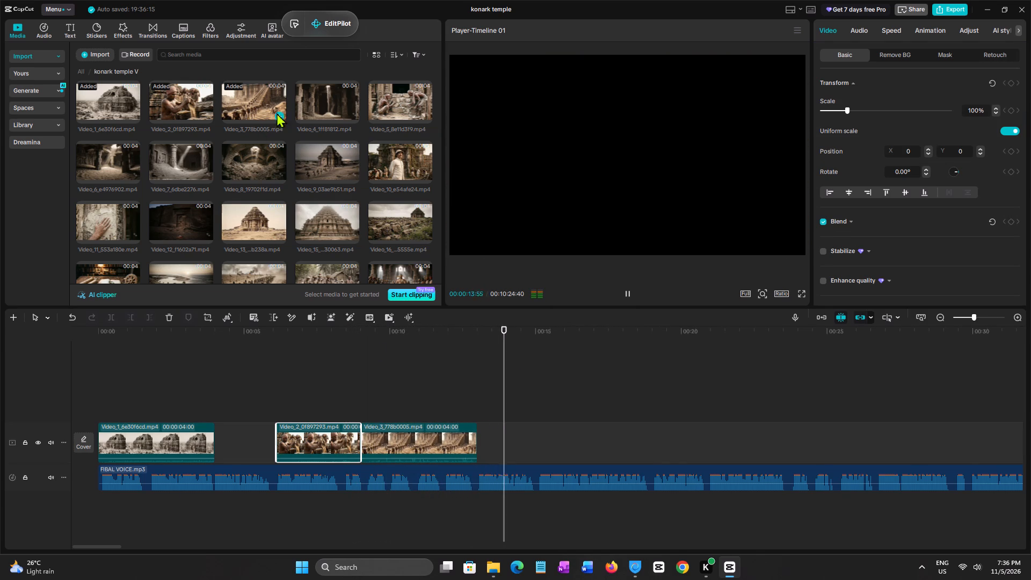
click(312, 104)
drag(312, 104, 476, 426)
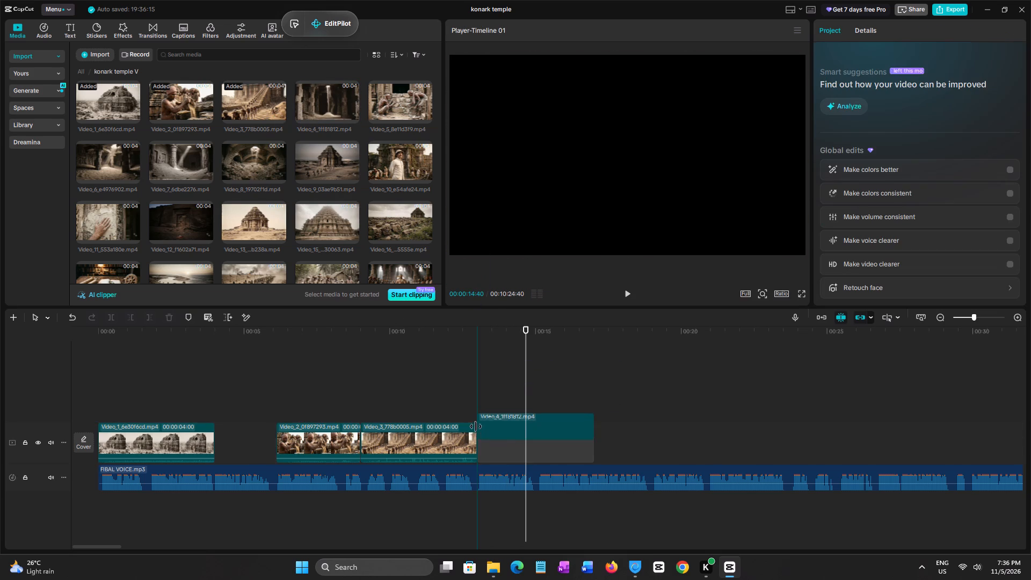
Listen to the narration over and past Video_4, and trim that clip's end to 00:00:15:08.
key(space)
drag(112, 547, 143, 547)
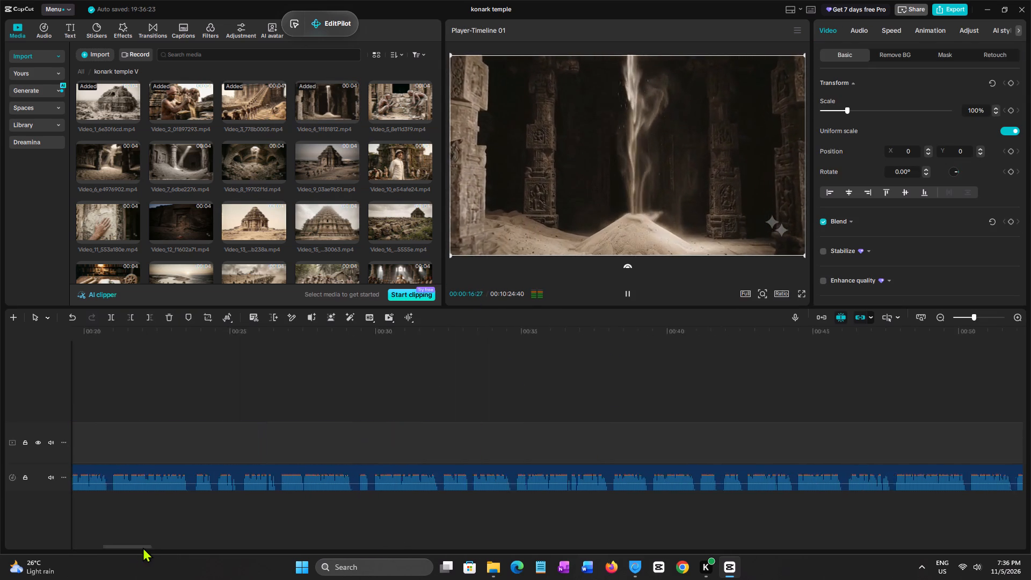
drag(143, 547, 118, 552)
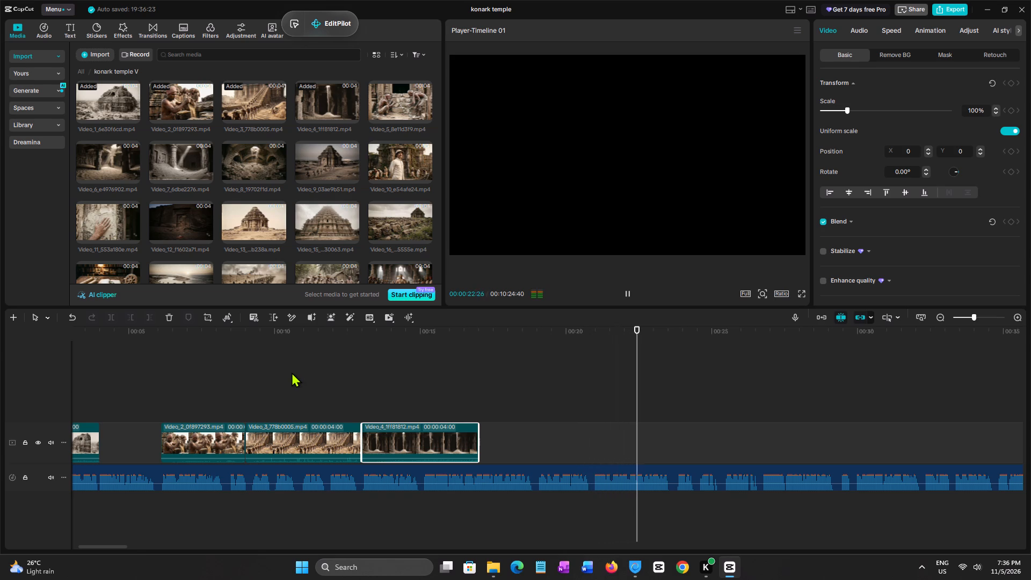
key(space)
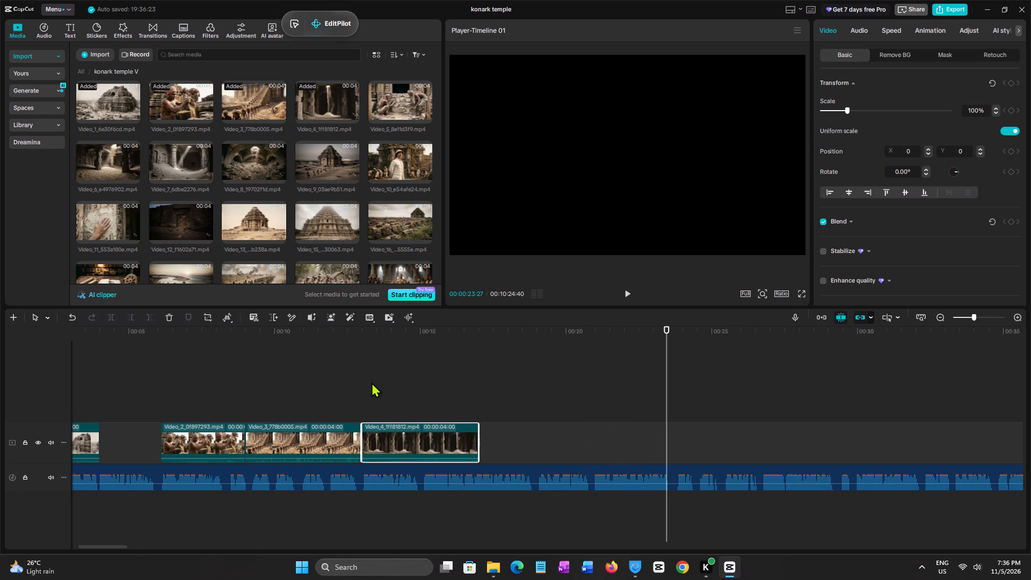
click(366, 382)
key(space)
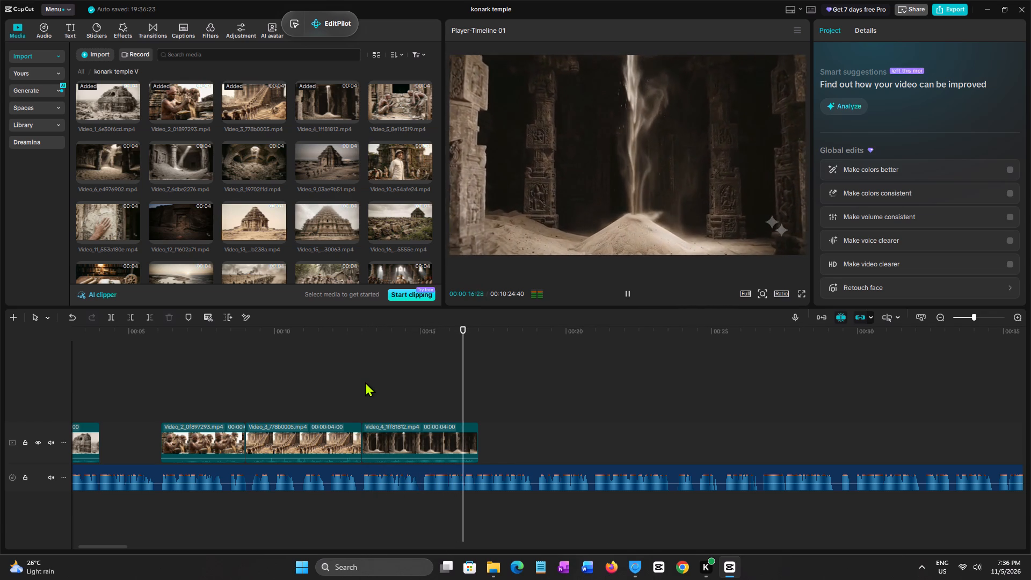
key(space)
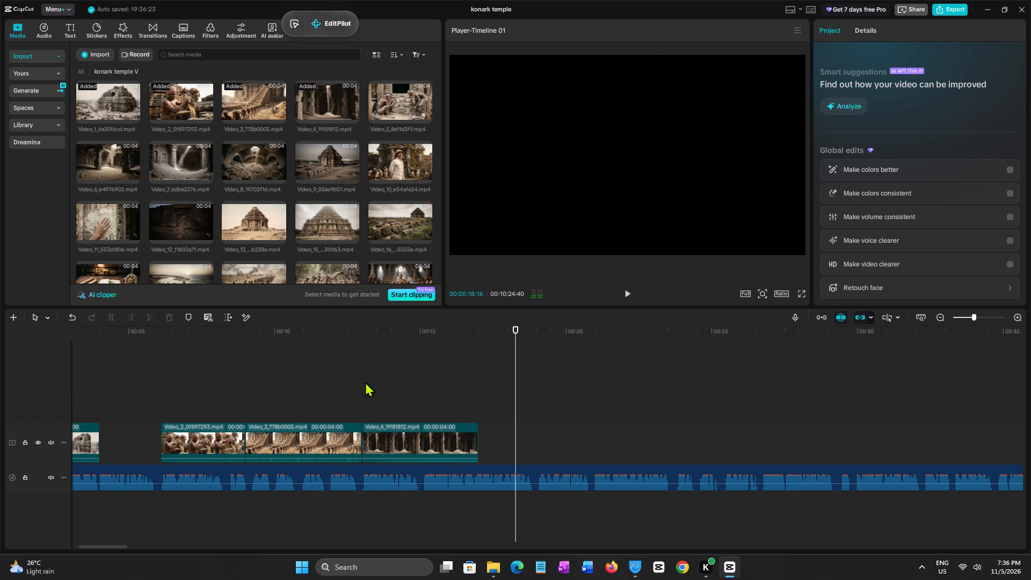
click(426, 390)
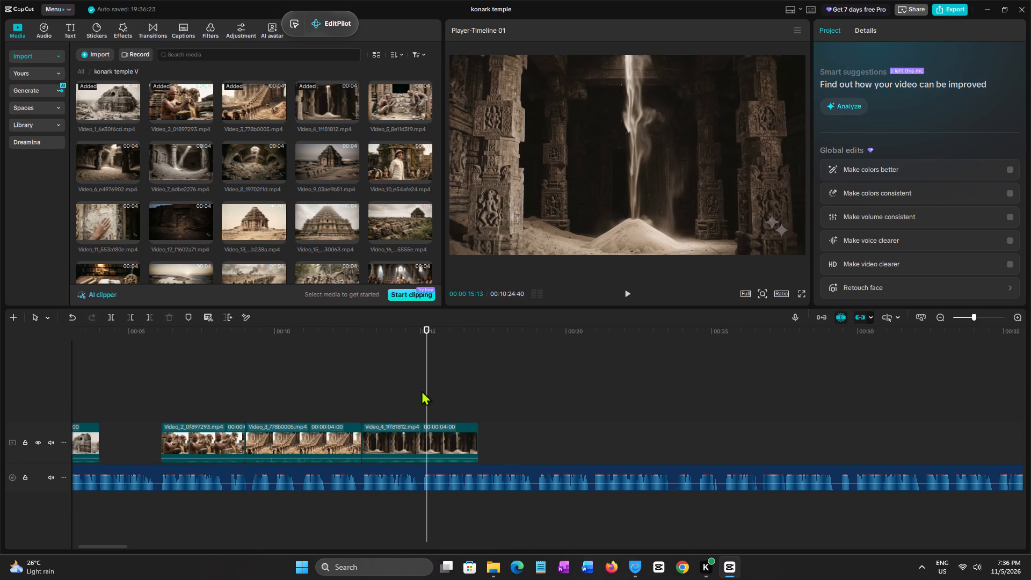
click(422, 390)
click(424, 390)
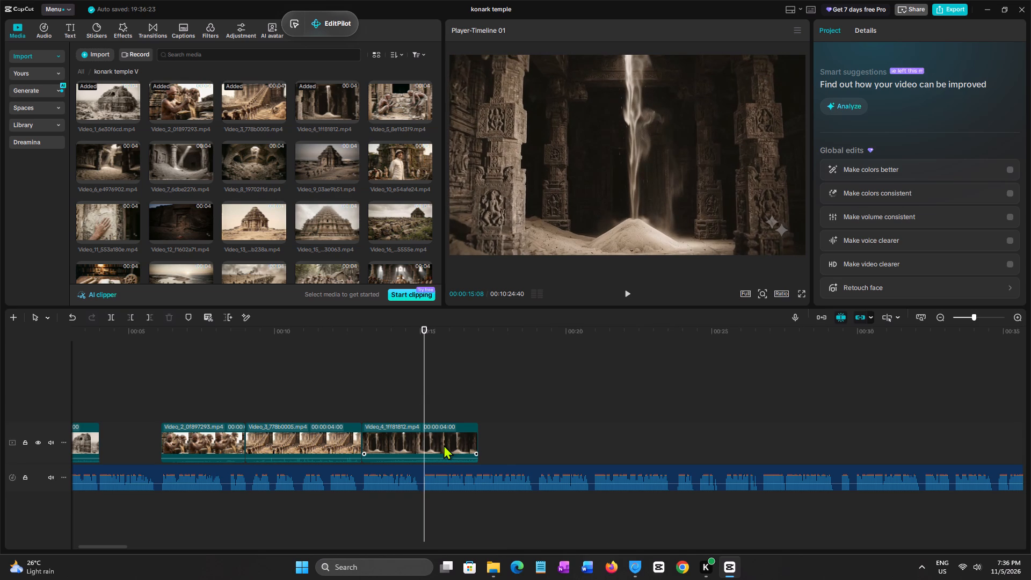
click(444, 445)
key(w)
Place Video_5 on the main track directly after the trimmed Video_4, starting at 00:00:15:08.
click(380, 113)
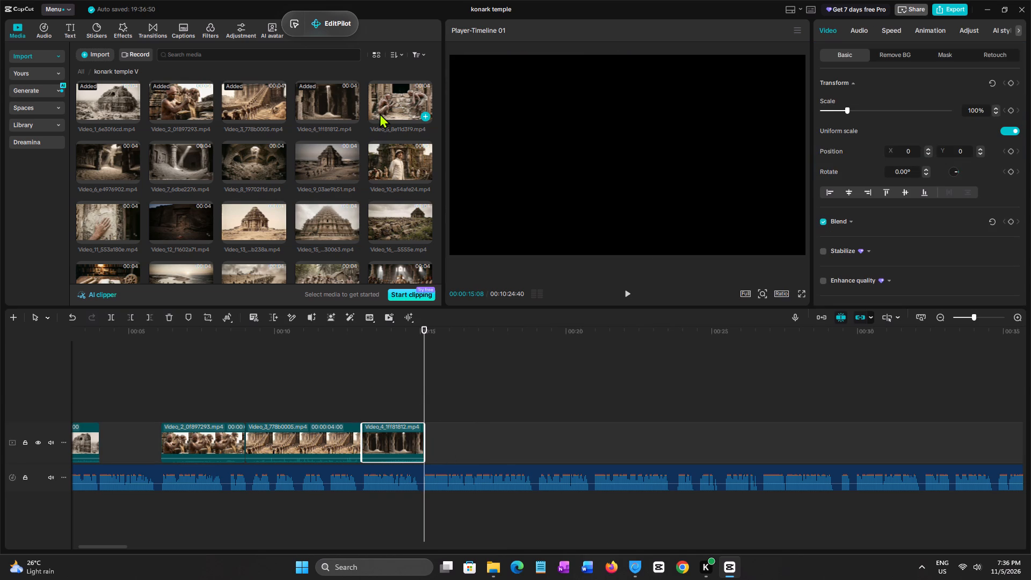
drag(391, 97, 424, 445)
Play the narration over Video_5 several times to check how the clip fits its phrase.
key(space)
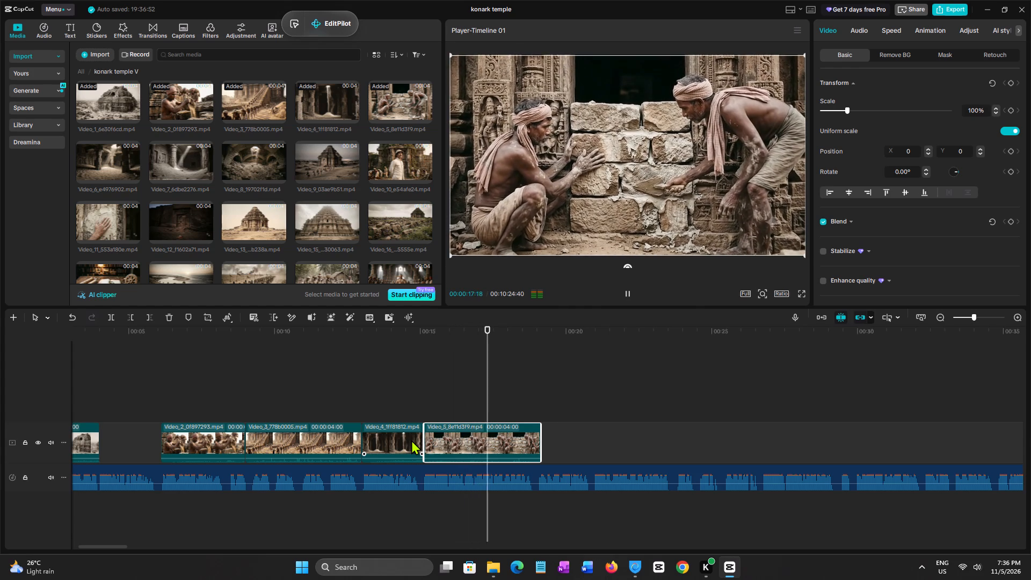
key(space)
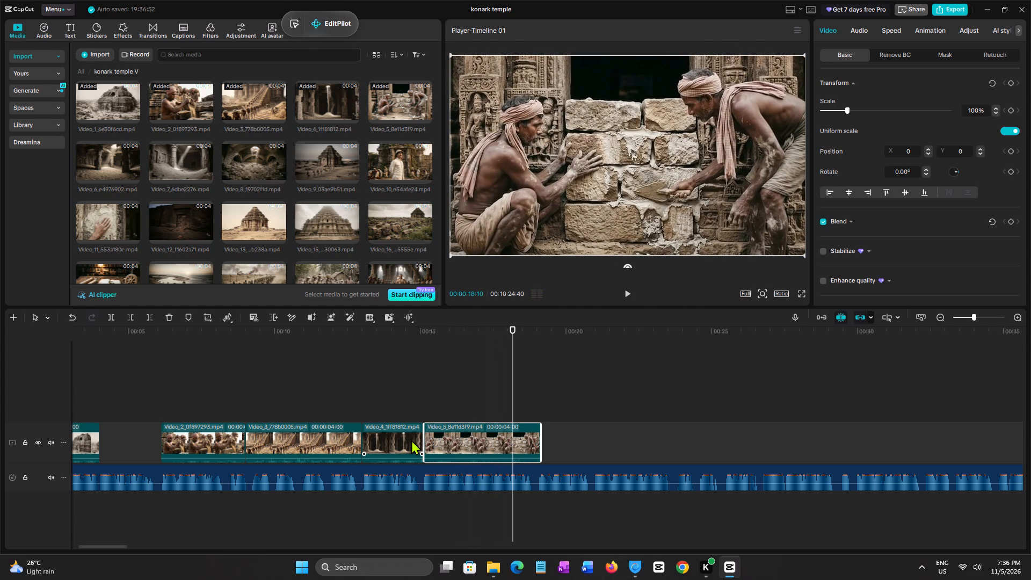
key(space)
key(space)
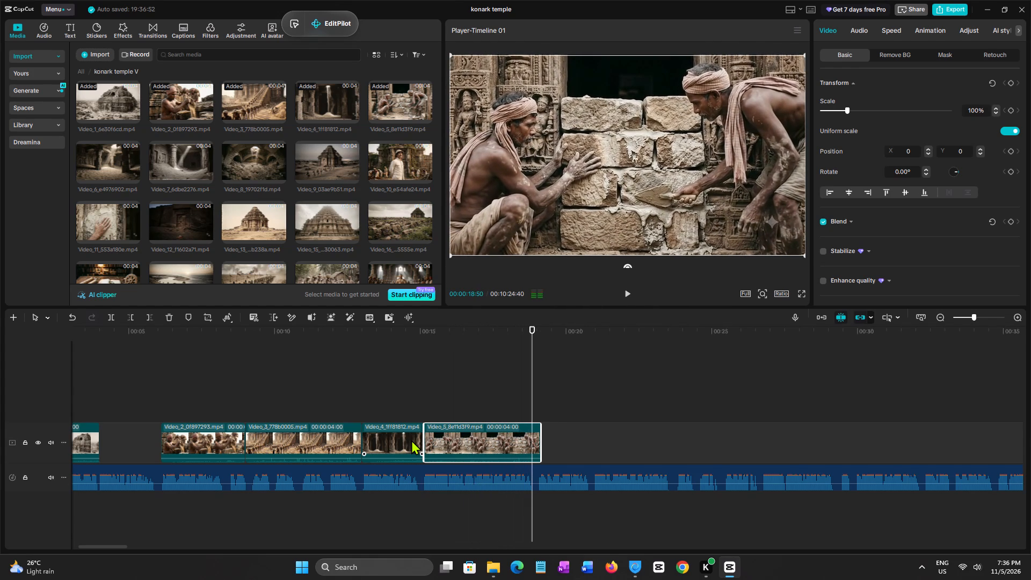
click(420, 411)
key(space)
key(space)
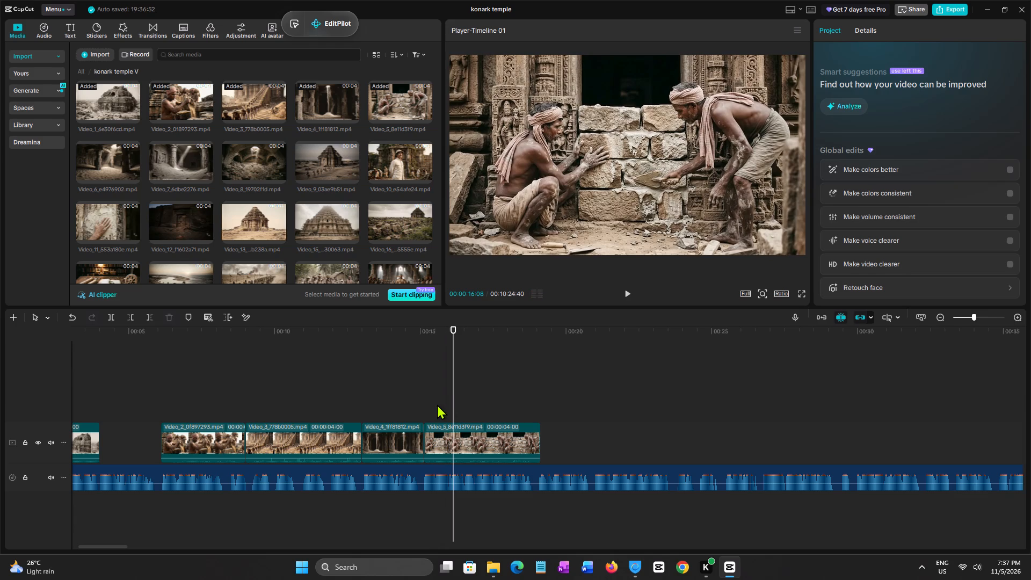
click(420, 395)
key(space)
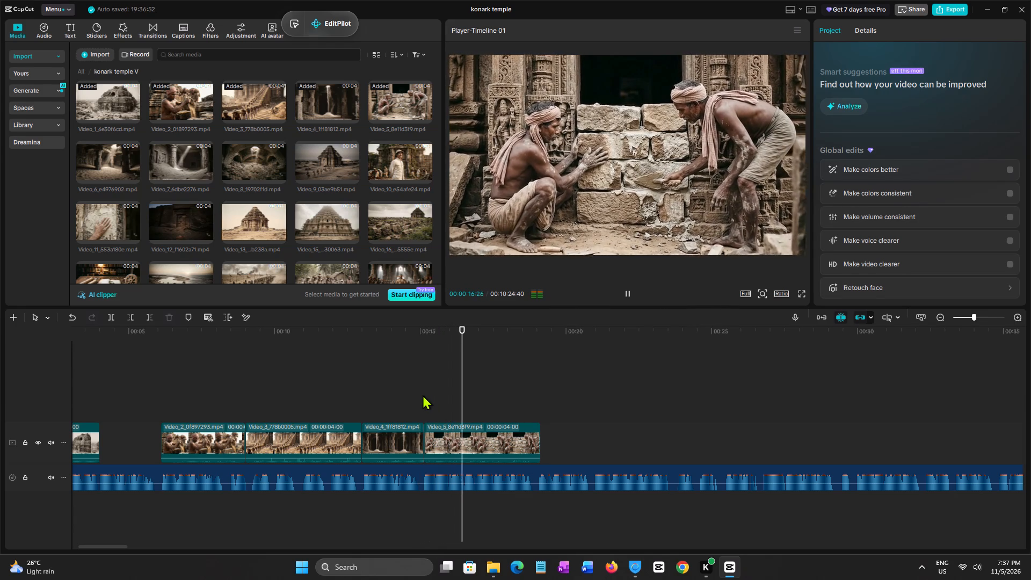
key(space)
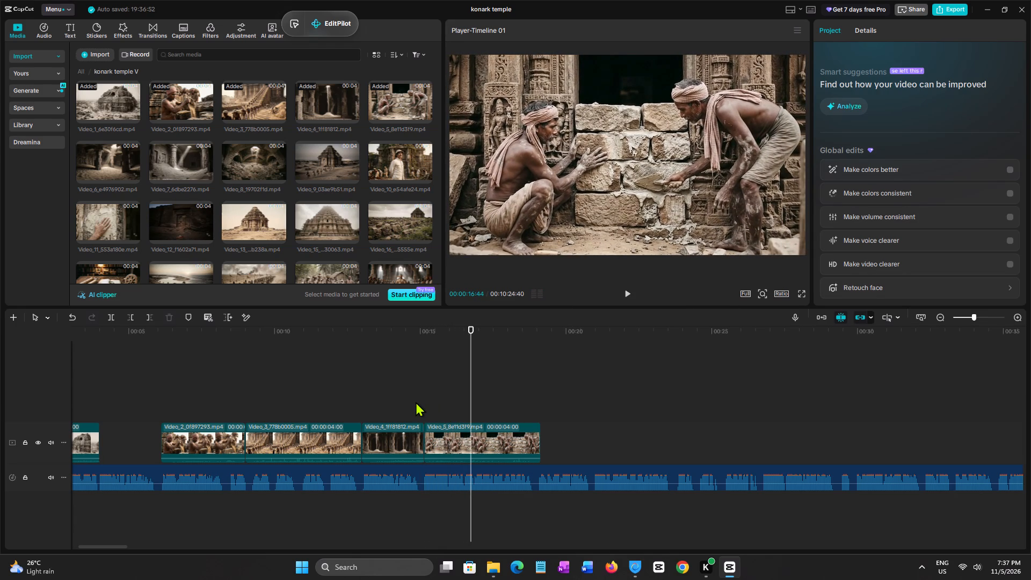
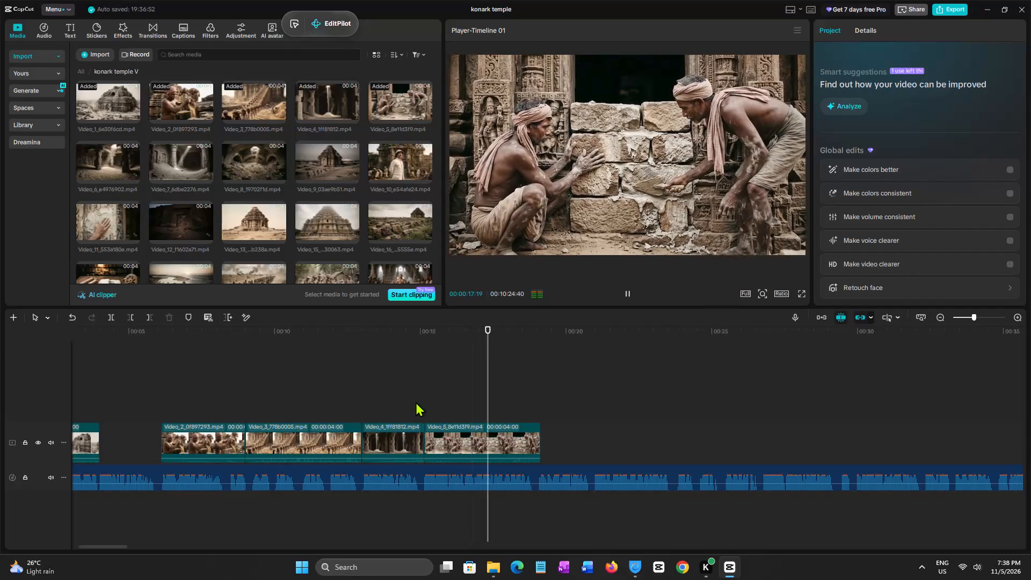
Finish listening past Video_5's end and place Video_6 on the main track directly after it, starting at 00:00:19:08.
click(442, 408)
key(space)
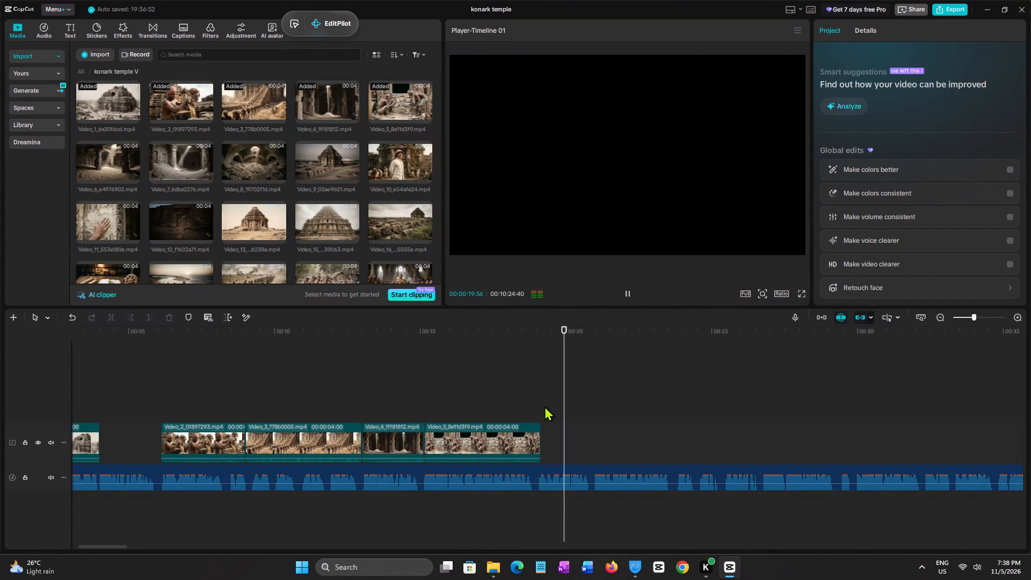
click(543, 403)
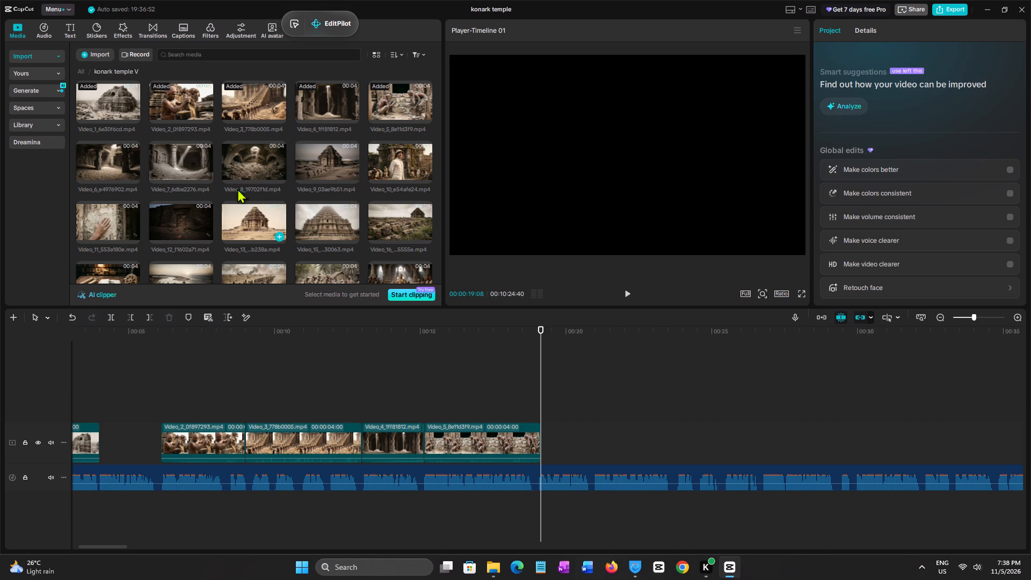
click(113, 155)
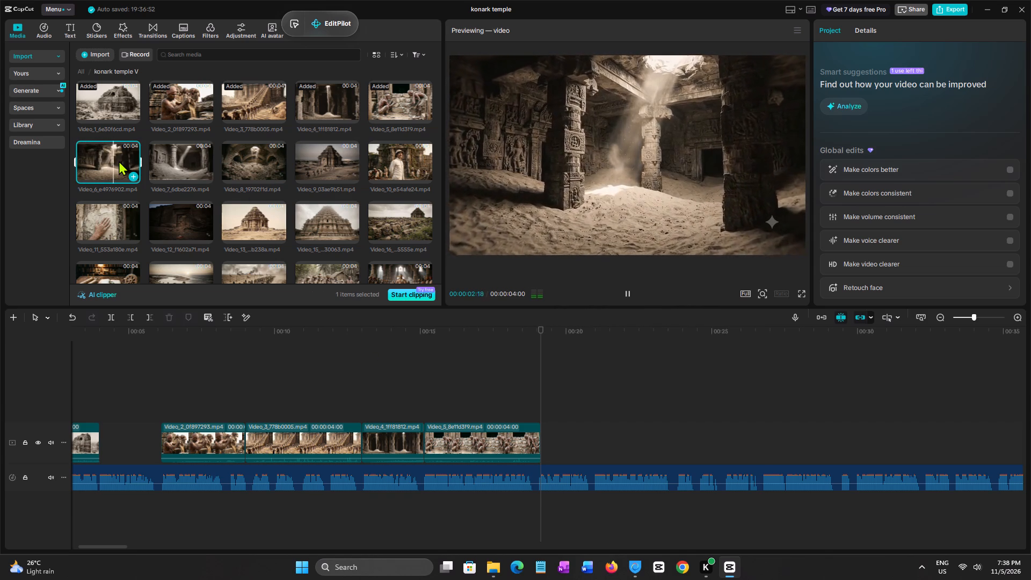
drag(112, 162, 538, 426)
Listen to the narration over and past Video_6, and place Video_7 after a short gap, starting at about 23.7 seconds.
key(space)
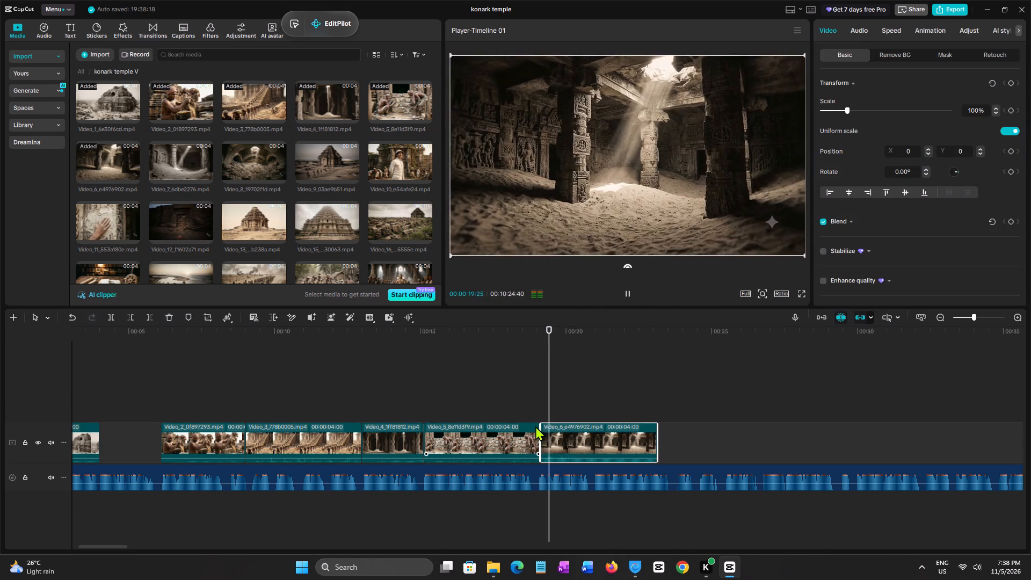
key(space)
key(space)
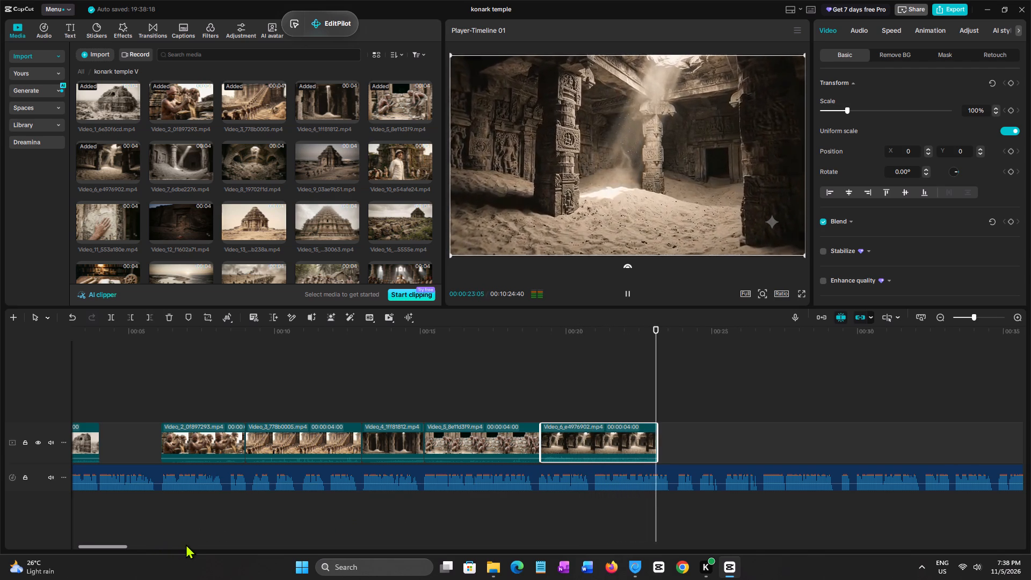
key(space)
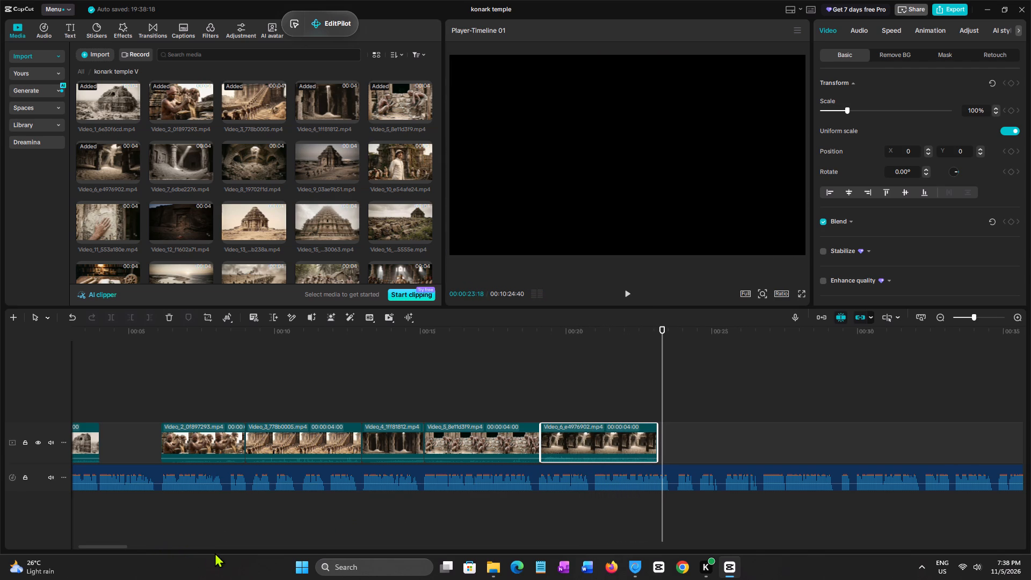
key(space)
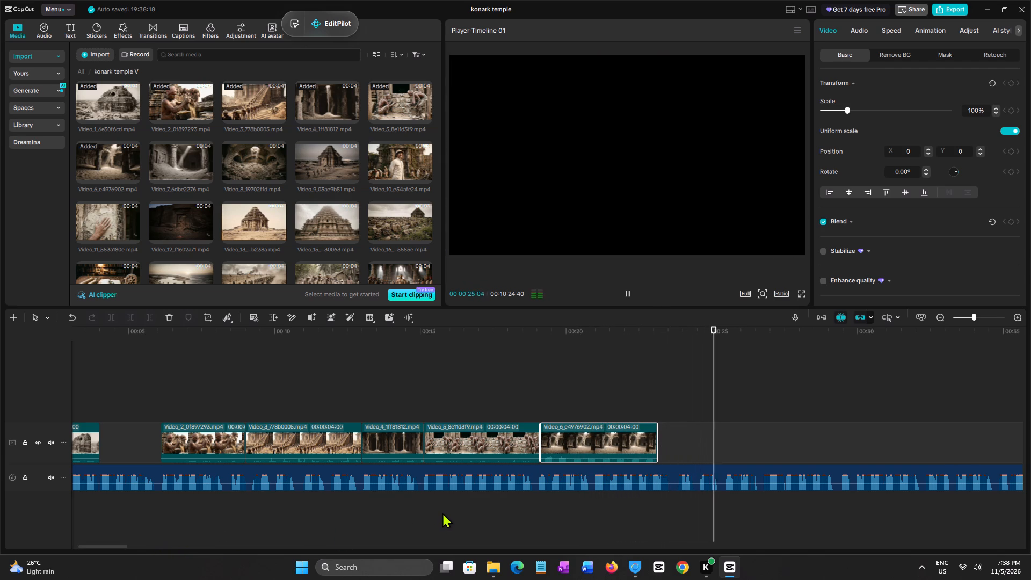
key(space)
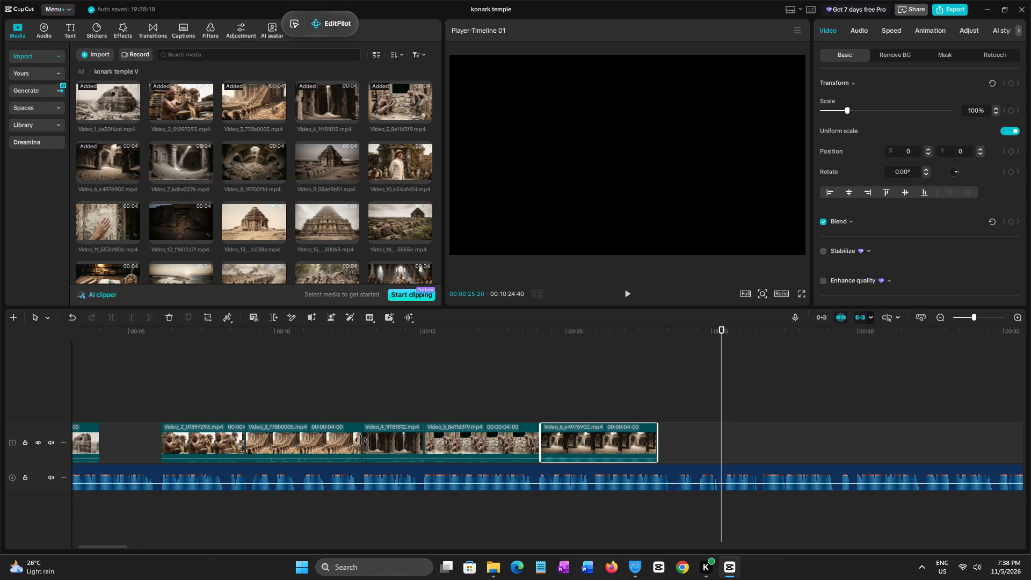
click(185, 157)
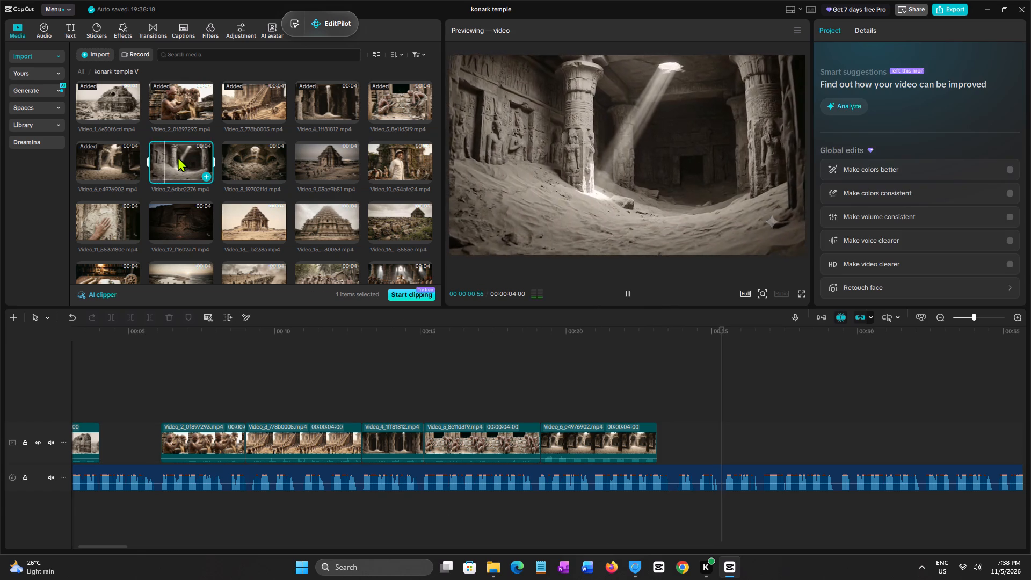
drag(178, 157, 678, 437)
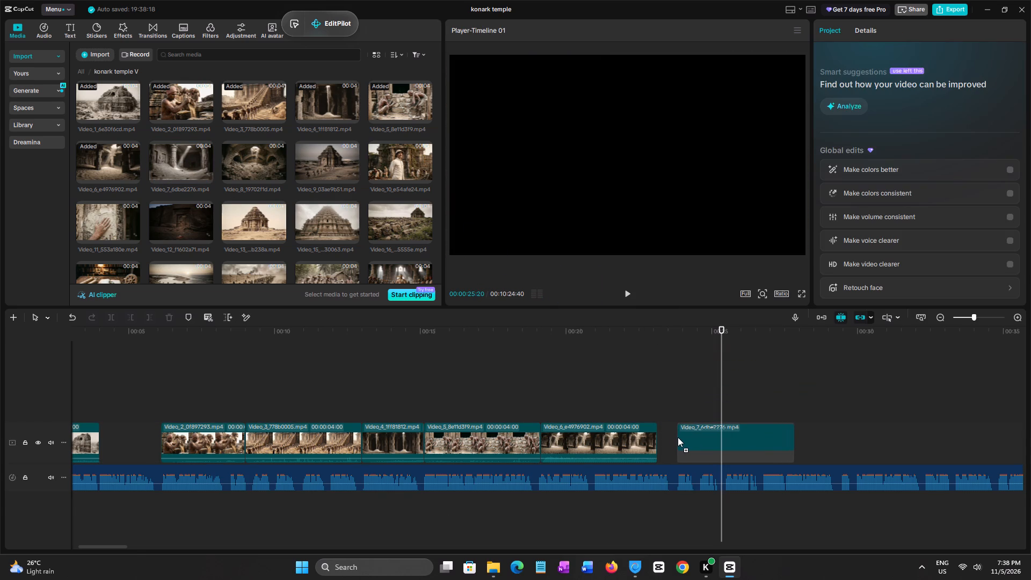
drag(678, 437, 674, 437)
Replay the narration over Video_7 to find its phrase break, and trim that clip's end to 00:00:25:28.
click(666, 396)
key(space)
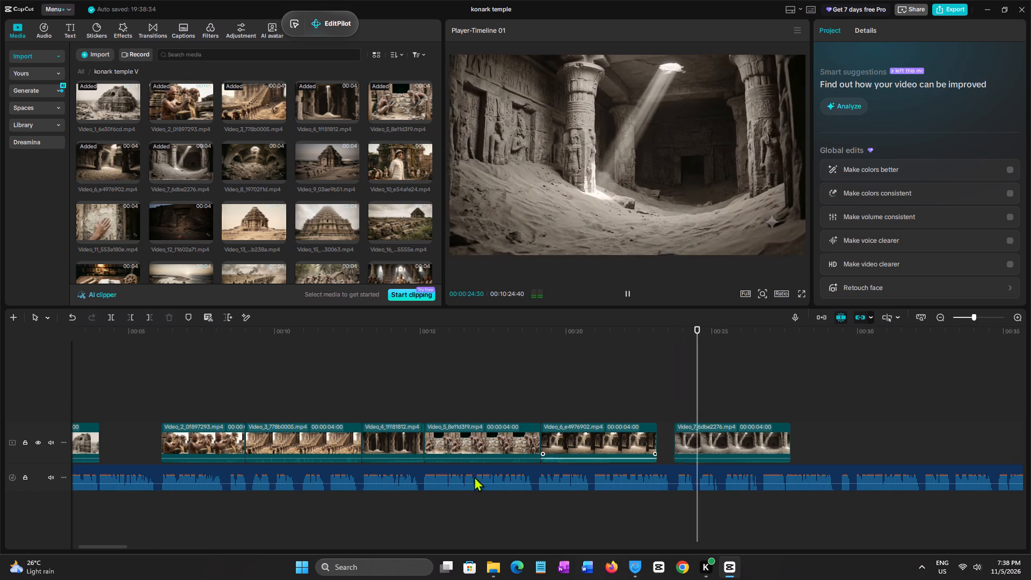
drag(115, 549, 136, 549)
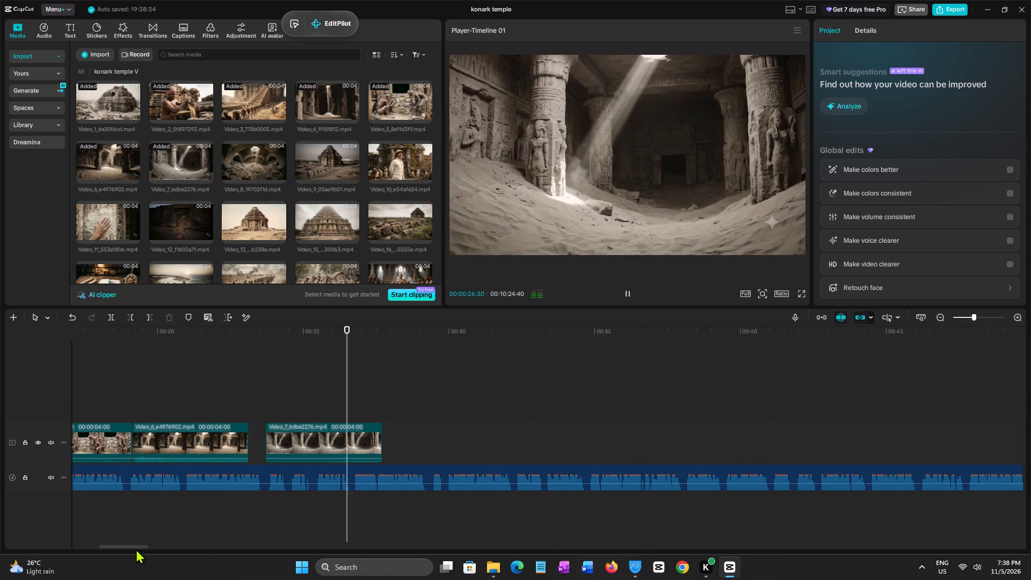
drag(136, 549, 141, 549)
key(space)
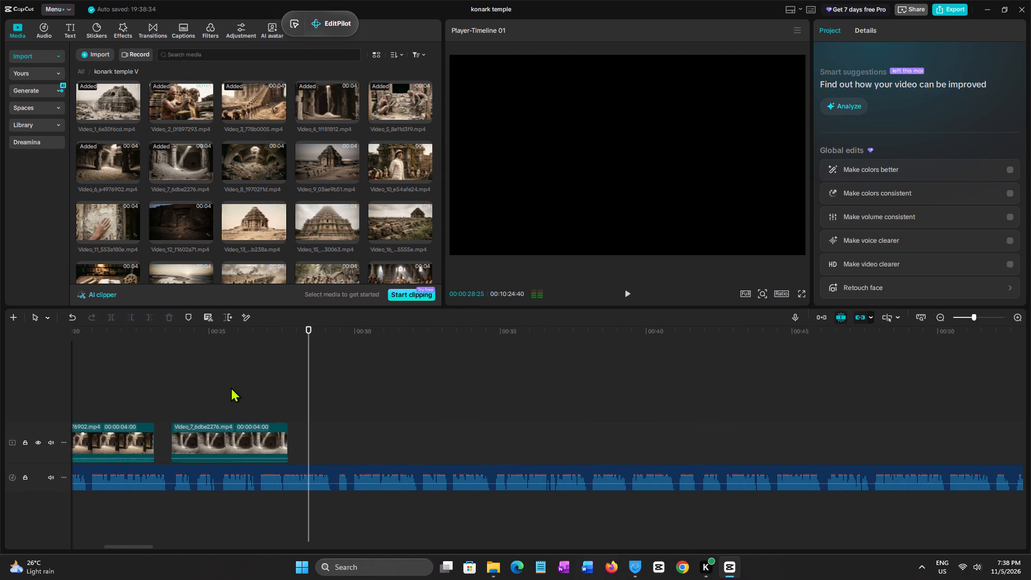
click(231, 387)
key(space)
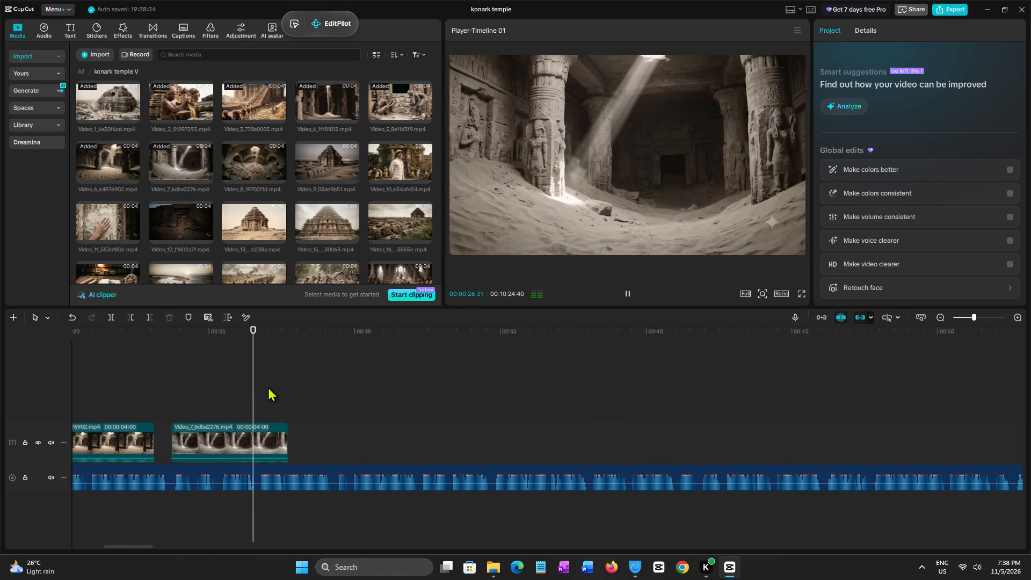
click(212, 404)
key(space)
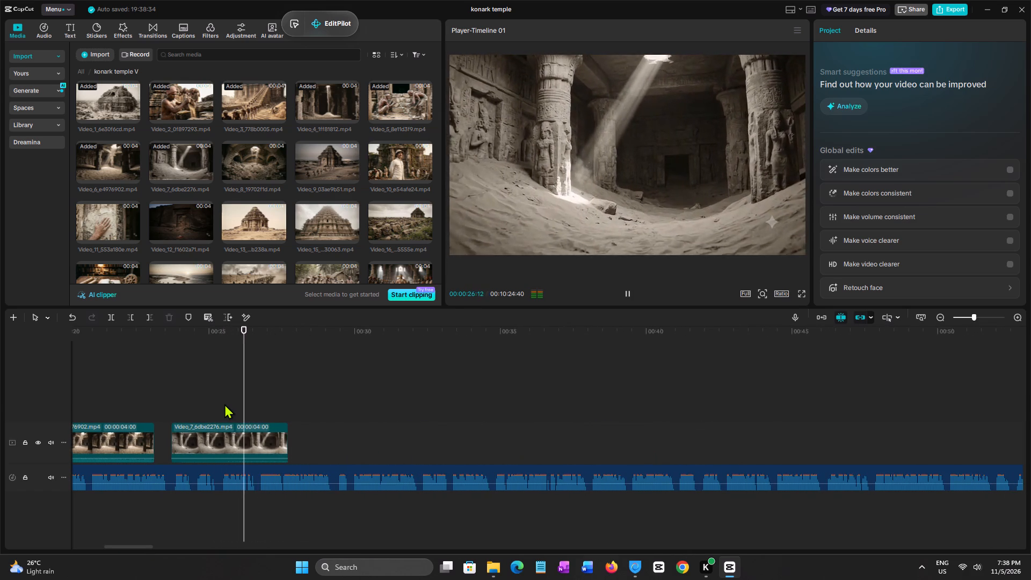
click(223, 405)
click(241, 442)
key(w)
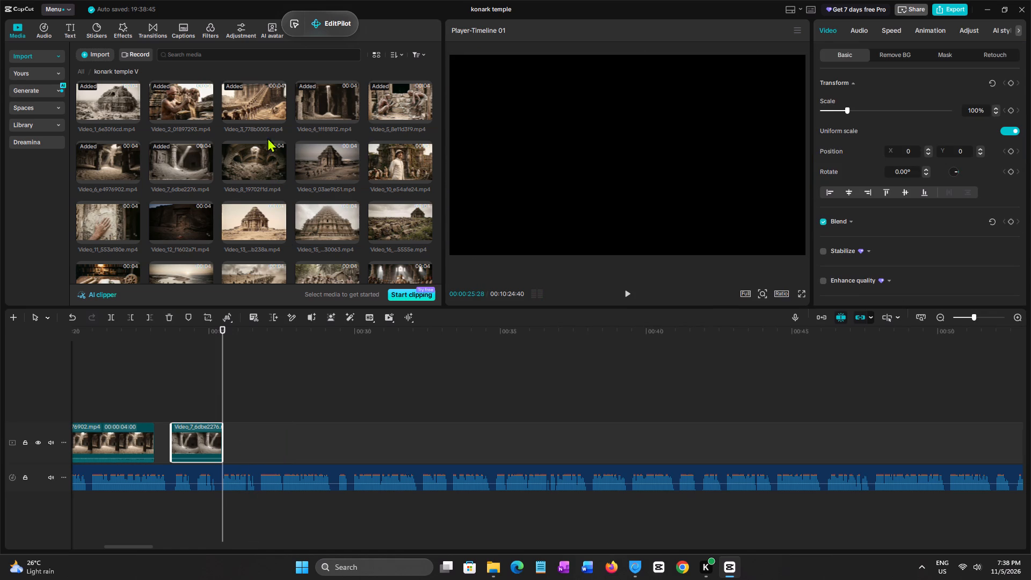
Place Video_8 on the main track directly after the trimmed Video_7, starting at 00:00:25:28.
click(253, 162)
drag(254, 162, 226, 439)
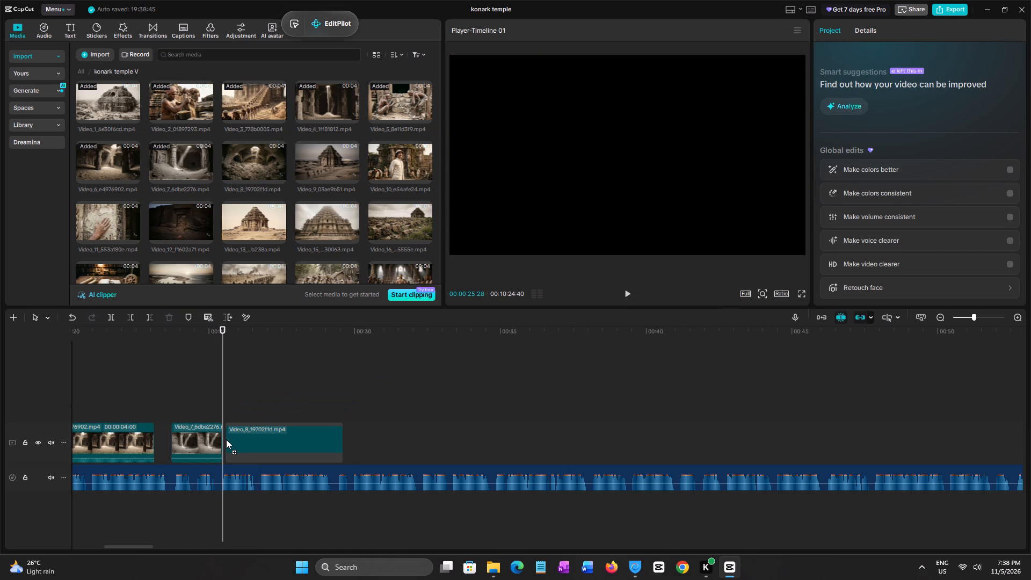
drag(226, 439, 224, 439)
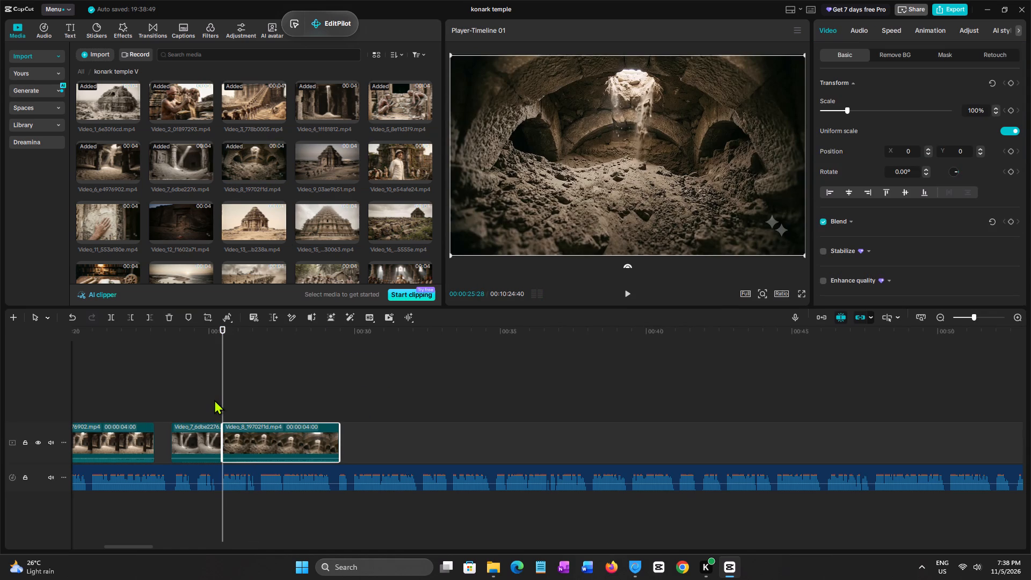
Listen to the narration over and well past Video_8, and place Video_13 on the main track starting at about 34.8 seconds.
key(space)
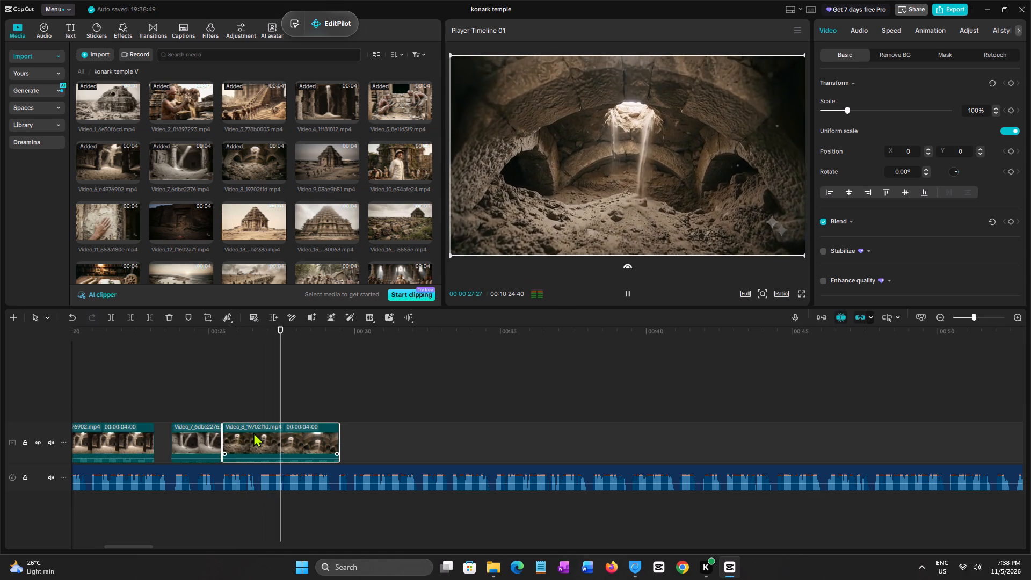
click(222, 405)
key(space)
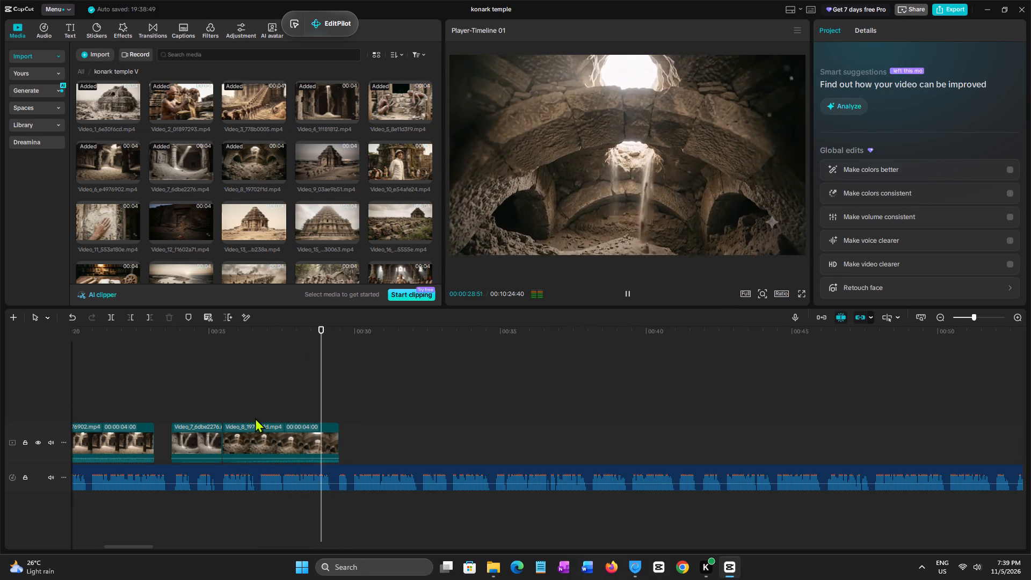
key(space)
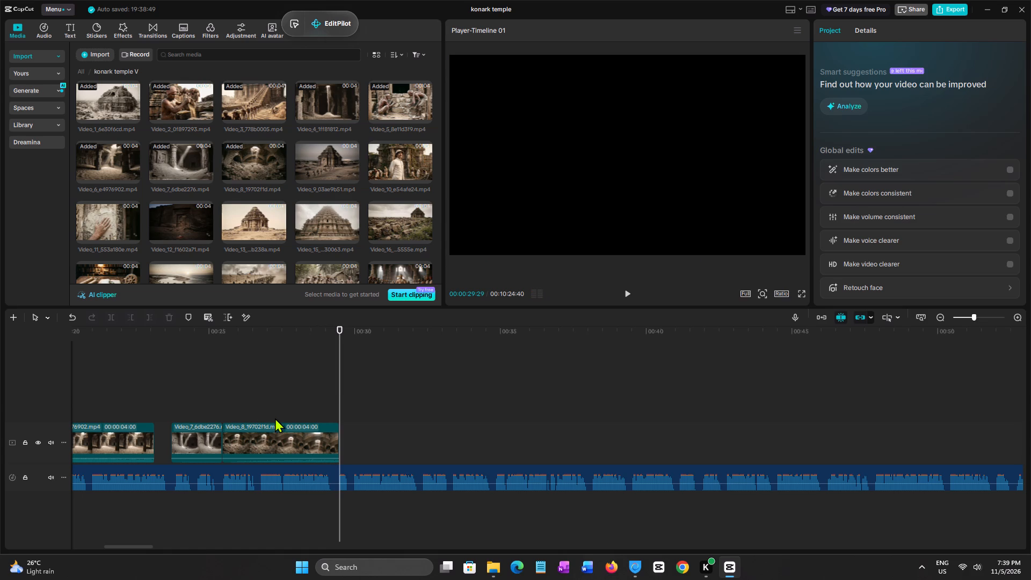
key(space)
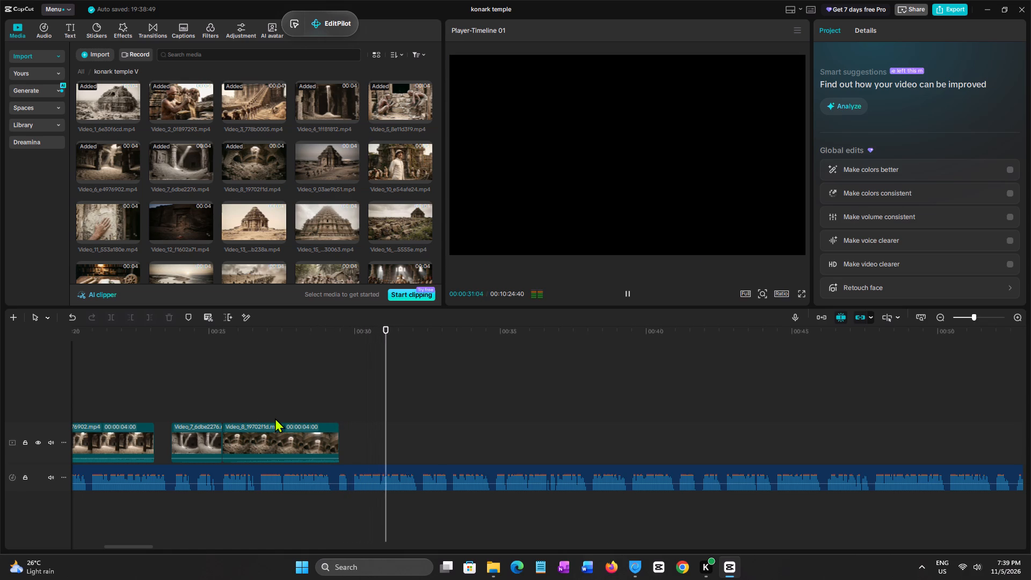
key(space)
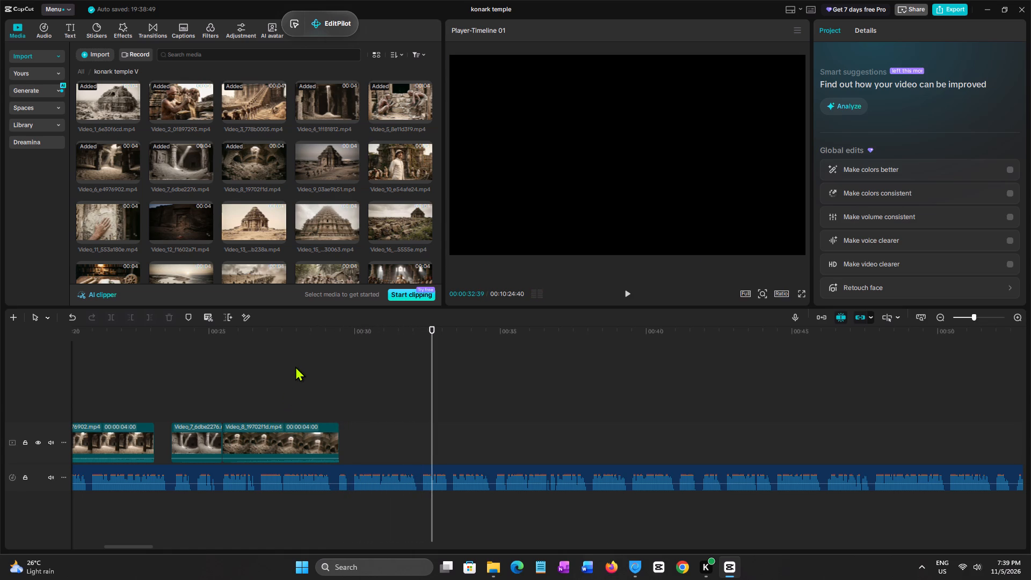
key(space)
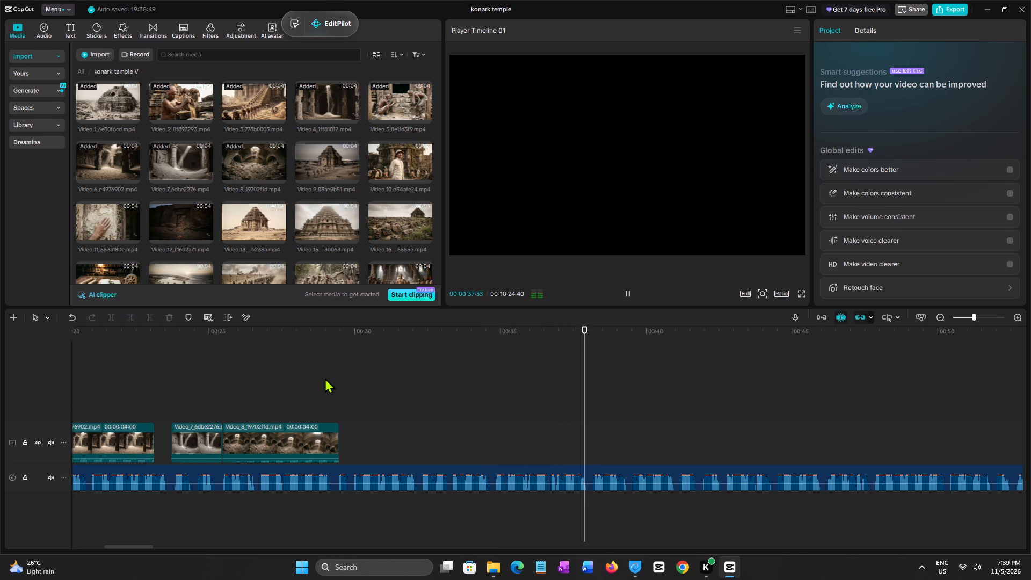
key(space)
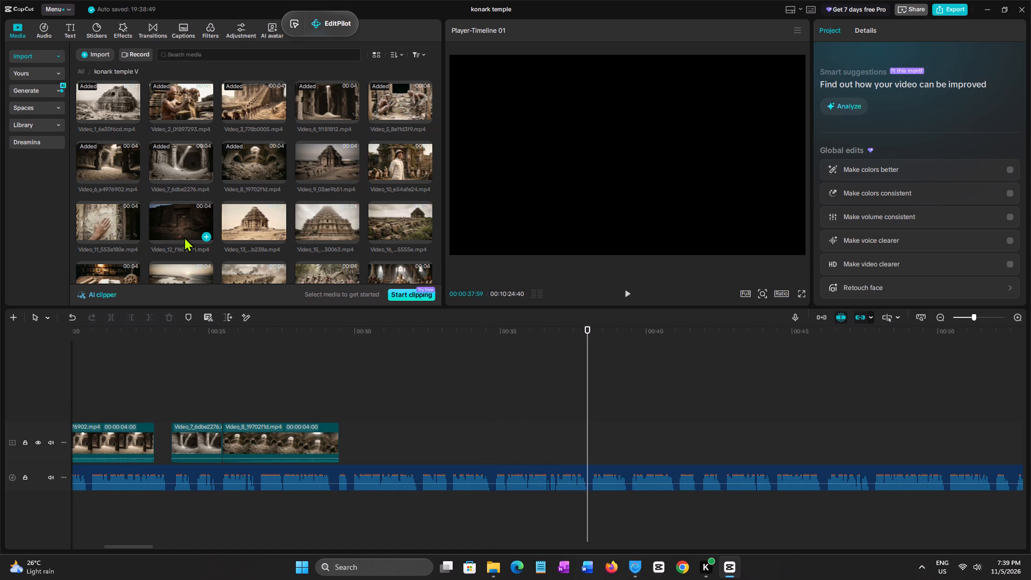
click(250, 227)
drag(252, 222, 524, 439)
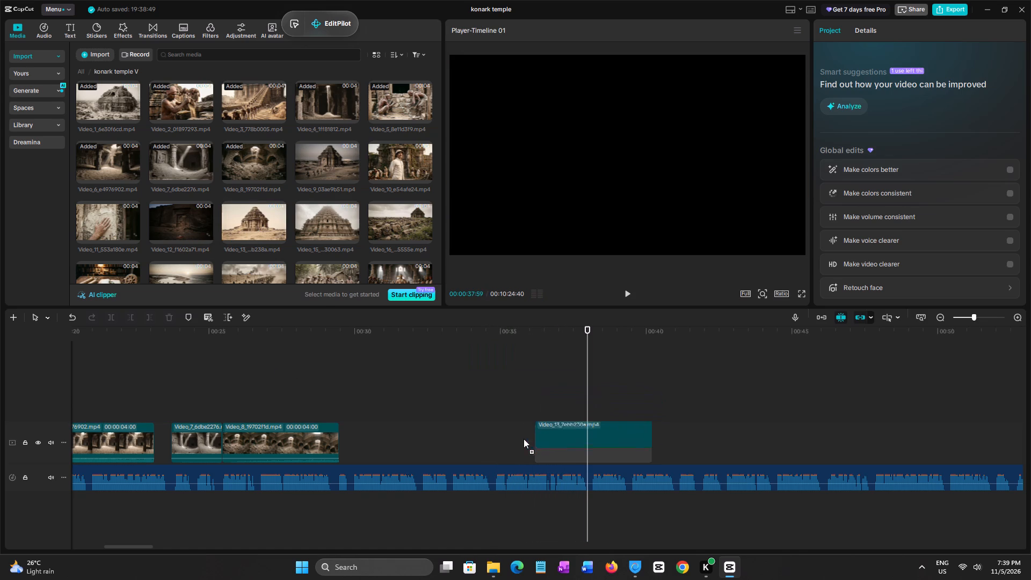
drag(524, 439, 495, 441)
Play the narration over Video_13 several times to check how the clip fits its phrase.
click(489, 394)
key(space)
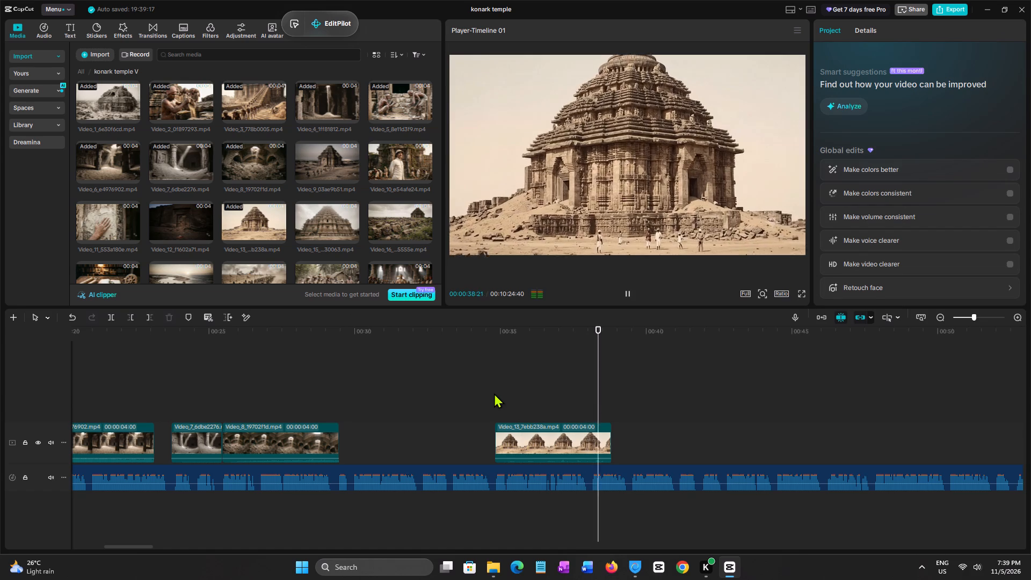
click(494, 393)
key(space)
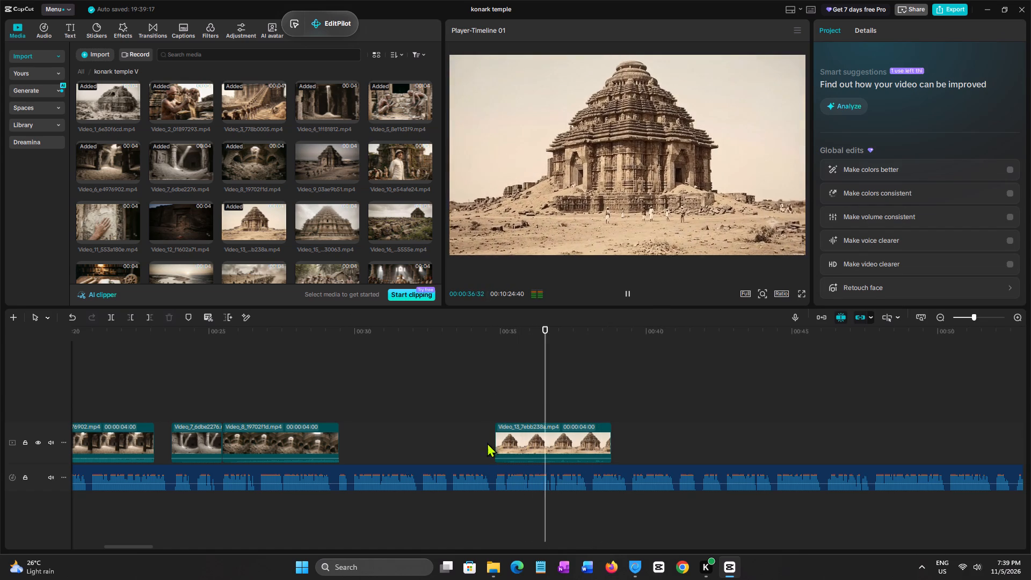
drag(139, 546, 163, 547)
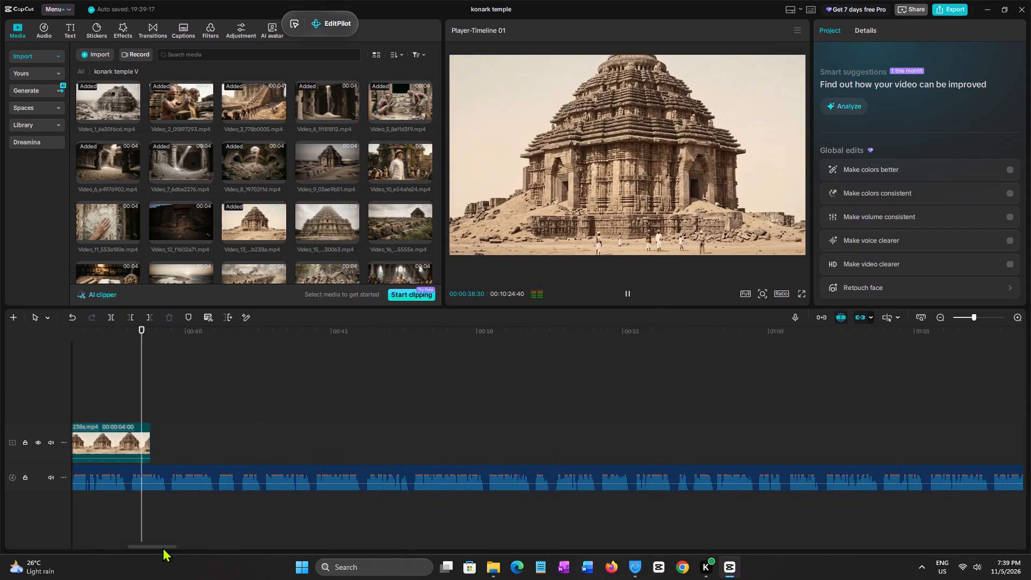
drag(163, 547, 158, 547)
click(197, 405)
key(space)
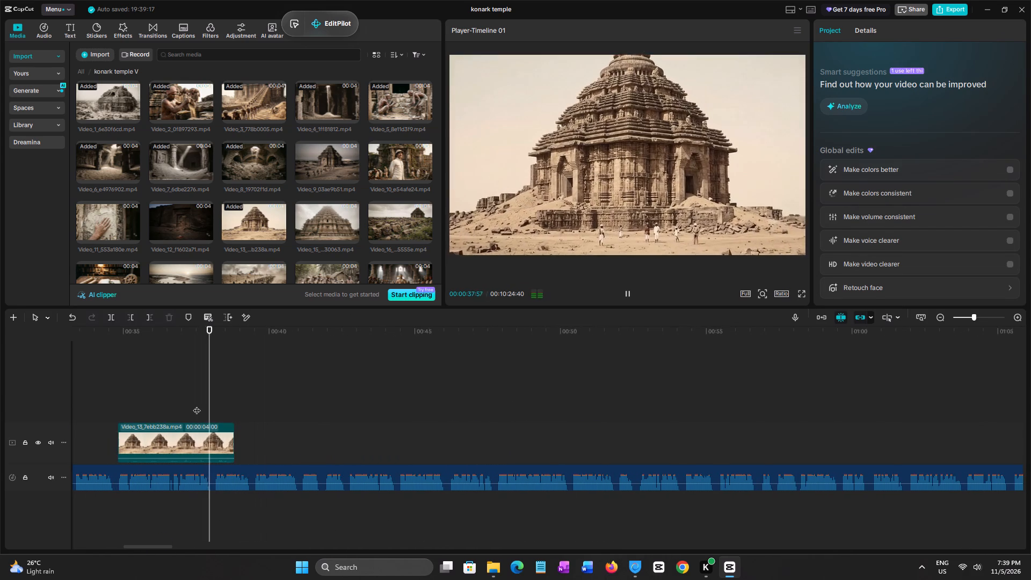
key(space)
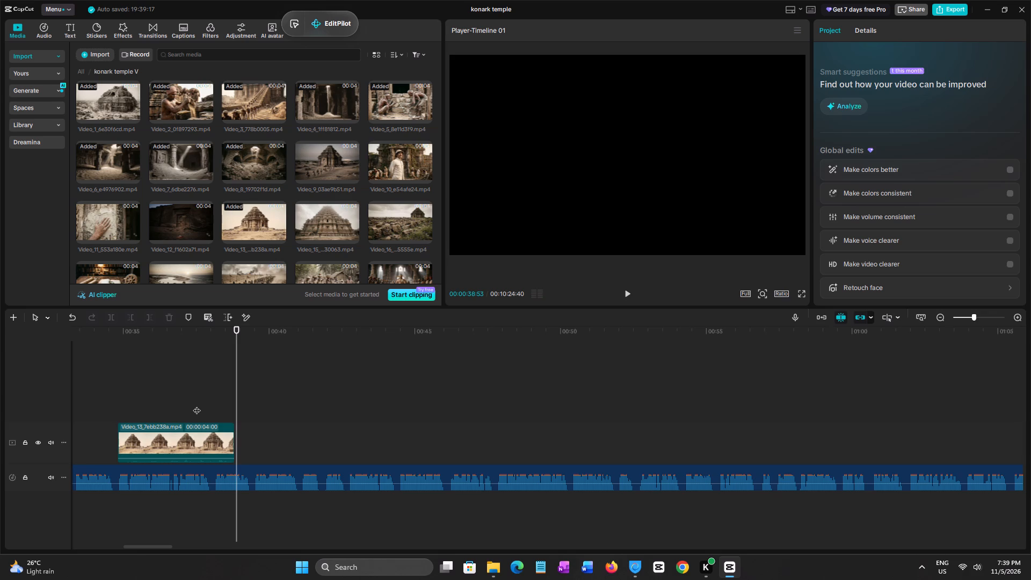
Listen to the narration over and past Video_13, and place Video_15 on the main track starting at 00:00:42:45.
key(space)
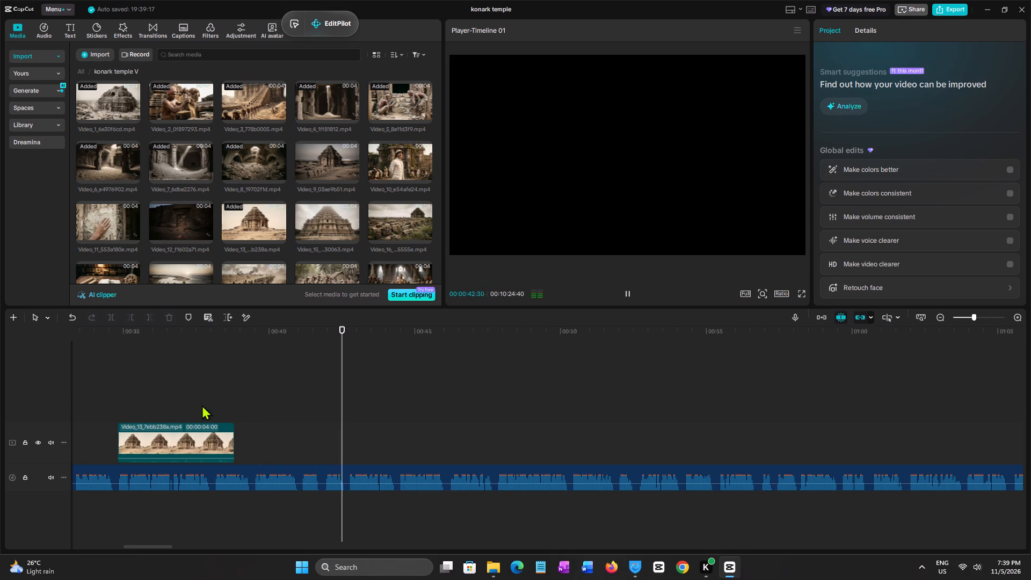
key(space)
click(143, 377)
key(space)
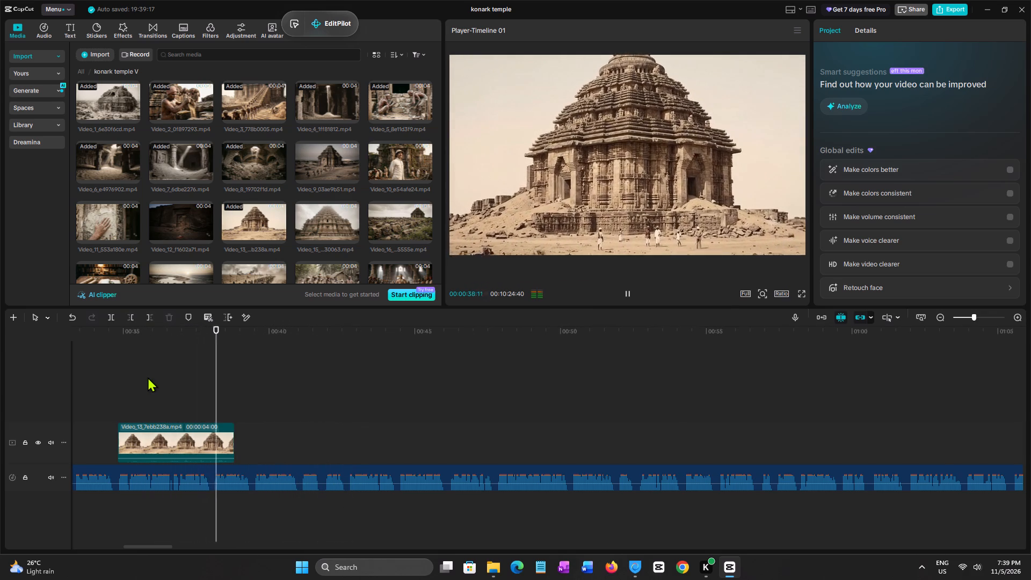
key(space)
key(space)
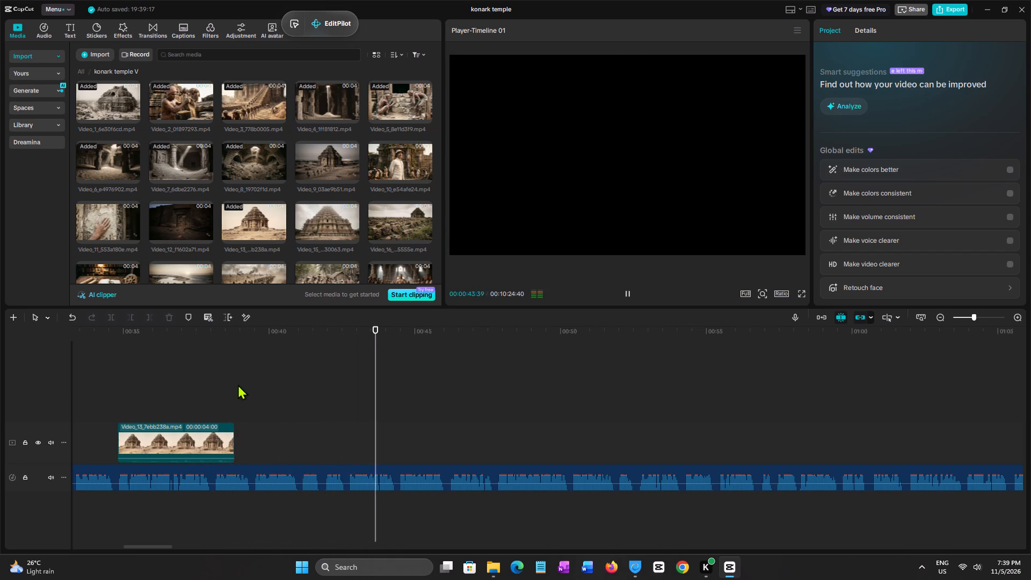
click(313, 421)
key(space)
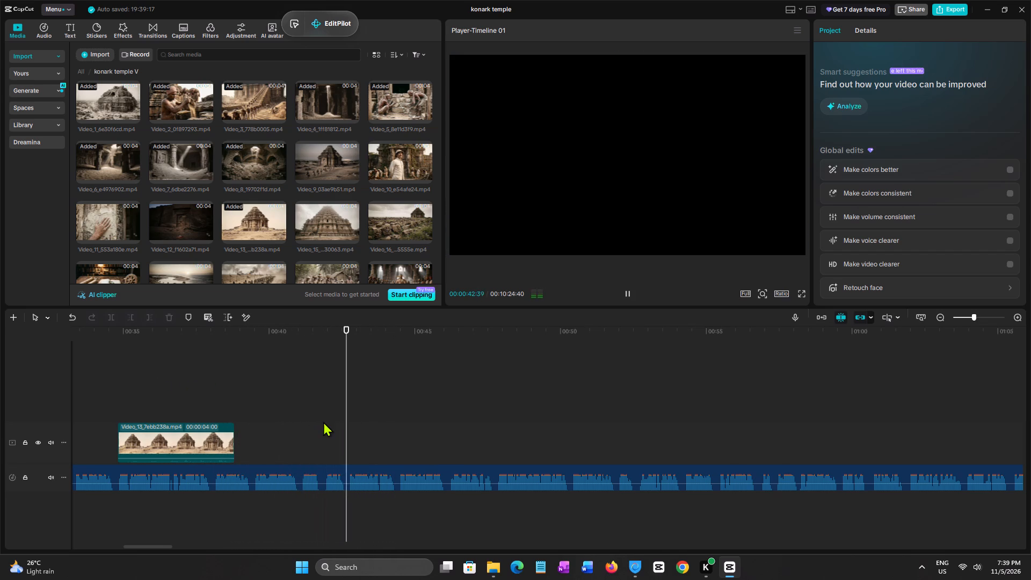
click(349, 429)
key(space)
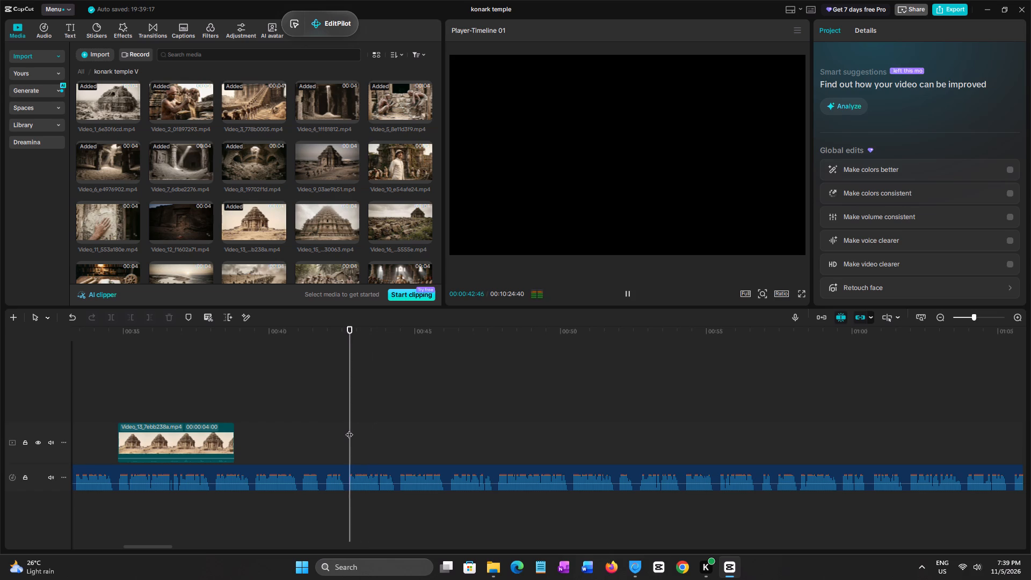
click(349, 429)
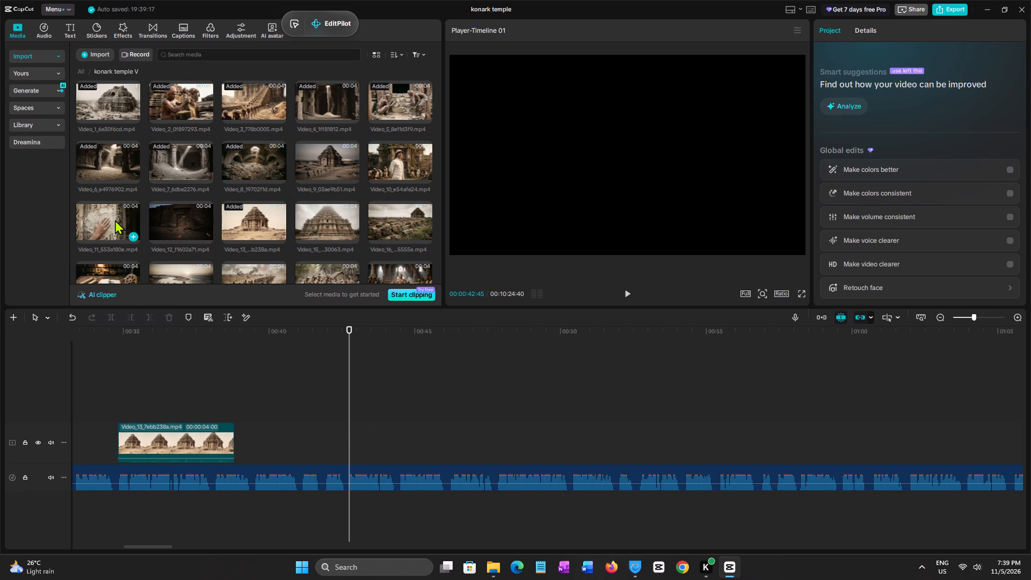
click(344, 220)
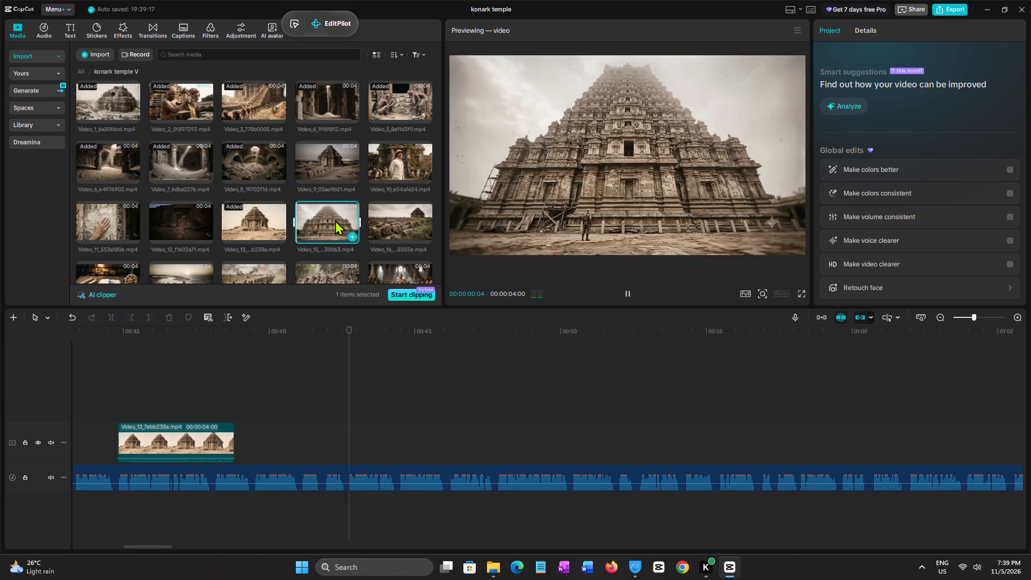
drag(324, 220, 350, 442)
Play the narration over and past Video_15 to find its matching phrase, and move that clip to start at 00:00:47:49.
key(space)
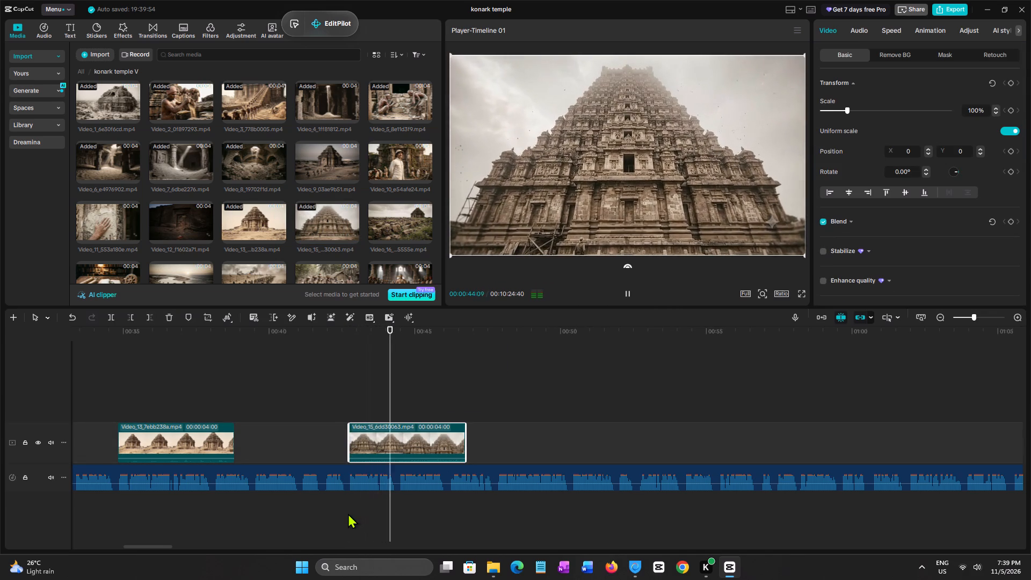
key(space)
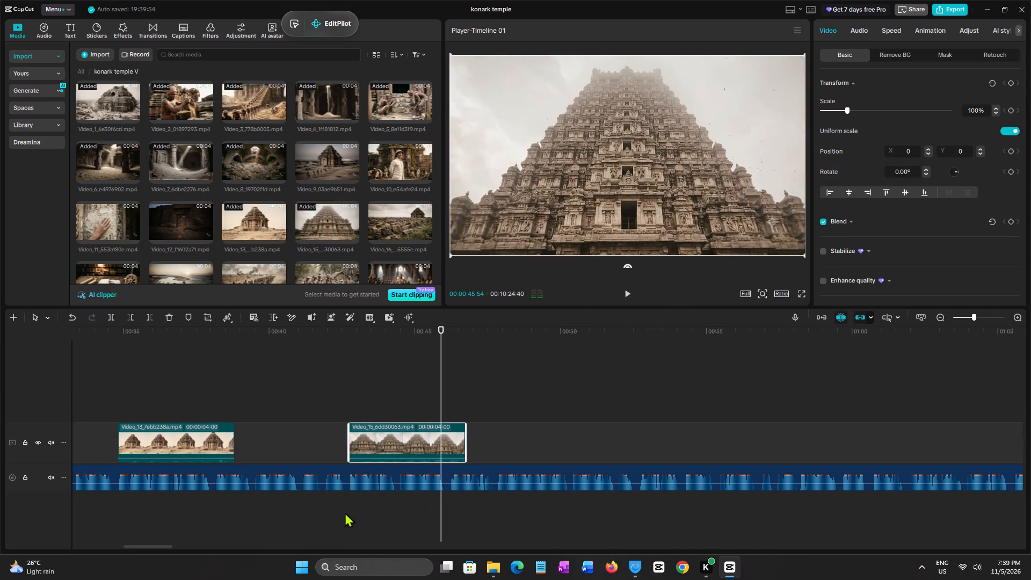
key(space)
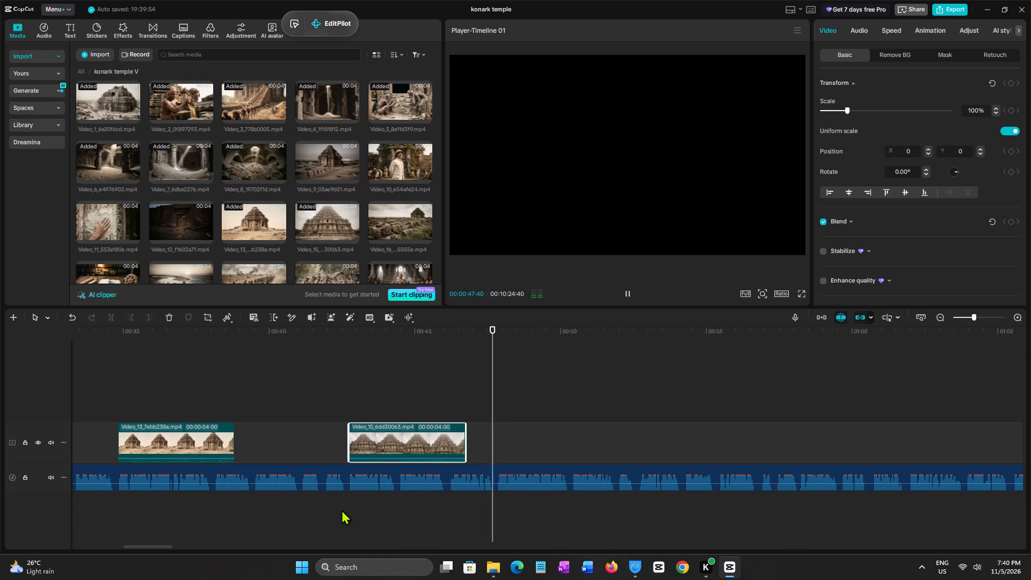
key(space)
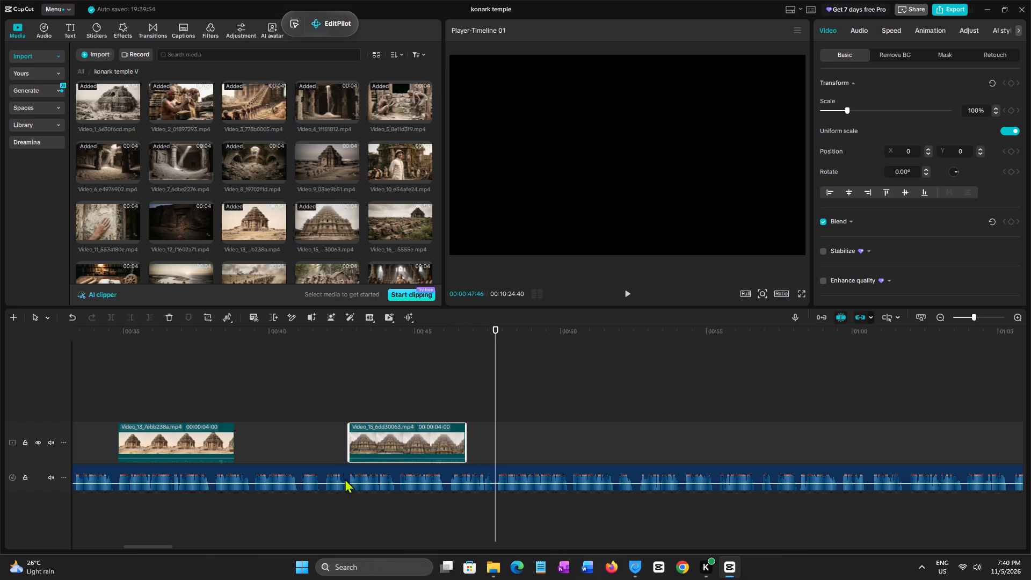
click(348, 404)
key(space)
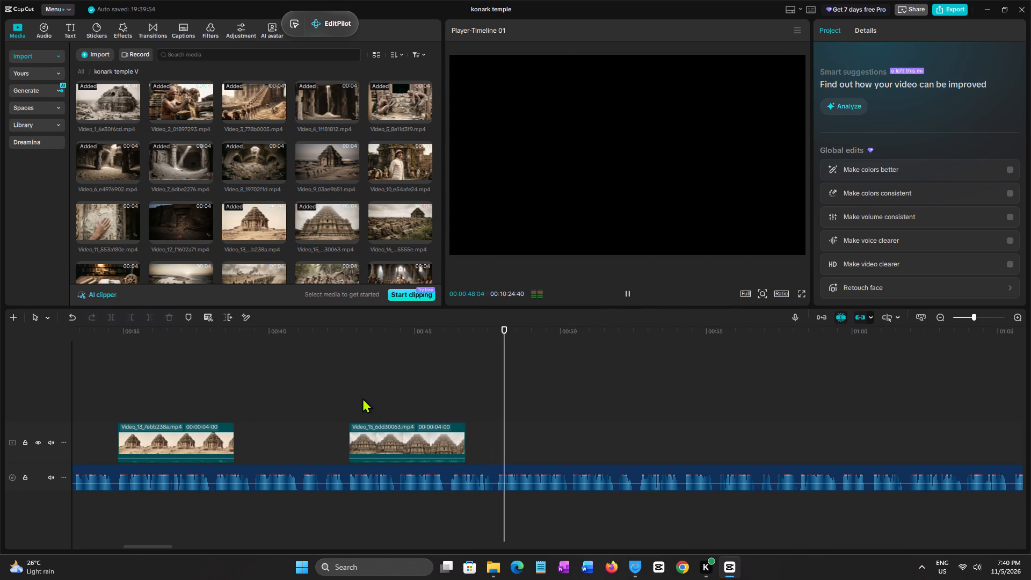
click(496, 415)
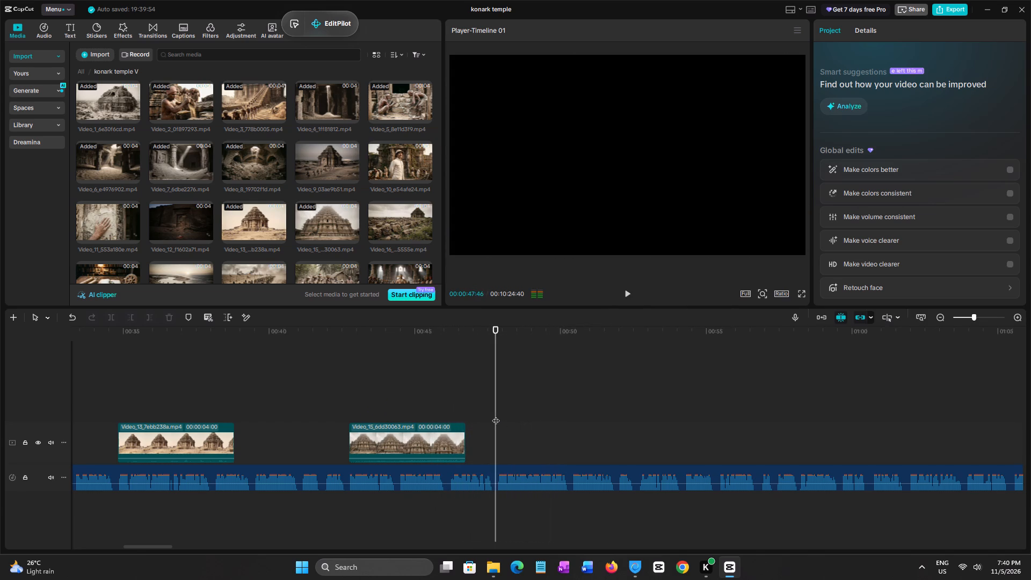
key(space)
click(496, 415)
click(496, 415)
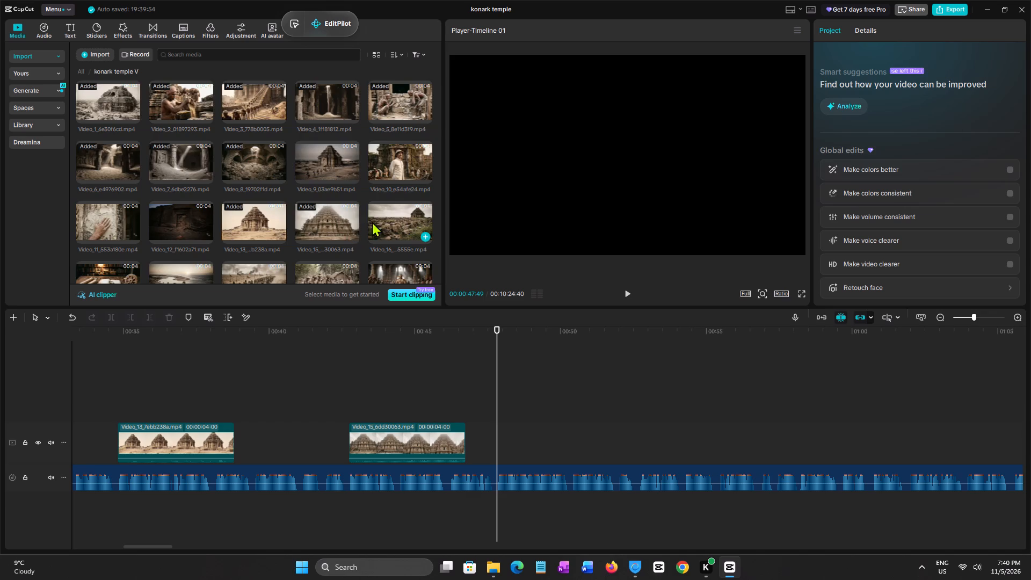
scroll(366, 216, down, 1)
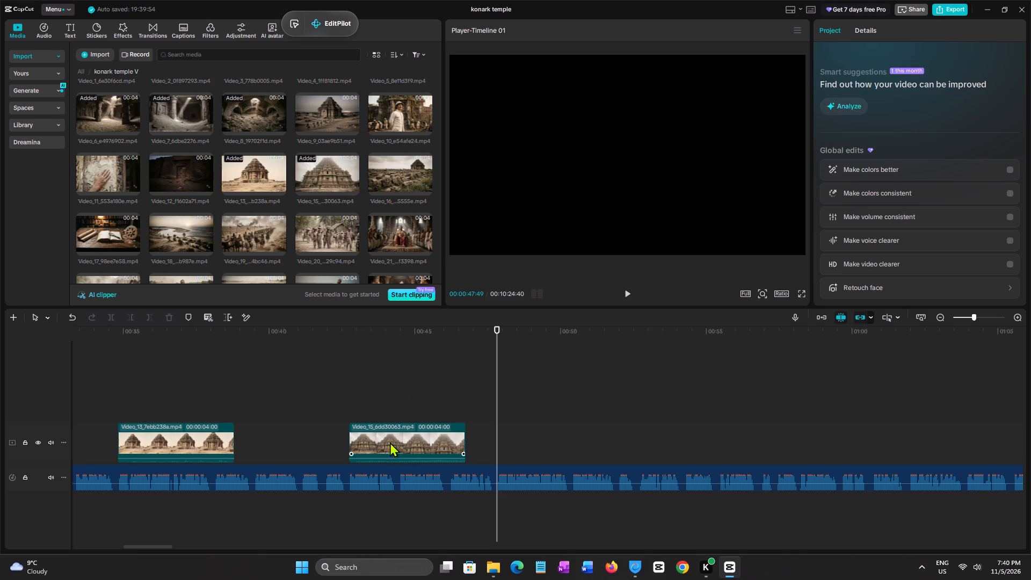
drag(382, 437, 532, 433)
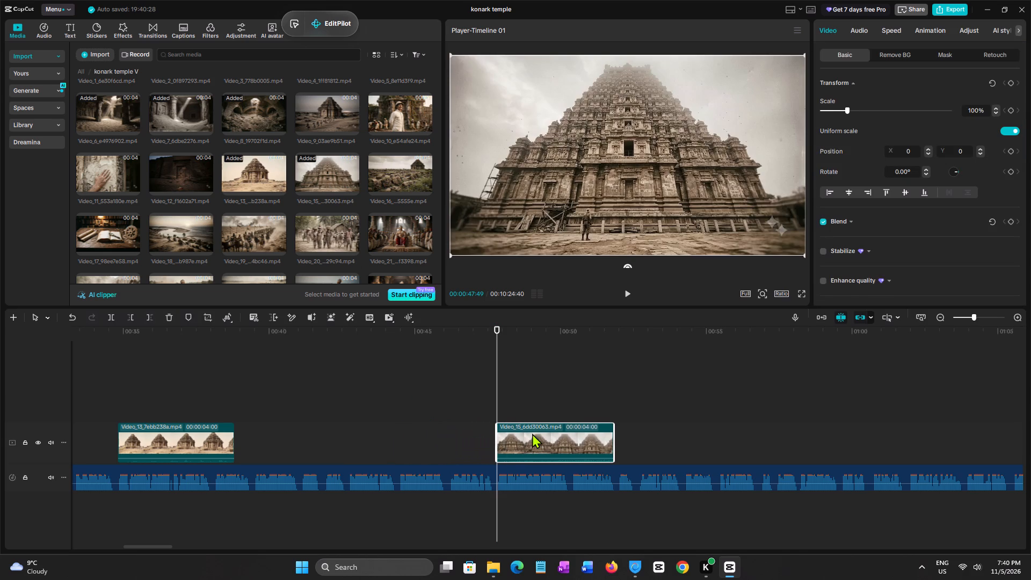
Play the narration over the moved Video_15 to find its phrase break, and trim the clip's end to 00:00:50:27.
key(space)
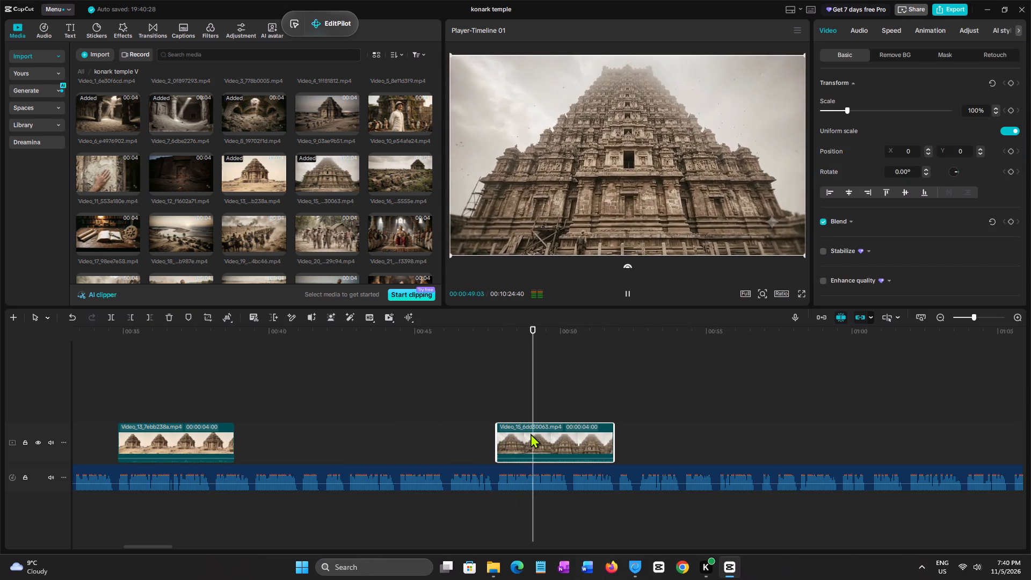
key(space)
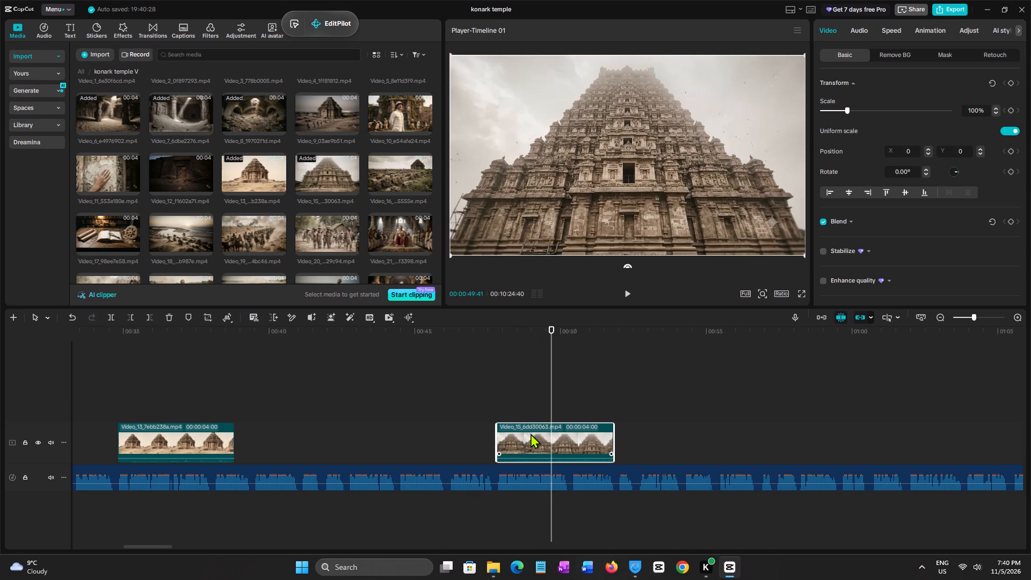
key(space)
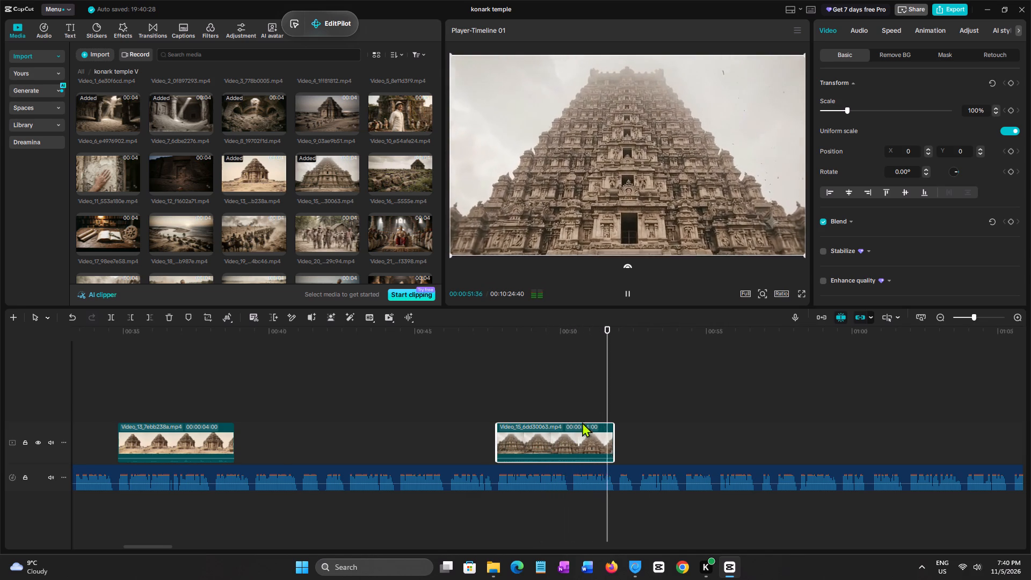
click(573, 414)
click(583, 438)
key(w)
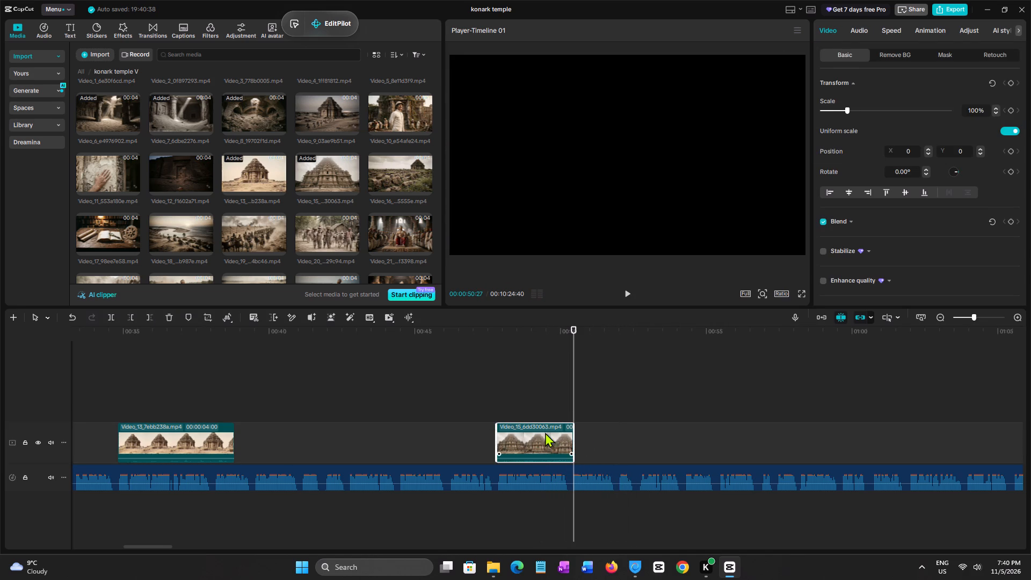
Place Video_16 on the main track directly after the trimmed Video_15, starting at 00:00:50:27.
click(390, 171)
drag(390, 170, 576, 422)
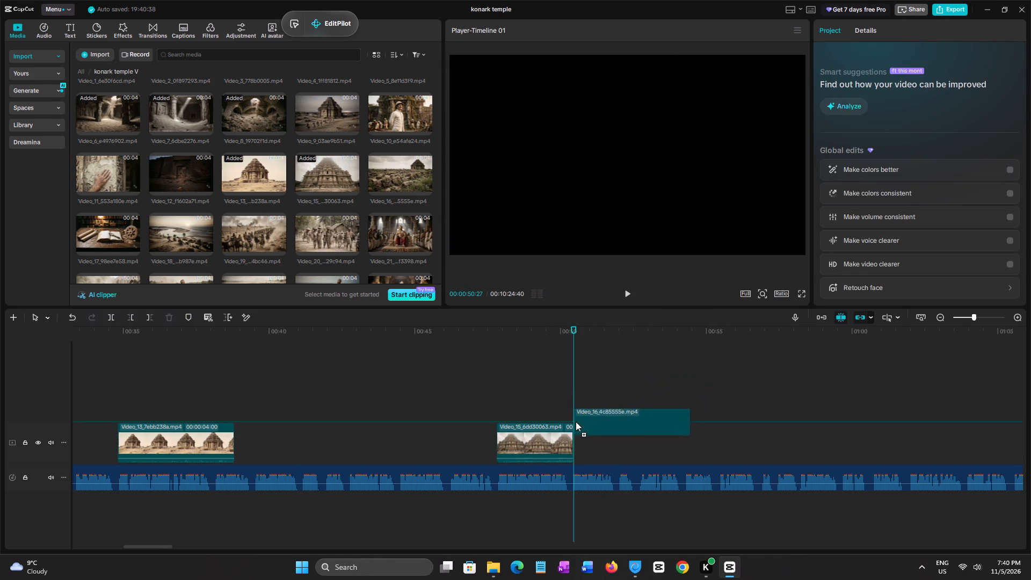
drag(576, 422, 572, 431)
Listen to the narration over and past Video_16, and place Video_17 on the main track starting at 00:00:57:21.
key(space)
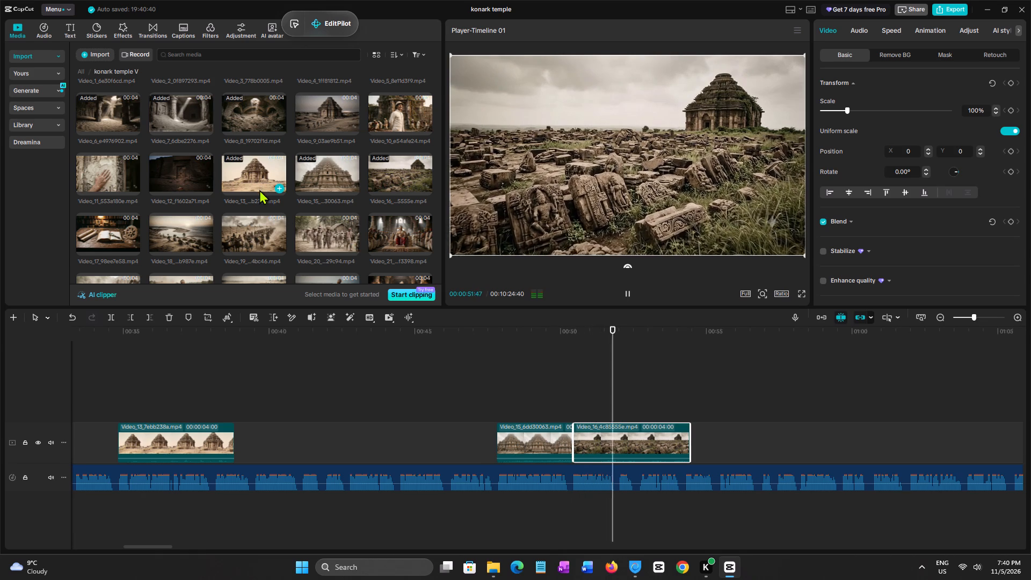
scroll(259, 191, down, 1)
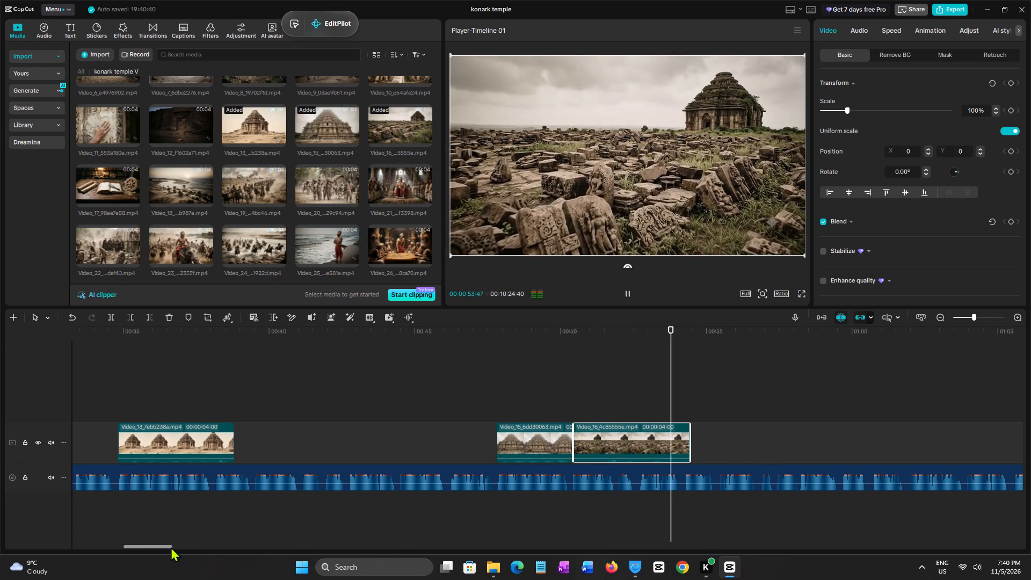
drag(170, 547, 186, 547)
click(252, 398)
key(space)
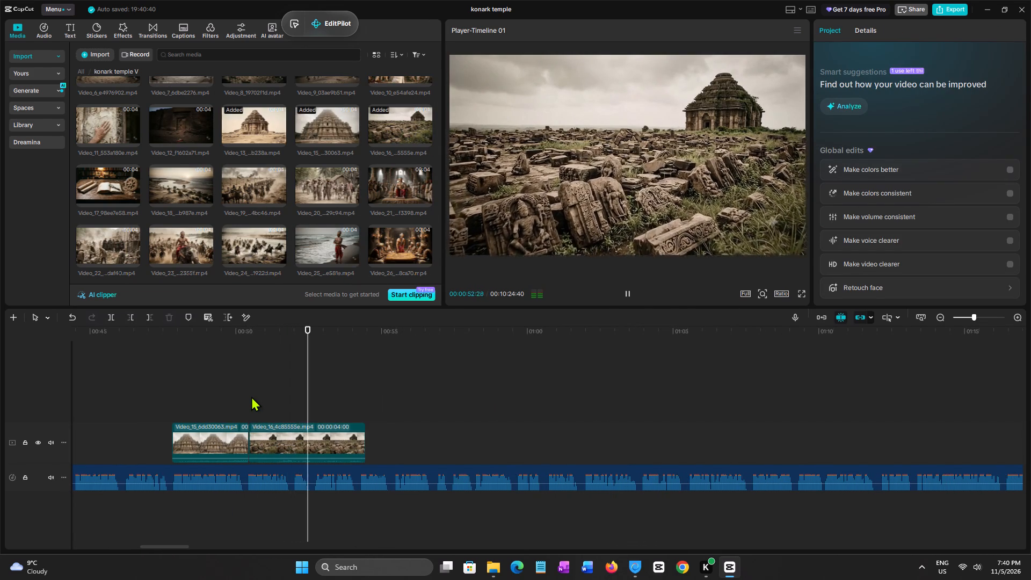
click(251, 396)
key(space)
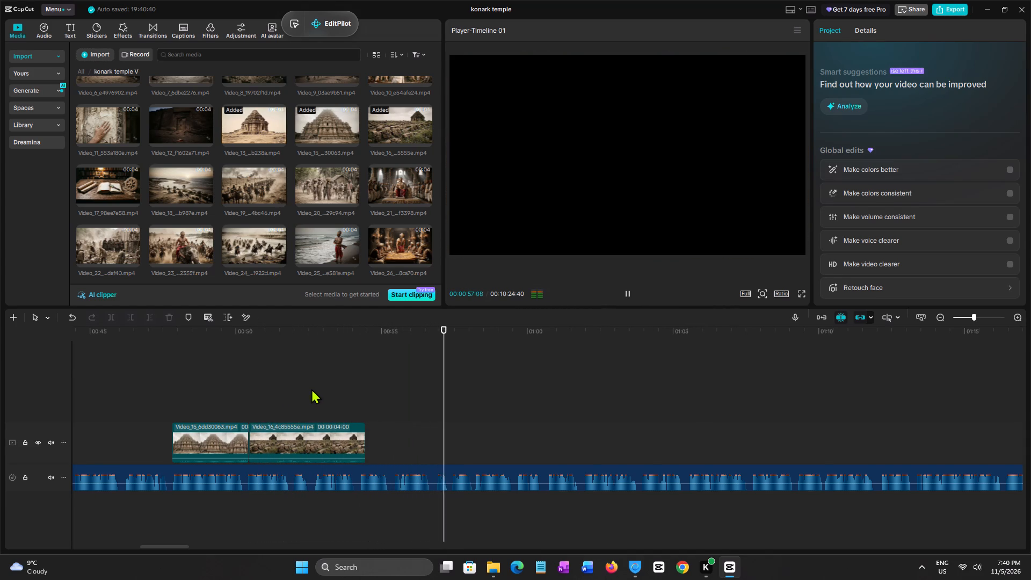
click(435, 429)
key(space)
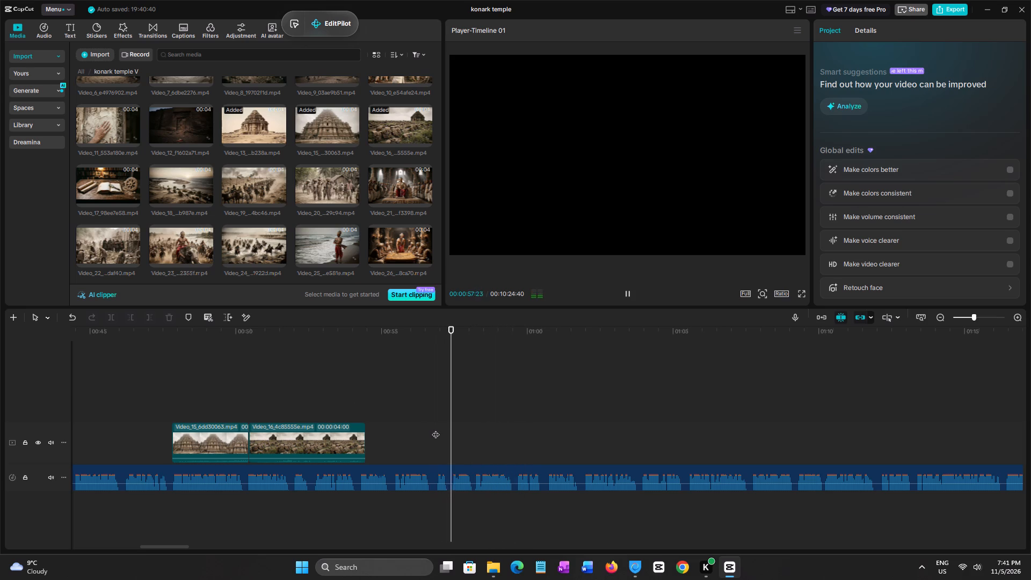
click(450, 429)
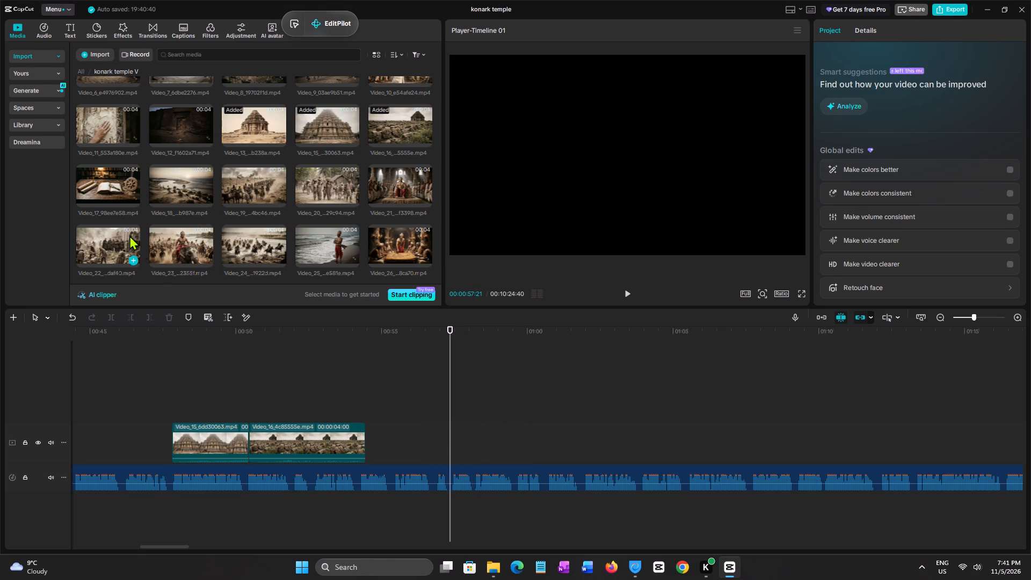
click(111, 184)
drag(102, 179, 456, 434)
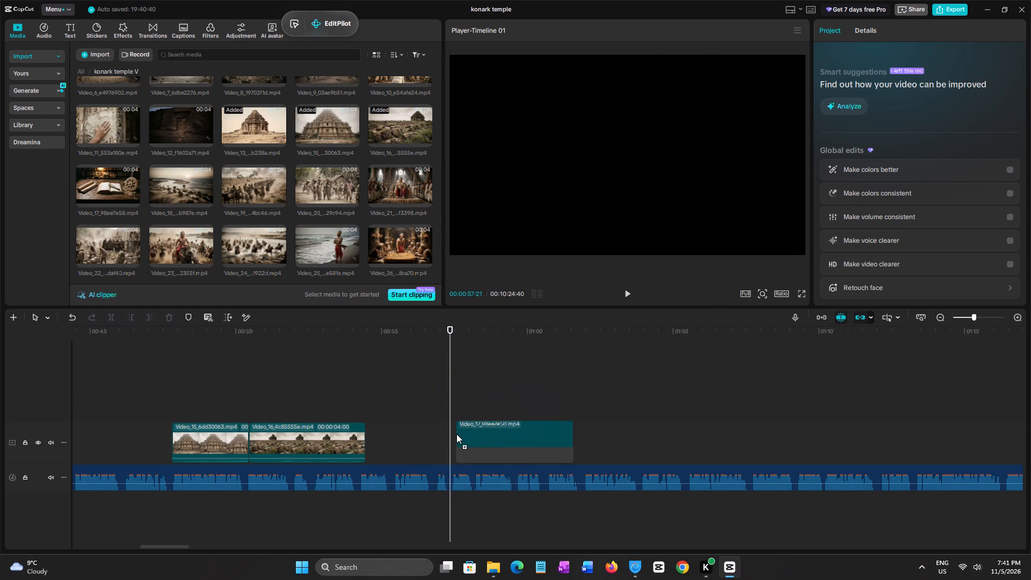
drag(456, 434, 450, 434)
Listen to the narration over and past Video_17, and place Video_18 on the main track starting at 00:01:07:45.
key(space)
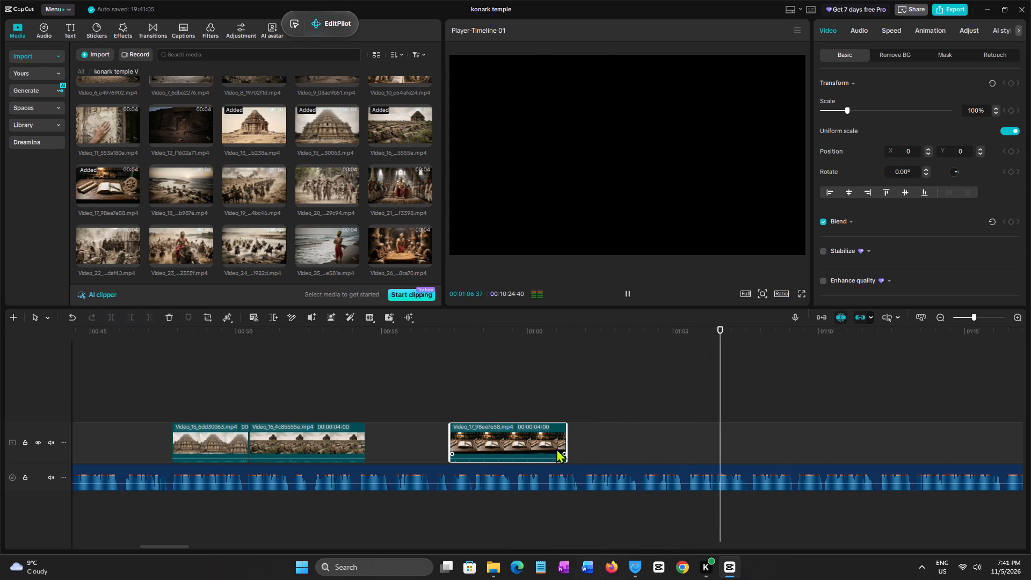
key(space)
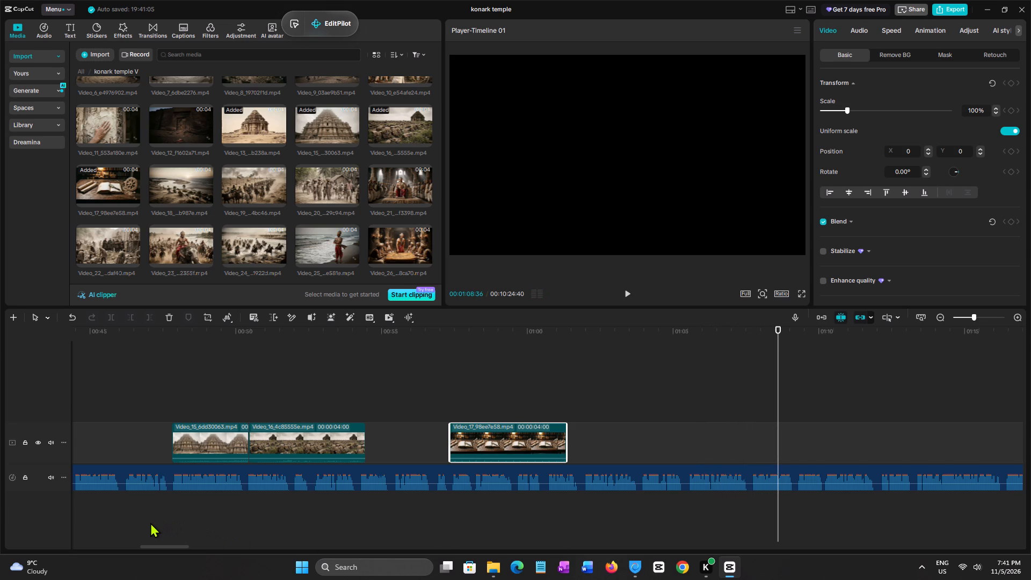
drag(173, 548, 202, 548)
click(165, 408)
key(space)
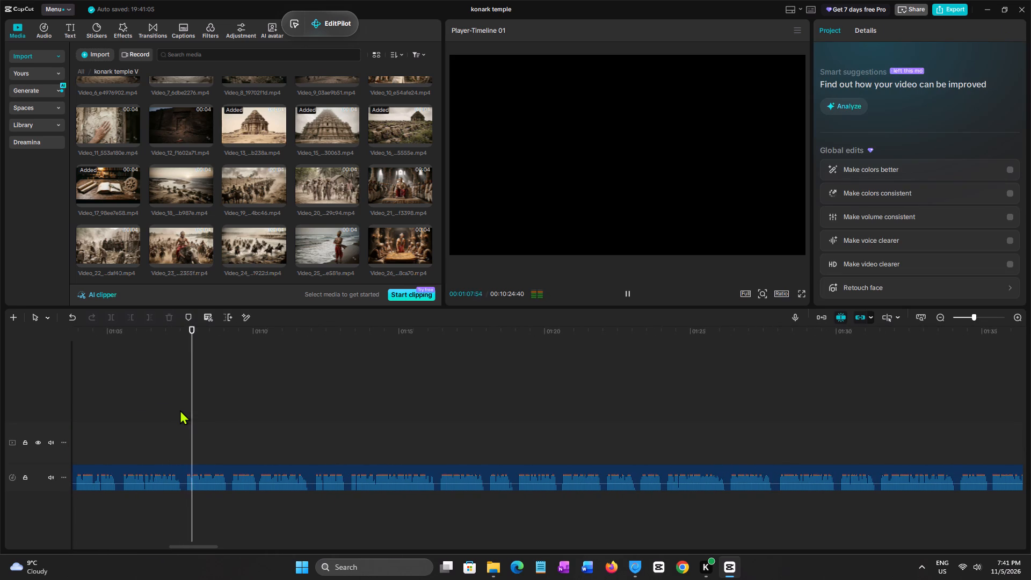
click(180, 410)
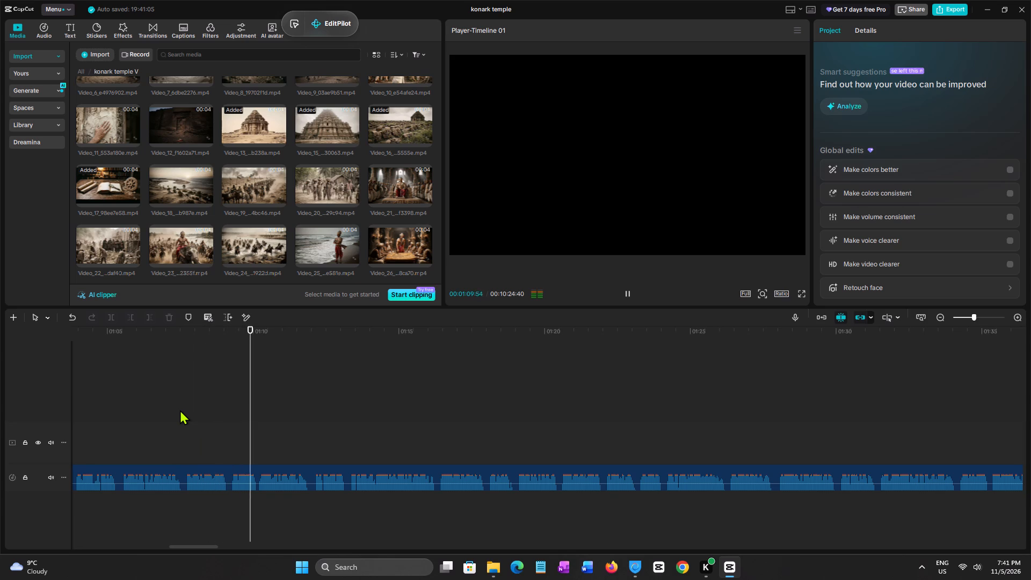
click(184, 410)
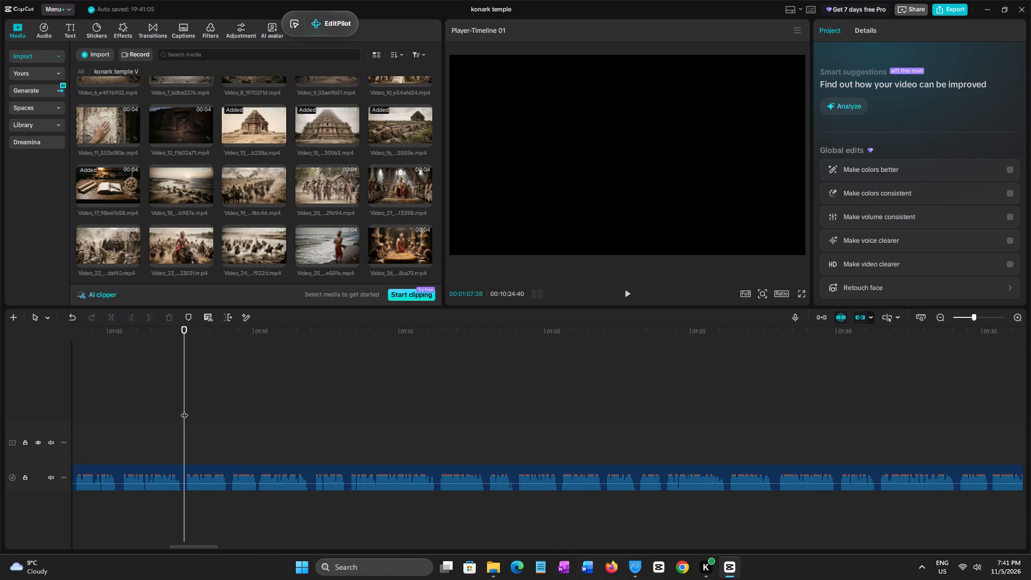
click(184, 410)
click(187, 410)
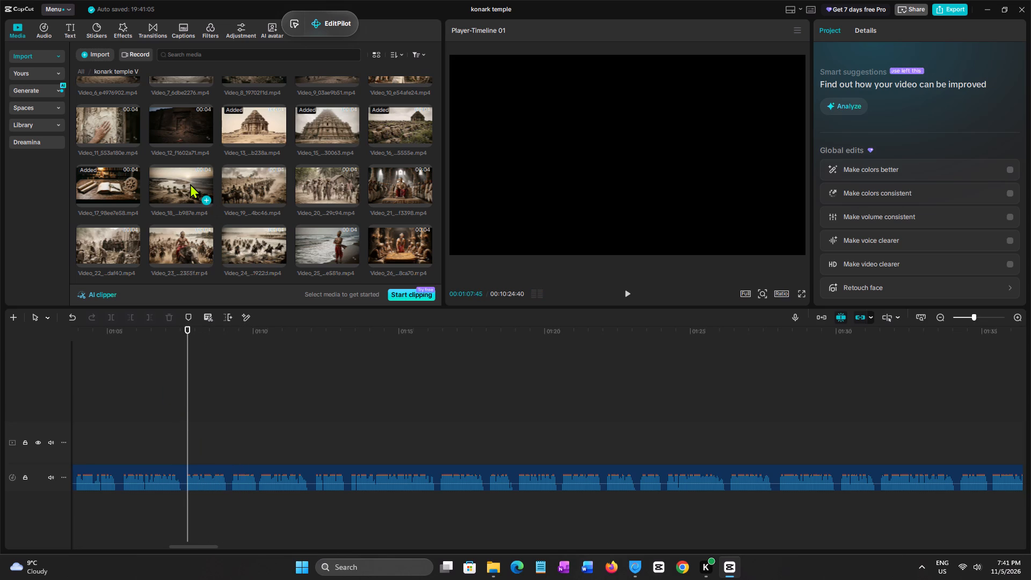
click(189, 184)
drag(188, 182, 192, 446)
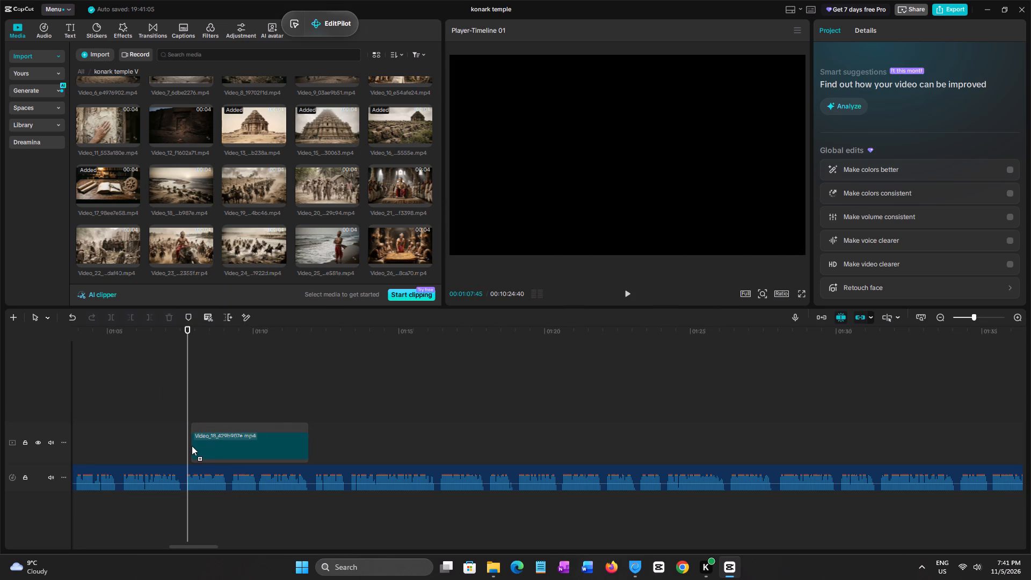
drag(192, 446, 188, 446)
Listen to the narration over and past Video_18, and place Video_19 on the main track starting at about 00:01:12.
key(space)
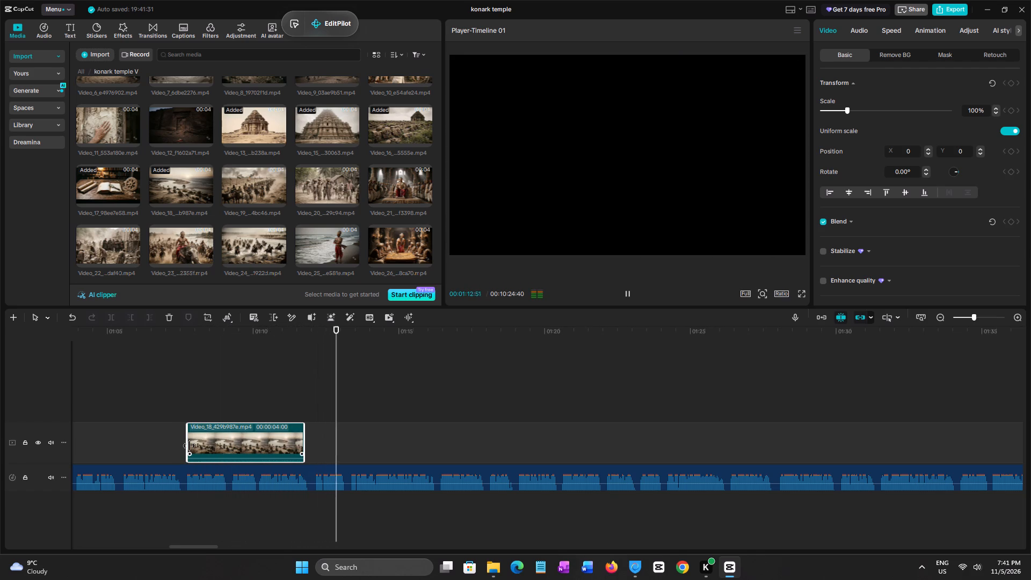
click(249, 185)
drag(247, 184, 308, 452)
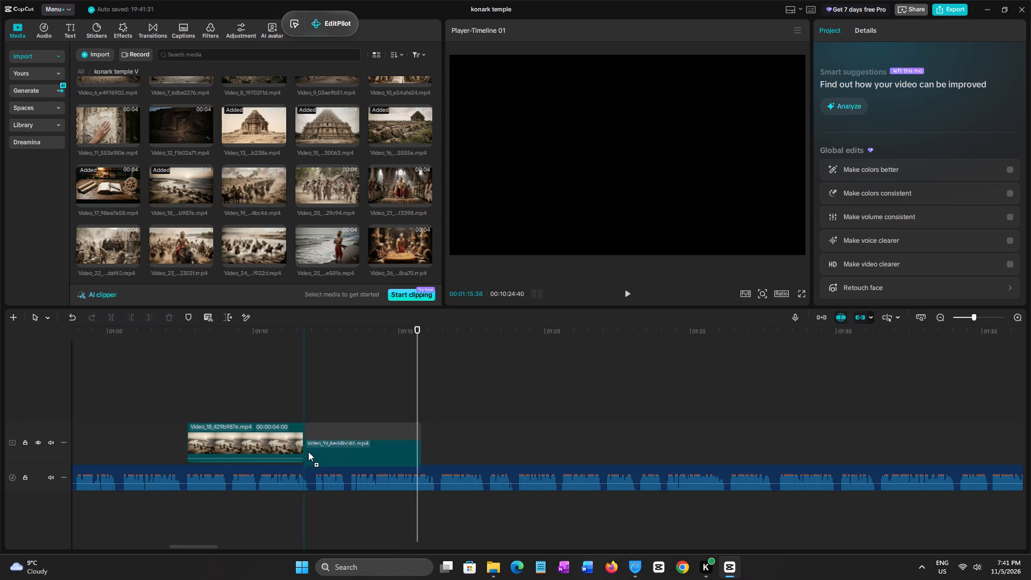
drag(308, 452, 316, 444)
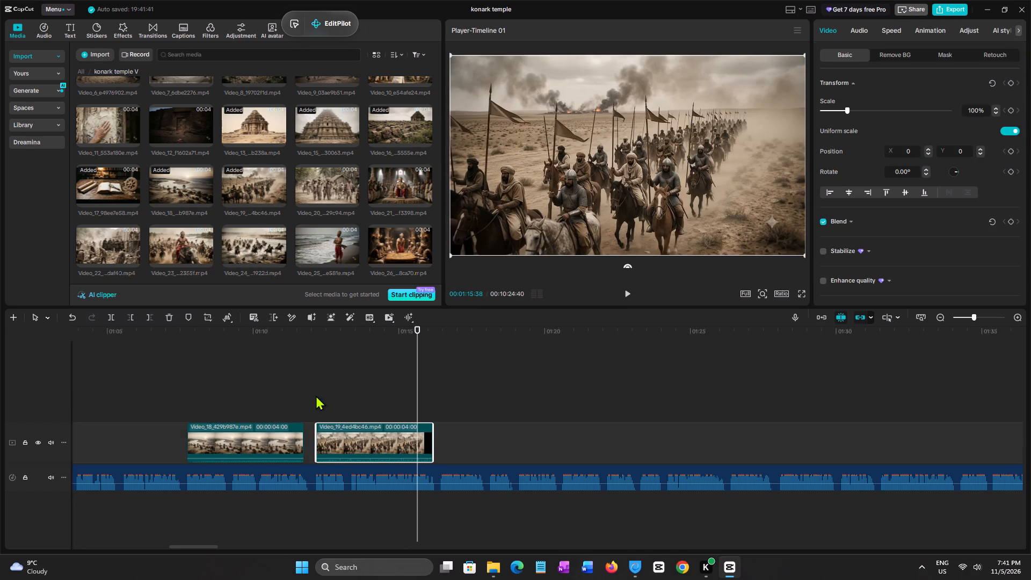
Listen to the narration past Video_19, and place Video_20 on the main track at the next phrase, starting at about 00:01:16.
click(316, 395)
key(space)
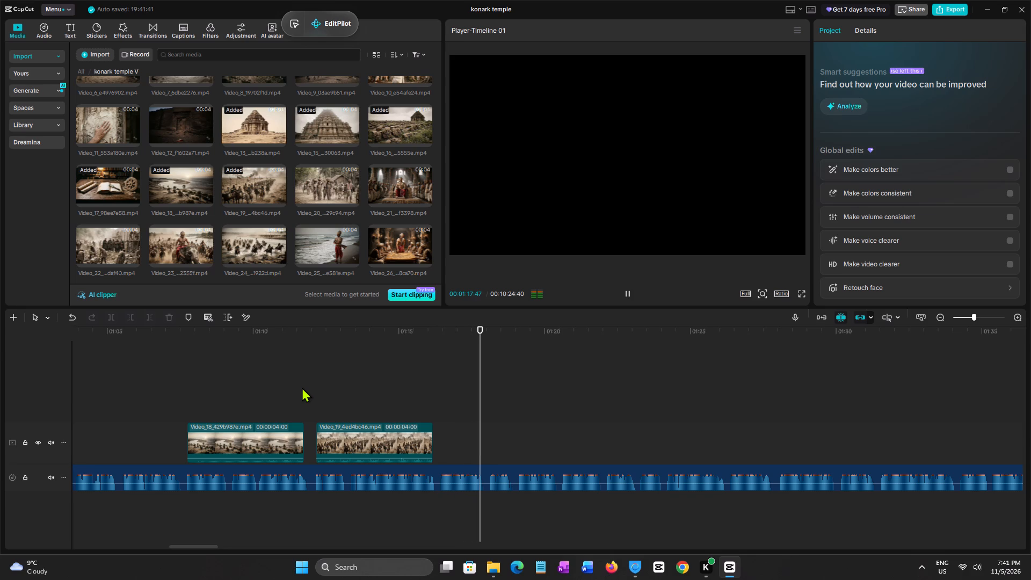
key(space)
click(323, 189)
drag(324, 189, 438, 434)
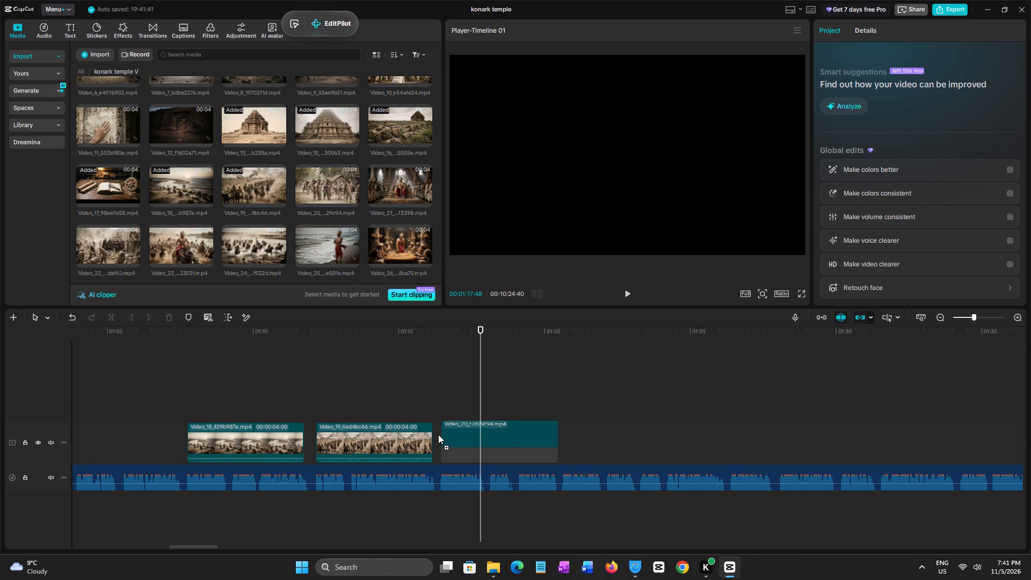
drag(438, 434, 439, 434)
Play the narration over Video_20, and place Video_21 on the main track after it, starting at about 00:01:21.
click(427, 387)
key(space)
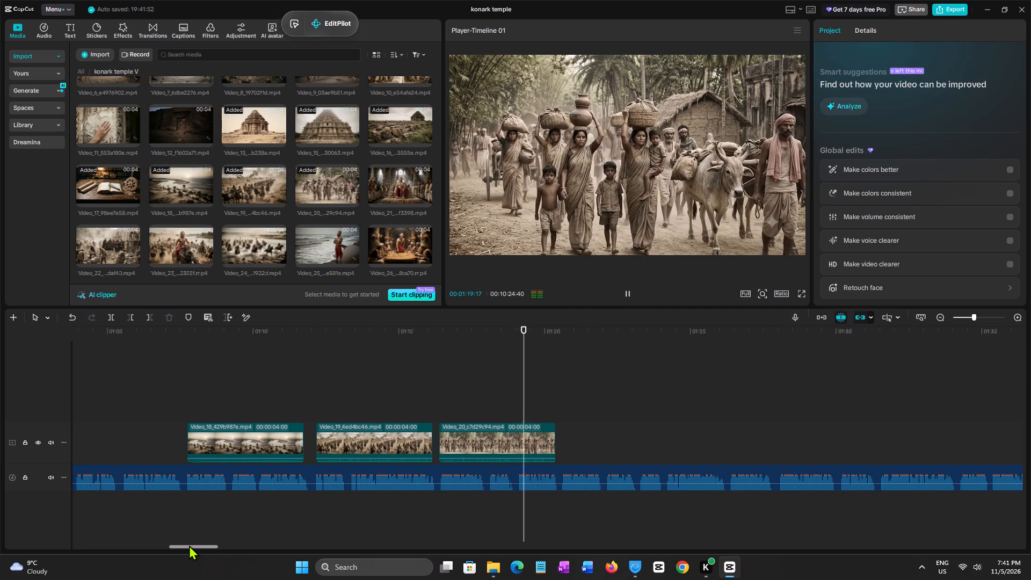
key(space)
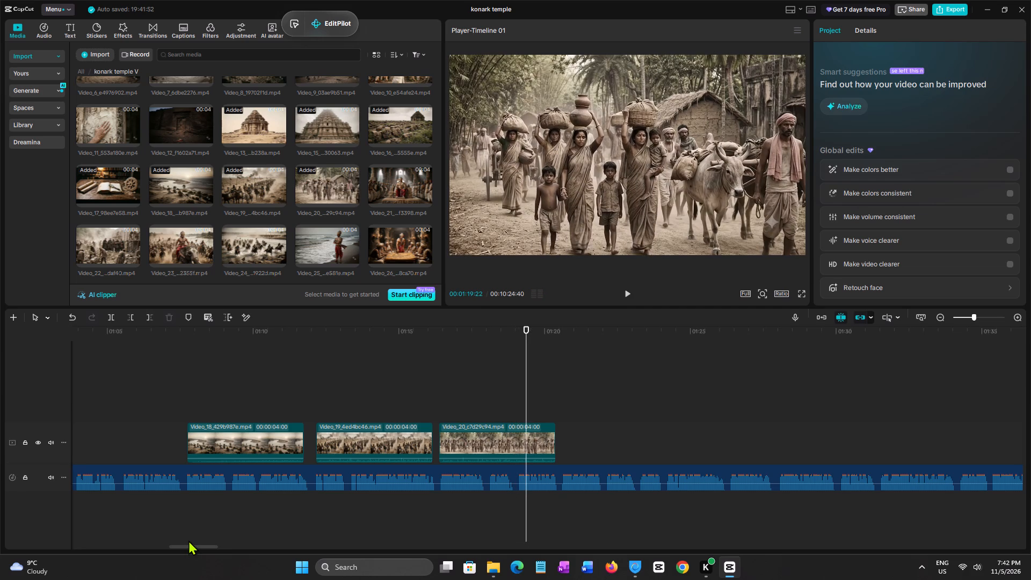
click(380, 202)
drag(382, 191, 525, 358)
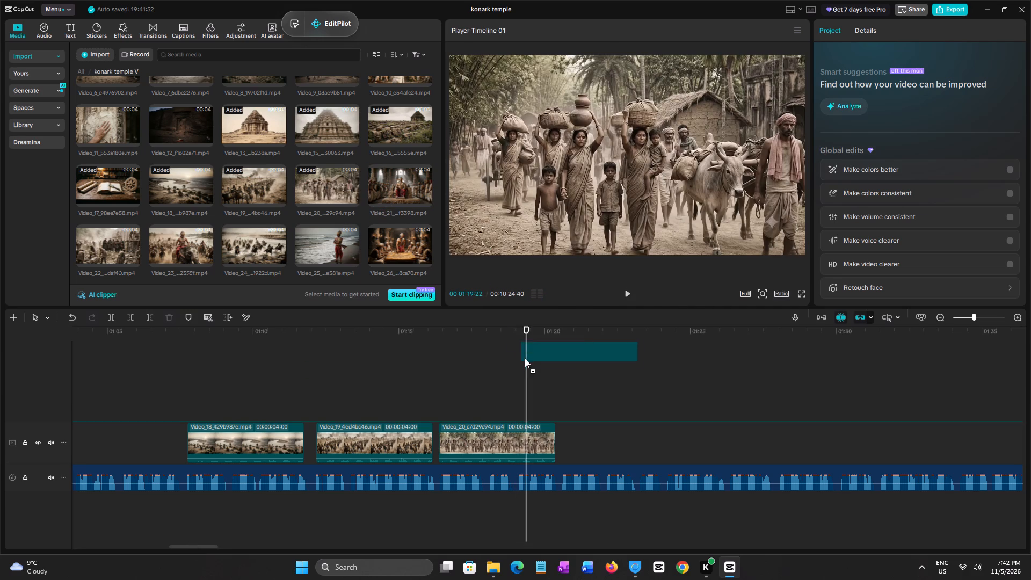
drag(525, 358, 575, 443)
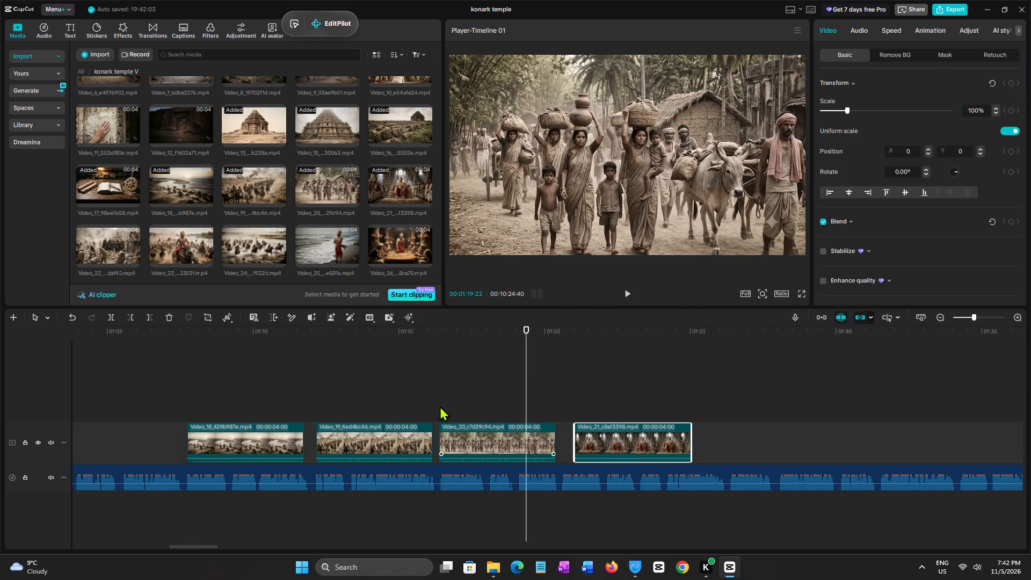
Replay the narration over Video_20 to find its phrase break, and trim the clip's end to 00:01:18:08.
click(440, 406)
key(space)
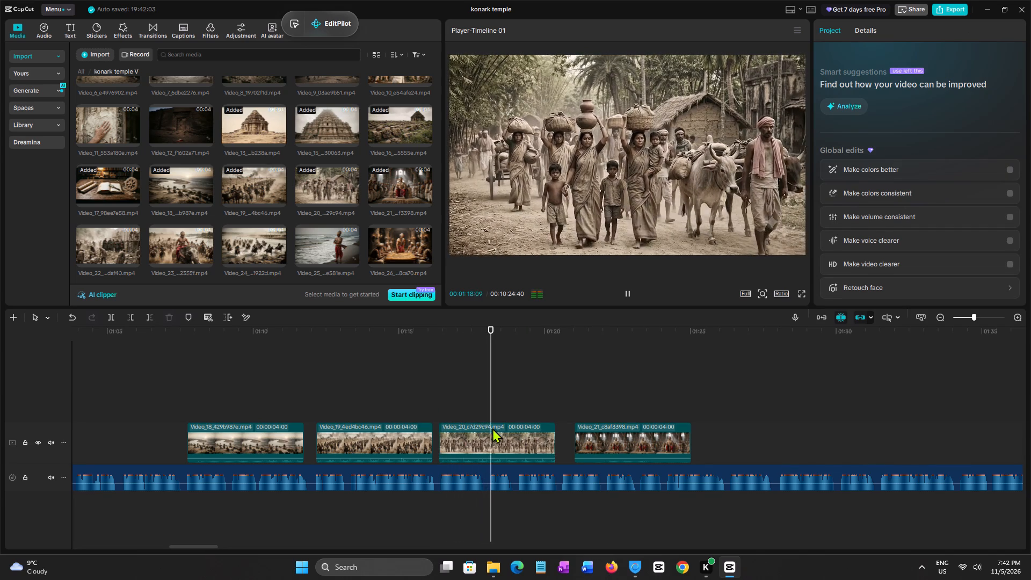
click(490, 414)
click(505, 440)
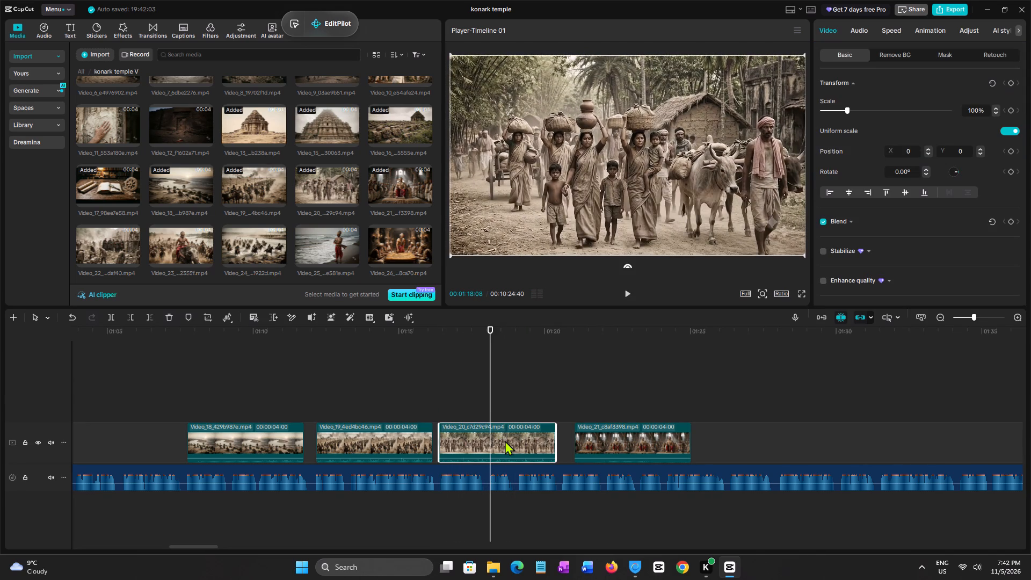
key(w)
Move Video_21 directly against the end of the trimmed Video_20, starting at 00:01:18:08.
click(598, 447)
drag(598, 447, 513, 441)
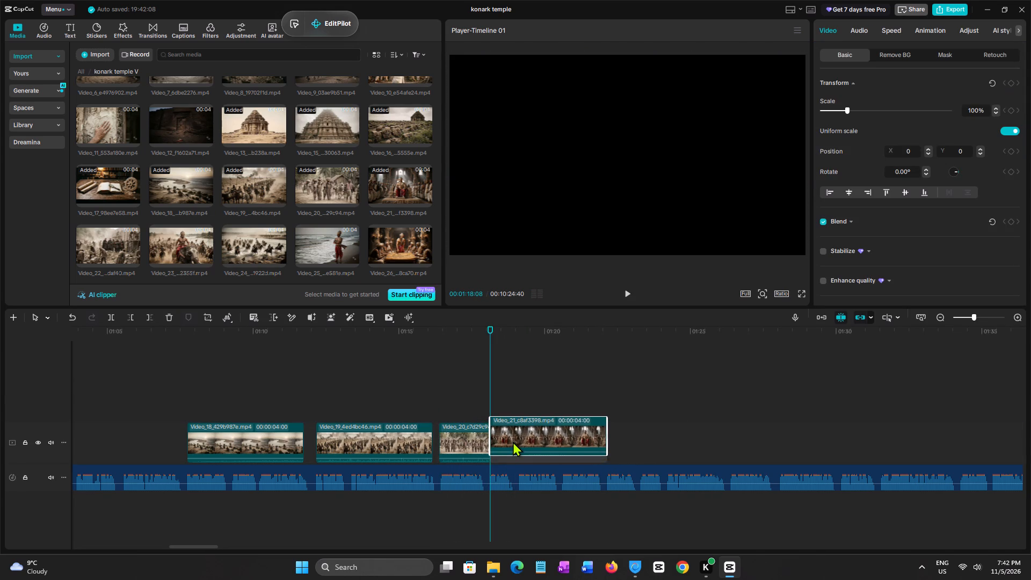
drag(513, 441, 513, 441)
Listen to the narration over and past Video_21, and place Video_22 on the main track starting at about 00:01:24.
click(484, 404)
key(space)
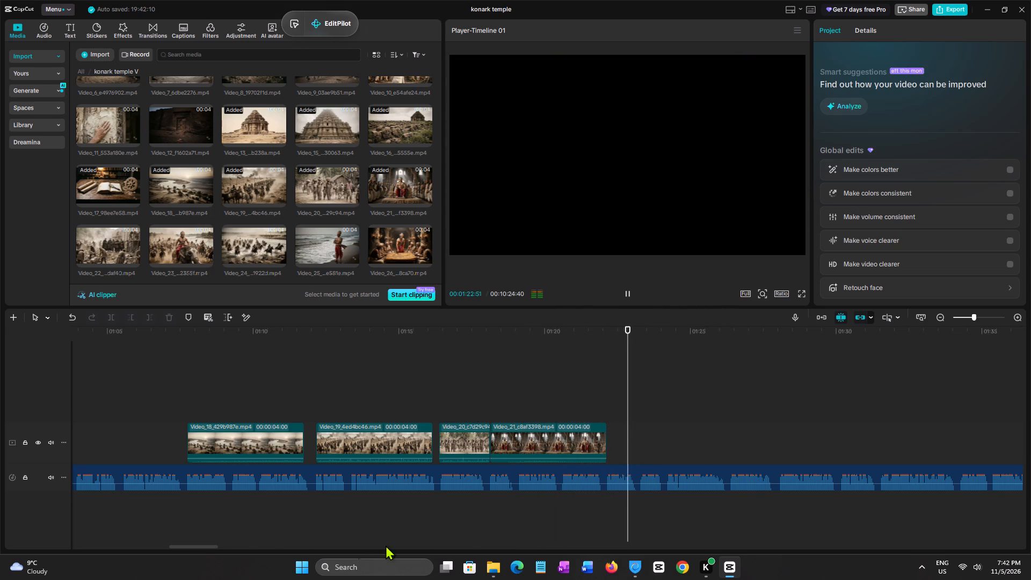
drag(192, 544, 204, 545)
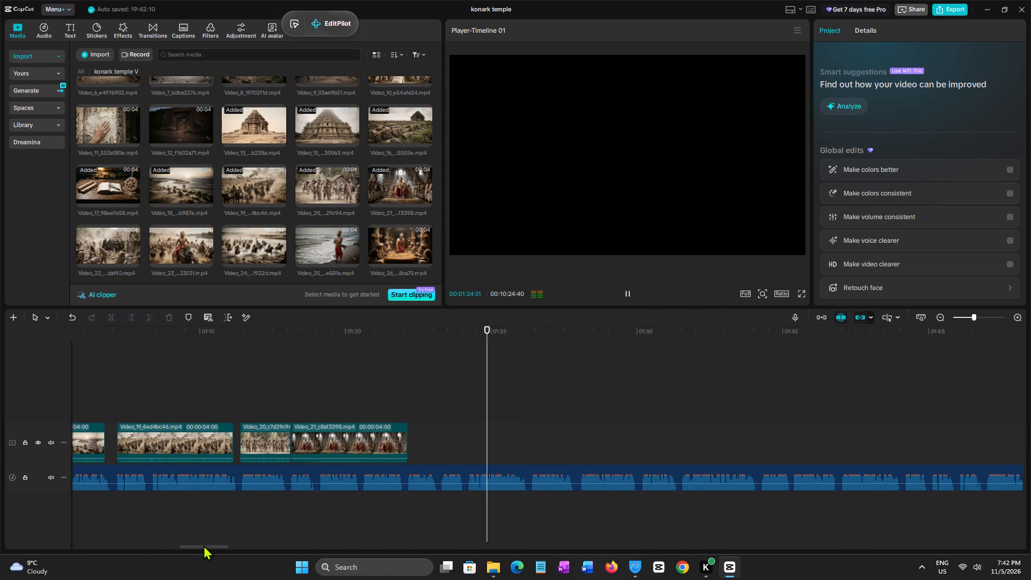
drag(204, 545, 204, 545)
key(space)
scroll(179, 173, down, 1)
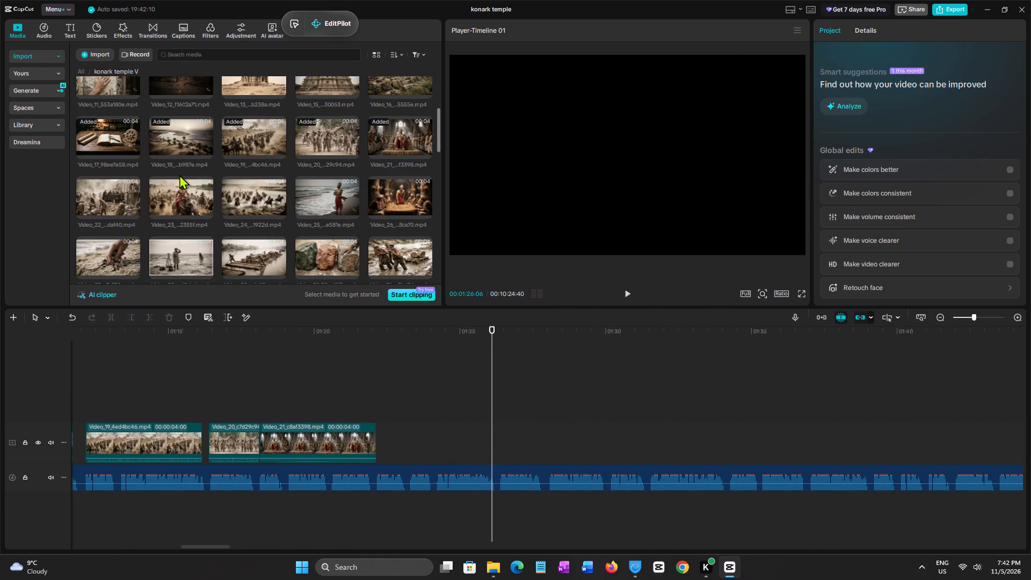
click(94, 198)
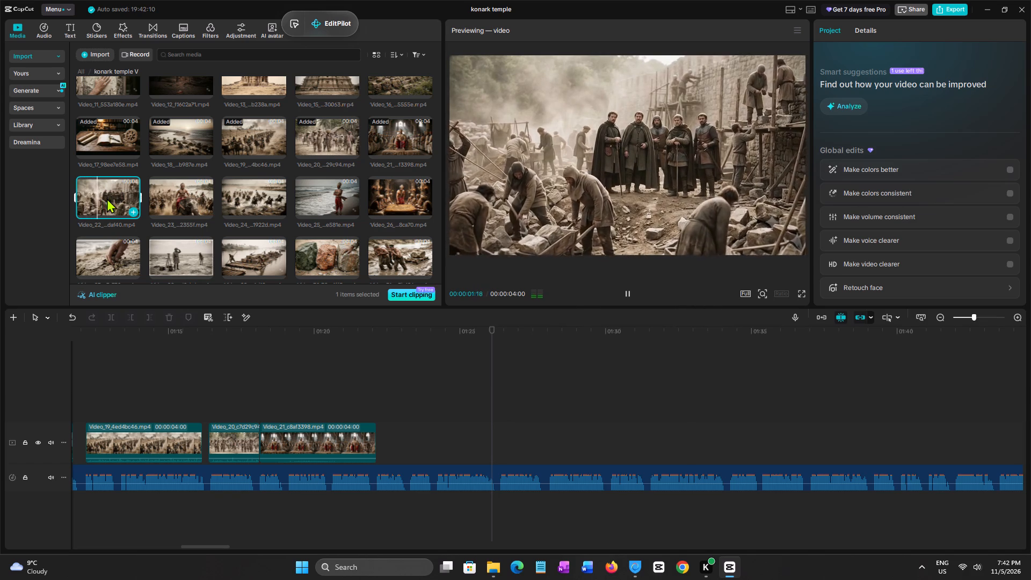
drag(107, 198, 433, 438)
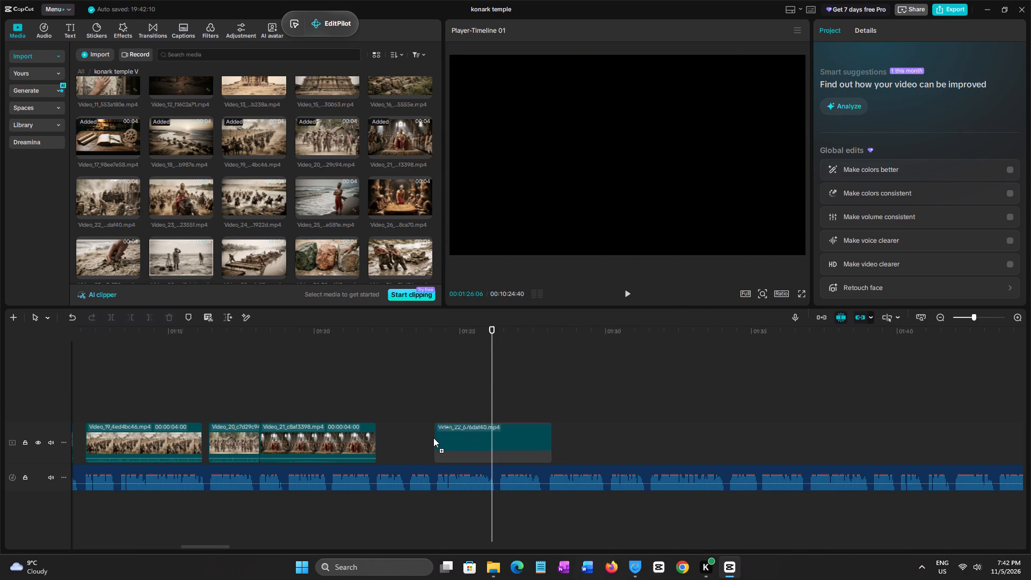
drag(433, 438, 436, 438)
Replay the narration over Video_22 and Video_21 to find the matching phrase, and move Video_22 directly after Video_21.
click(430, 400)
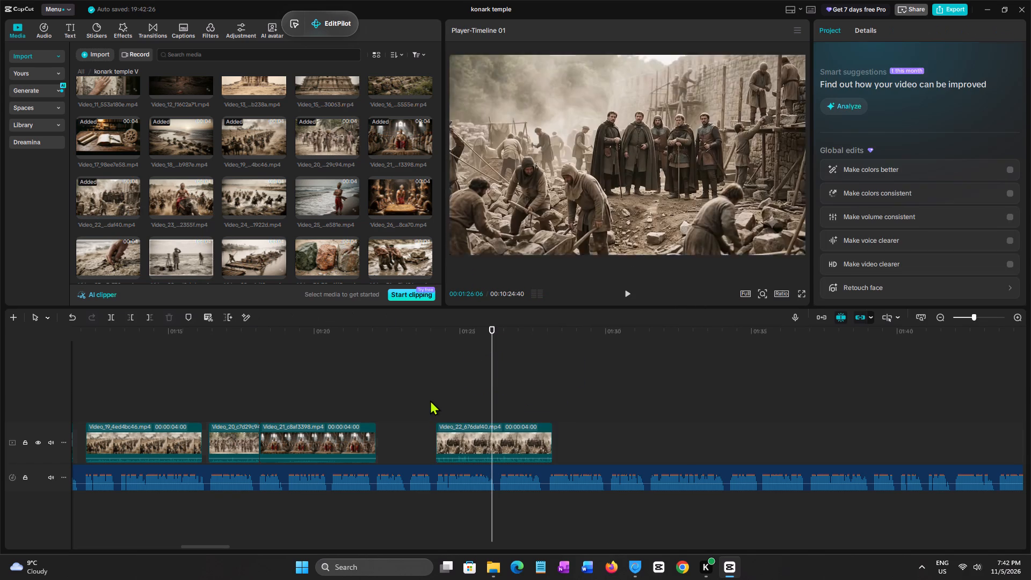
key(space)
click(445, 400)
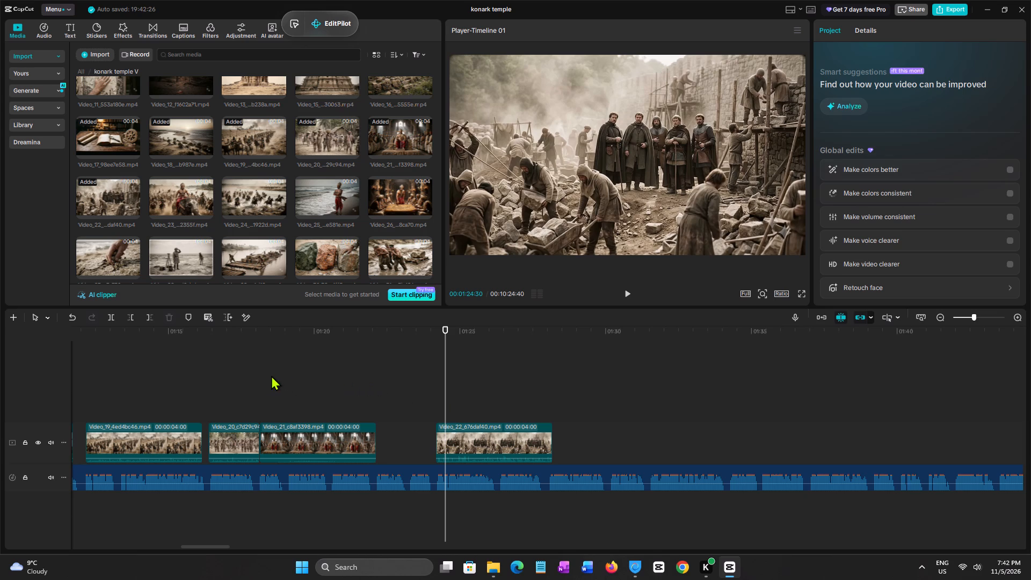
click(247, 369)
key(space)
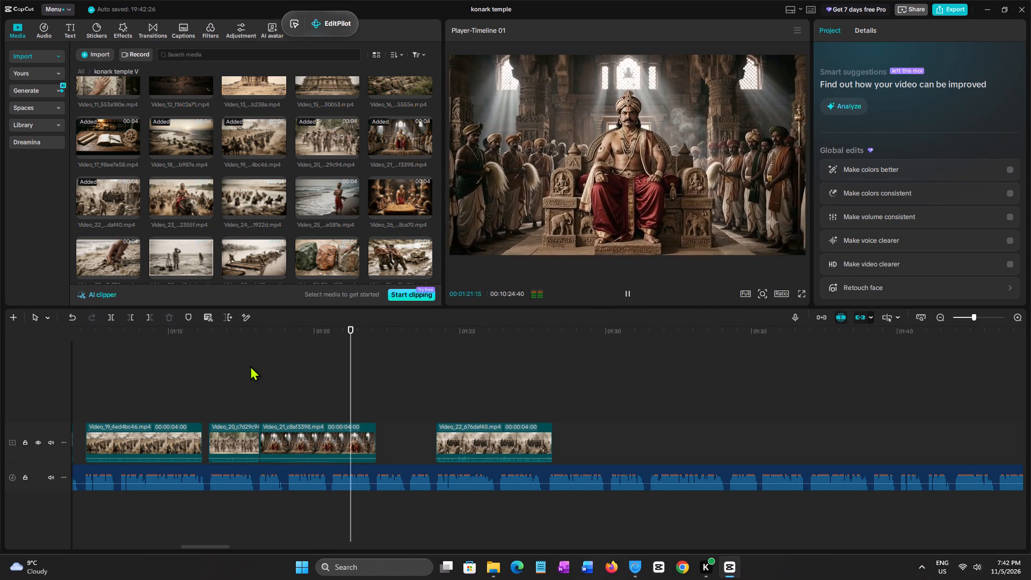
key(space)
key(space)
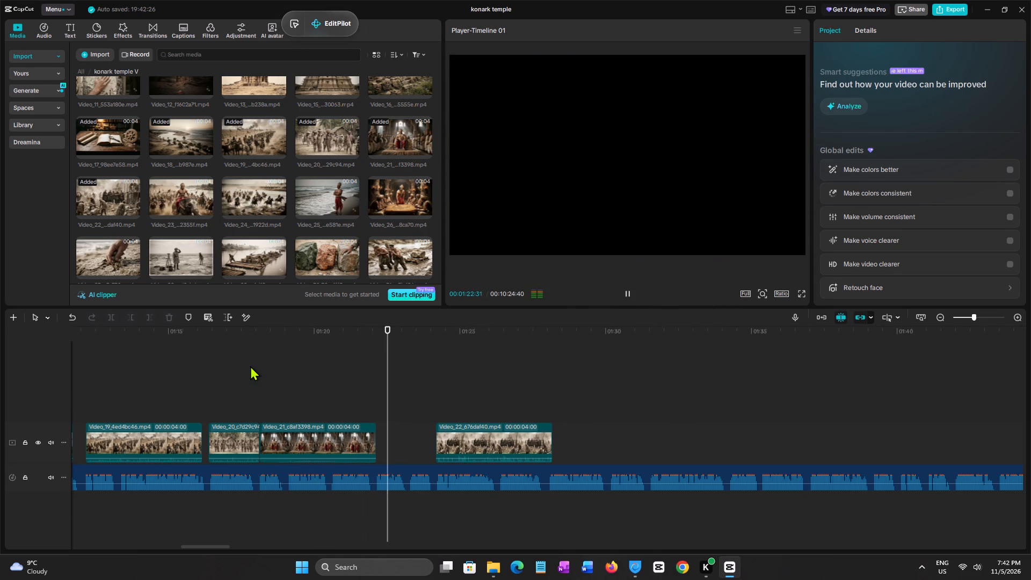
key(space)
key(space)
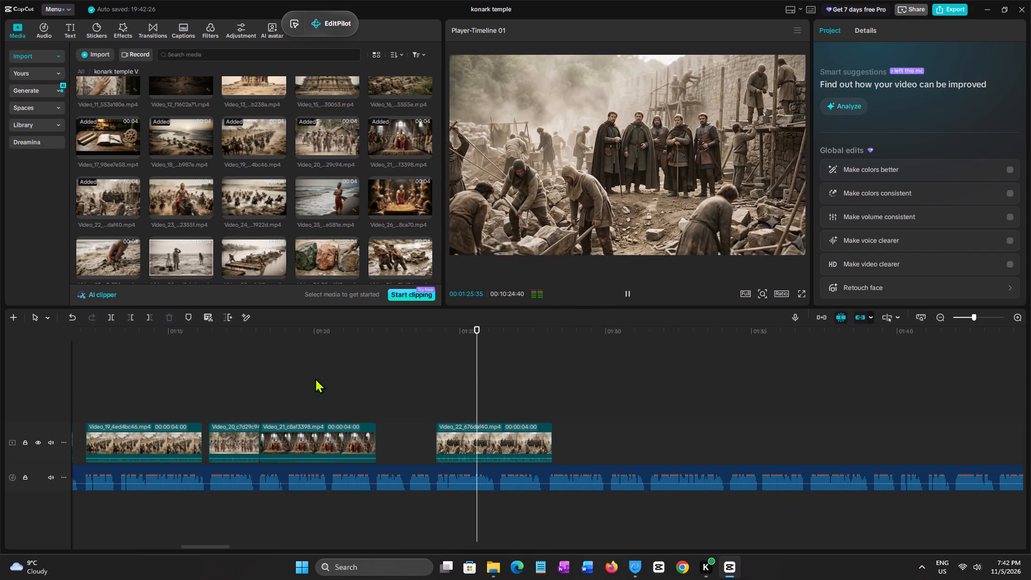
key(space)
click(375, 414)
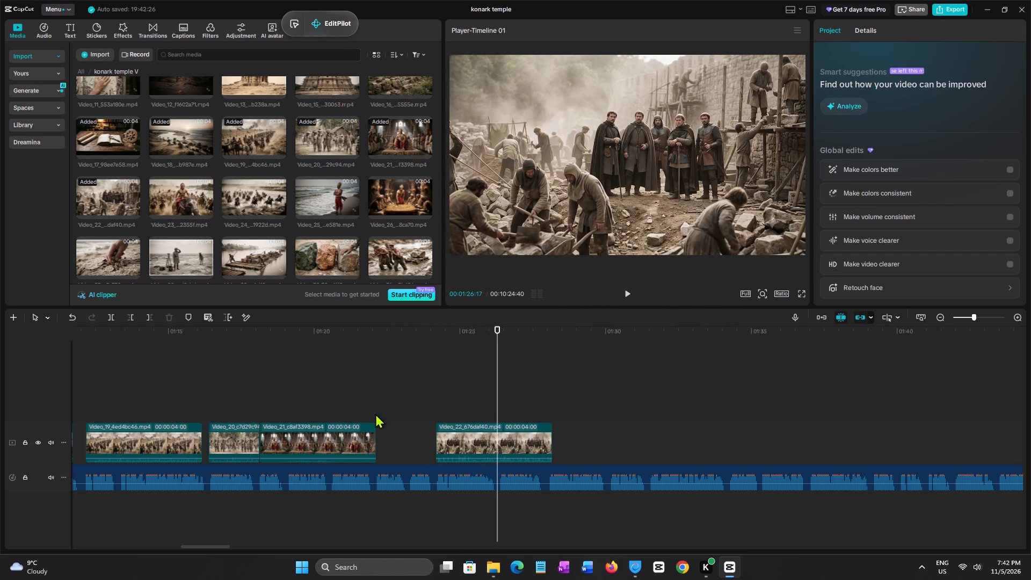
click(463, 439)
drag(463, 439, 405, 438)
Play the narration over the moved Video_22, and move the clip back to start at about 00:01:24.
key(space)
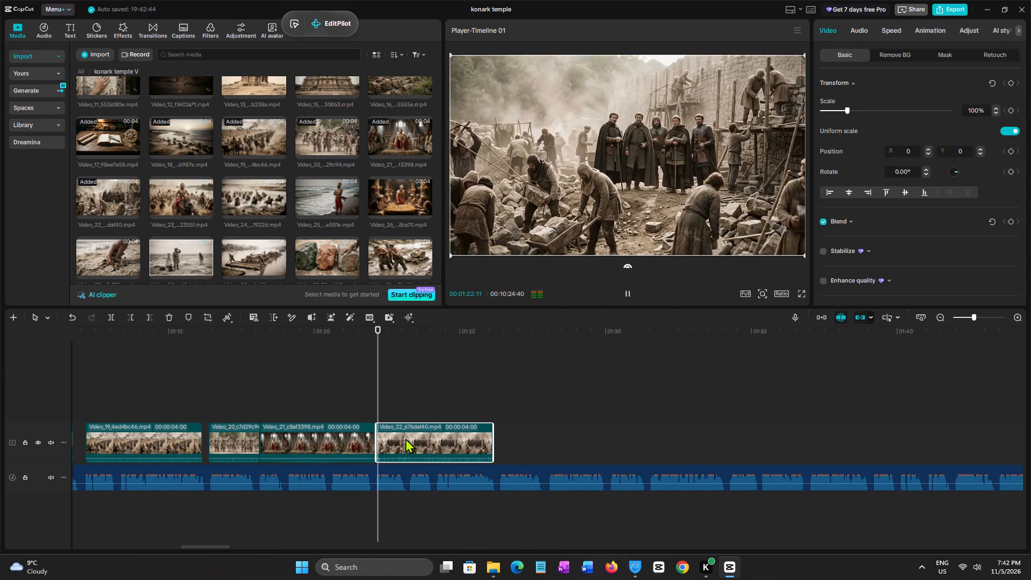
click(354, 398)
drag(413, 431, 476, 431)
Find the phrase start in the gap before Video_22, and move that clip to start at 00:01:23:10.
click(435, 406)
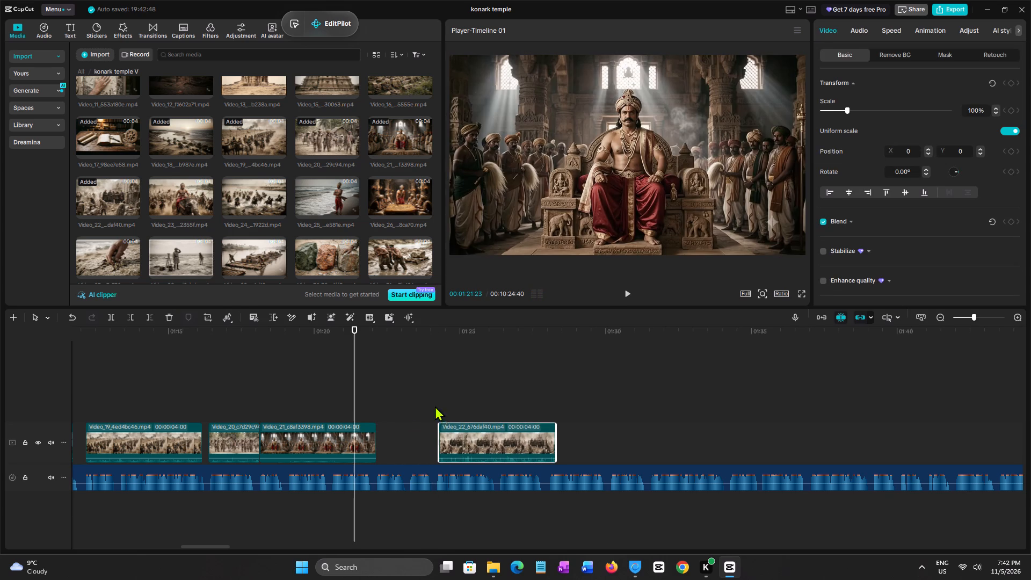
key(space)
click(406, 410)
click(406, 410)
click(408, 410)
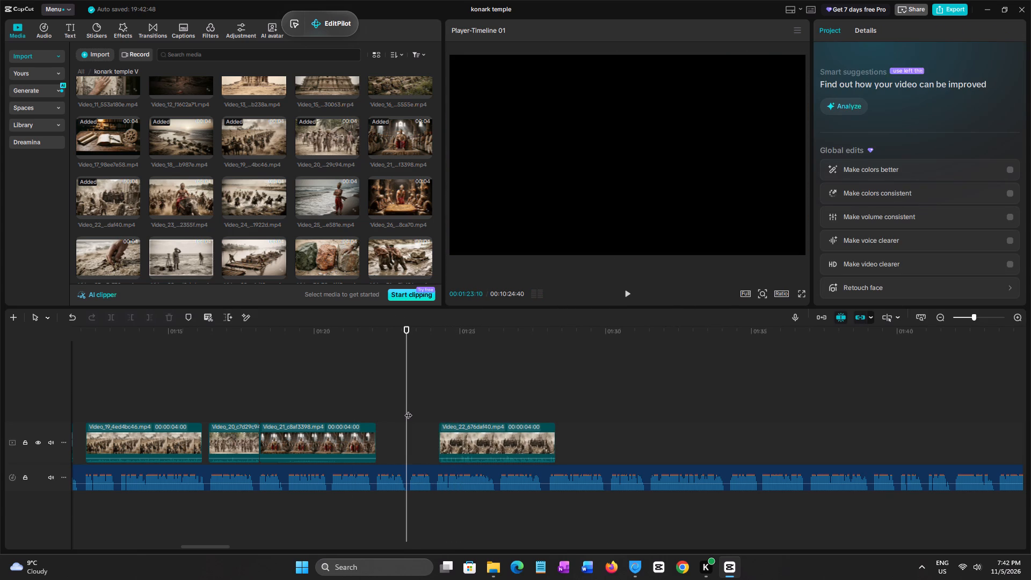
click(465, 440)
drag(465, 440, 434, 437)
Play the narration over Video_22 to find its phrase end, and trim the clip's end to 00:01:26:24.
key(space)
key(space)
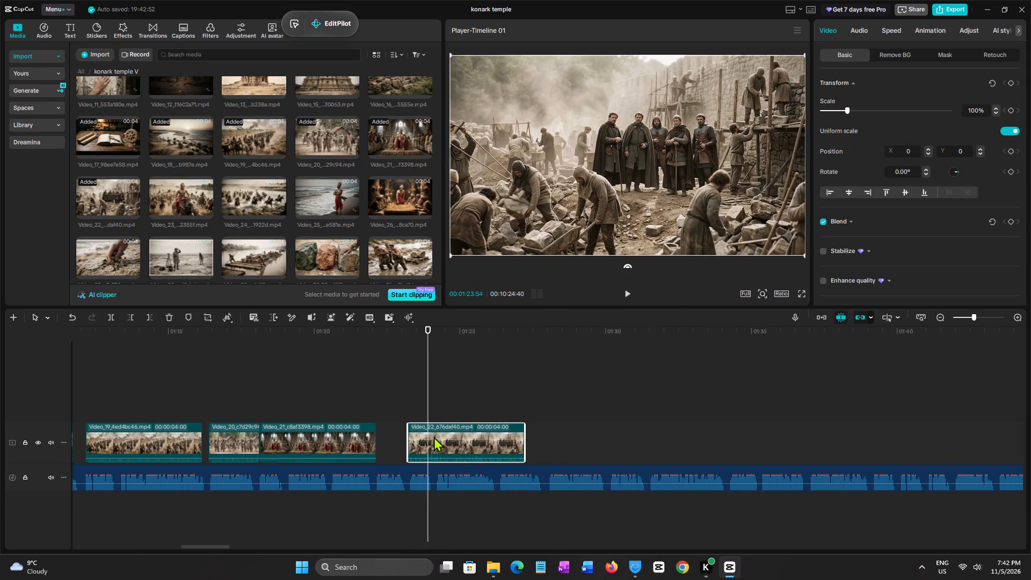
key(space)
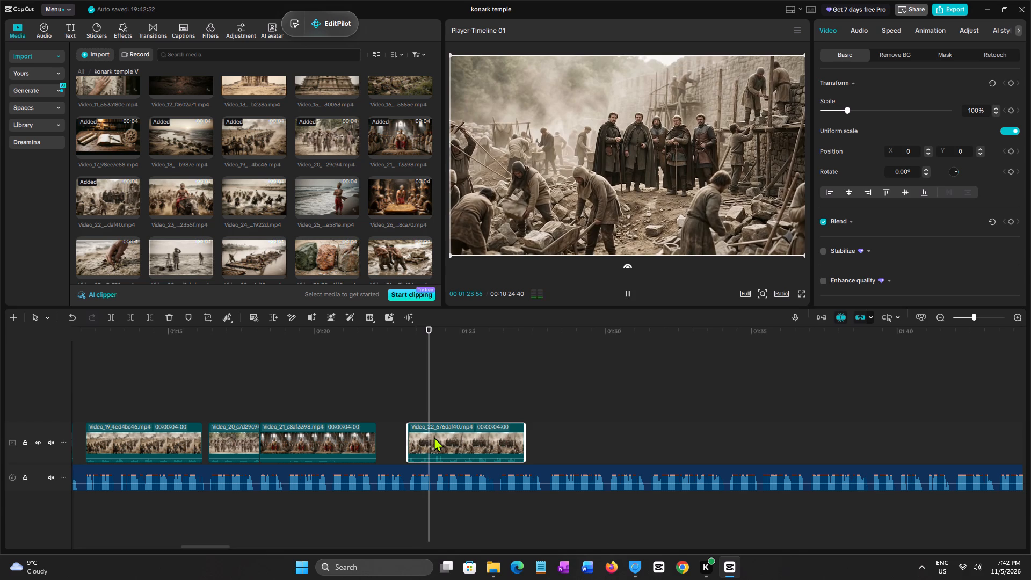
key(space)
click(403, 408)
key(space)
key(space)
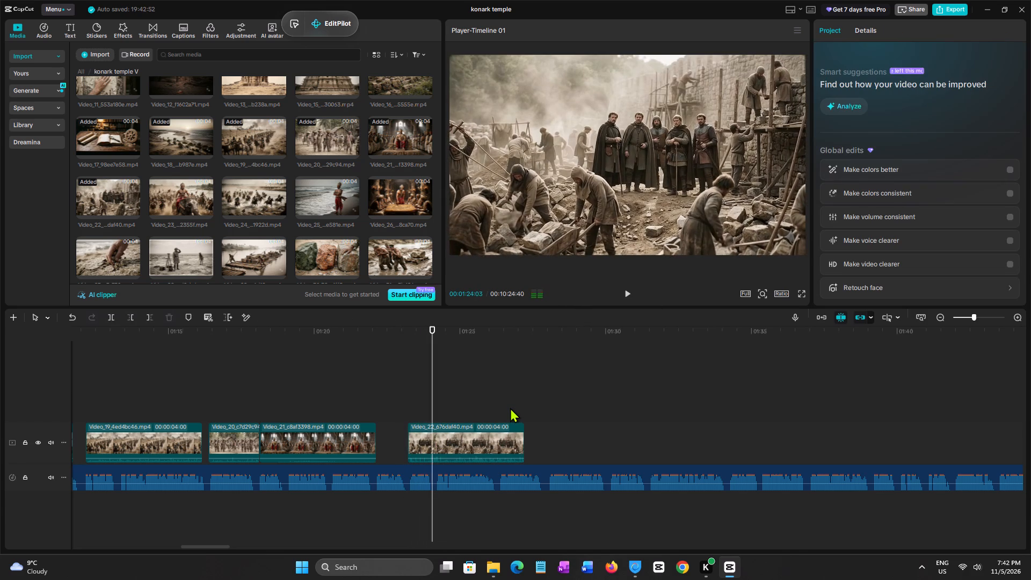
key(space)
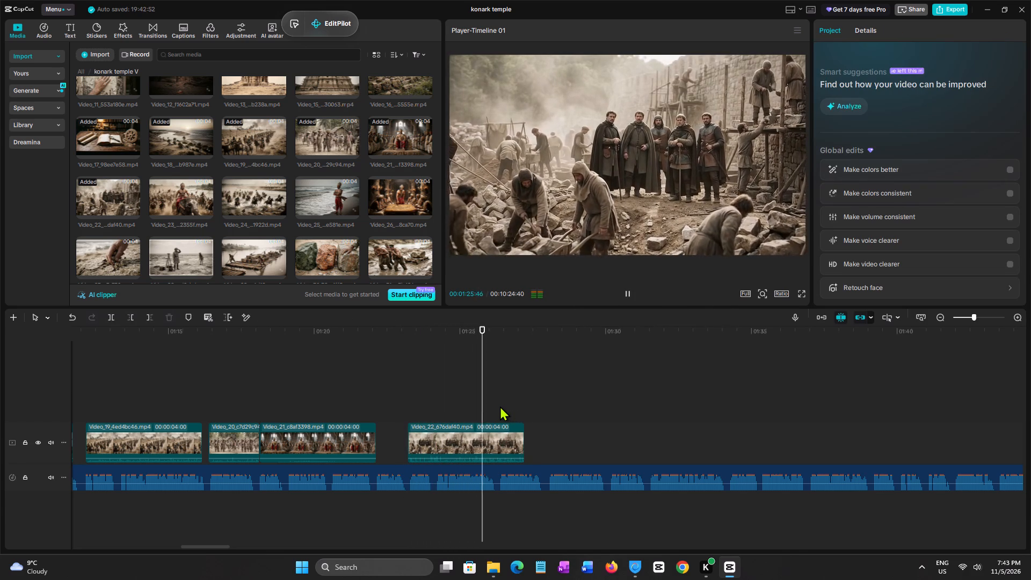
key(space)
key(space)
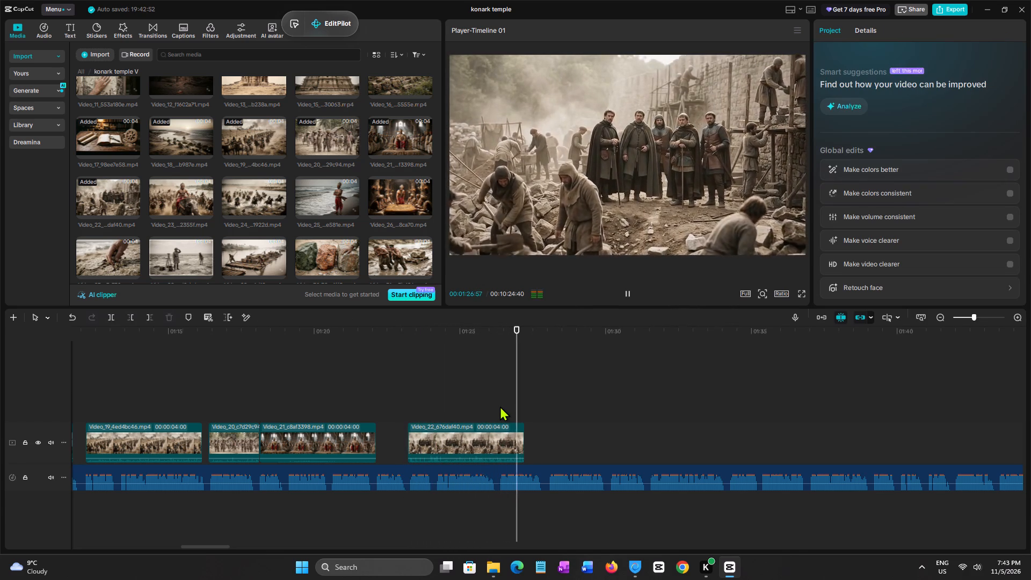
click(496, 406)
click(500, 417)
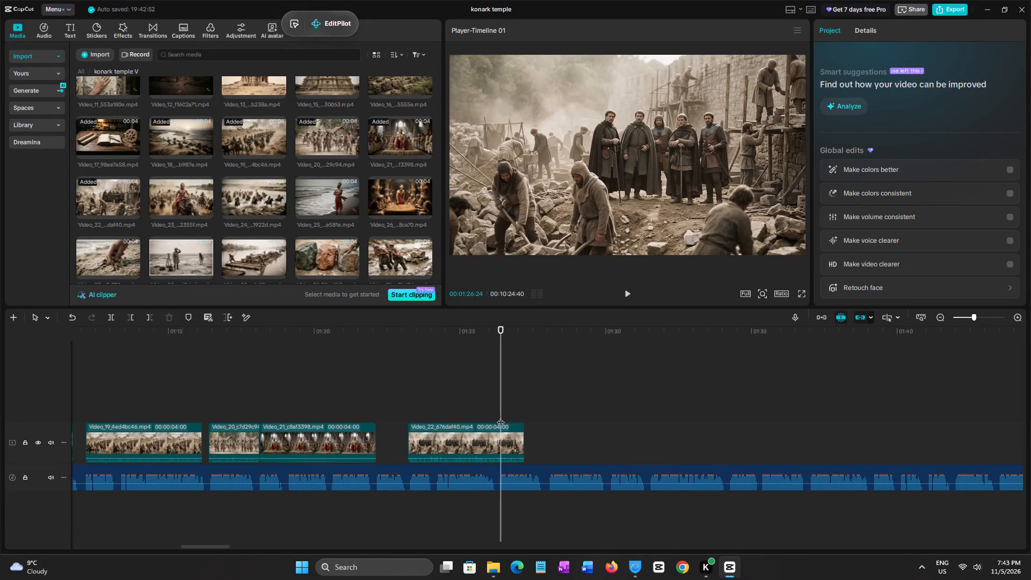
click(510, 446)
key(w)
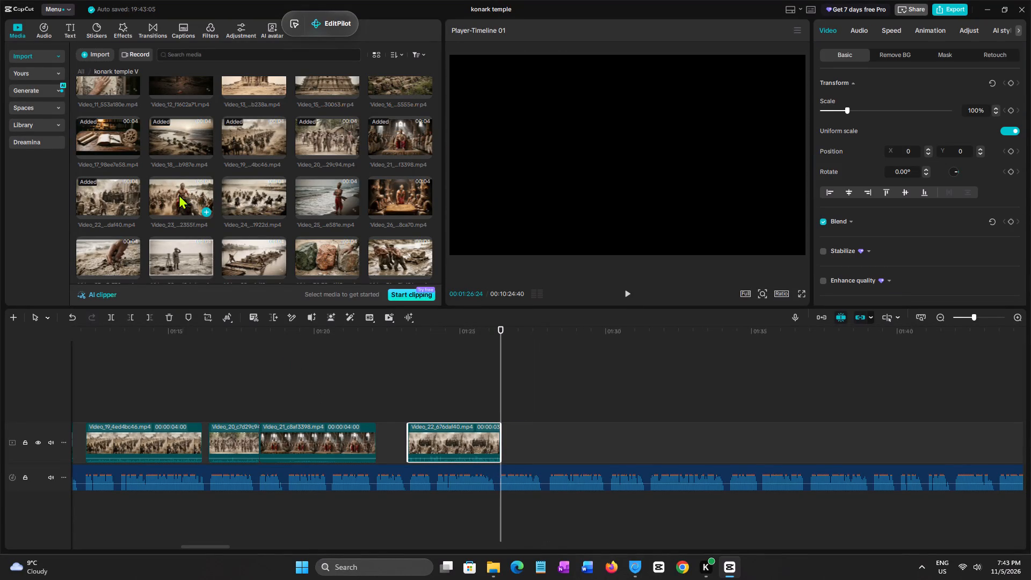
Place Video_23 directly after Video_22, listen to the narration over it, and trim its end to 00:01:30:08.
click(178, 194)
drag(168, 198, 499, 433)
key(space)
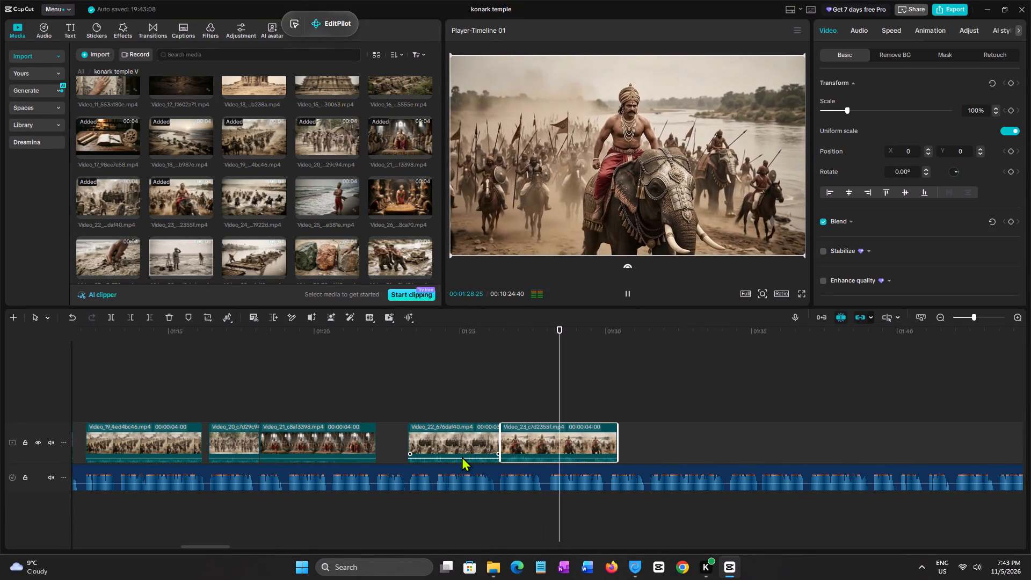
key(space)
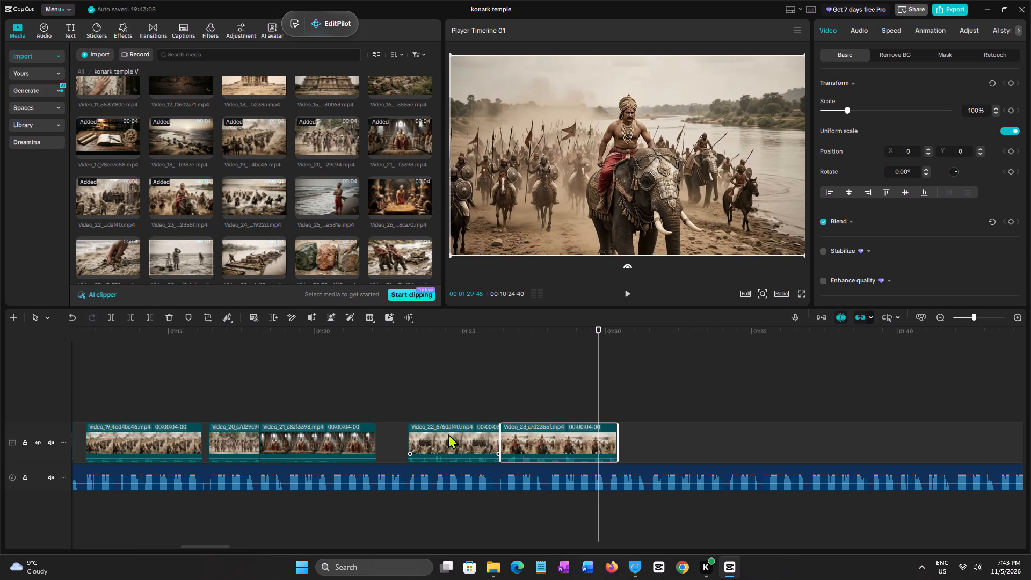
key(space)
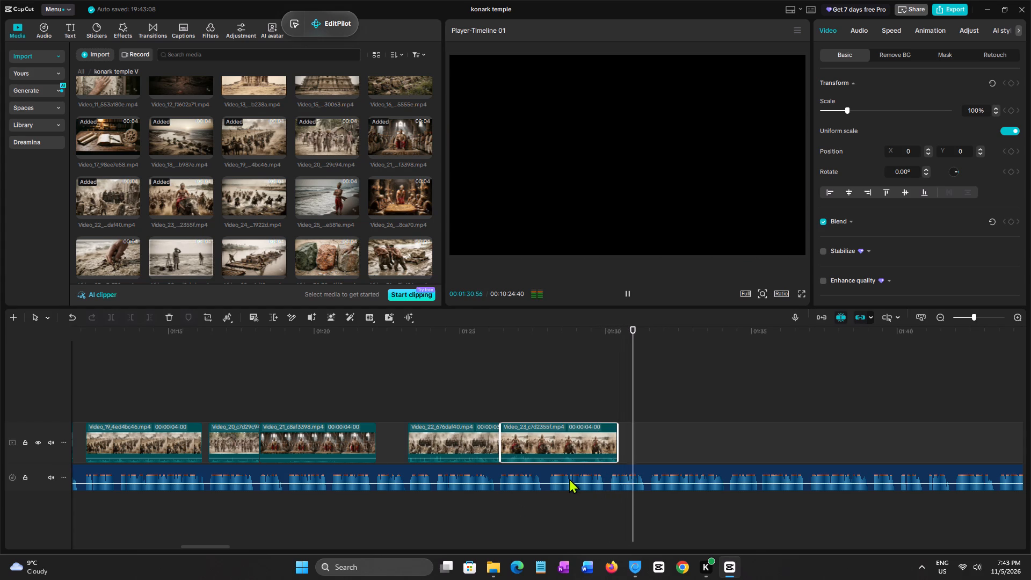
key(space)
click(607, 414)
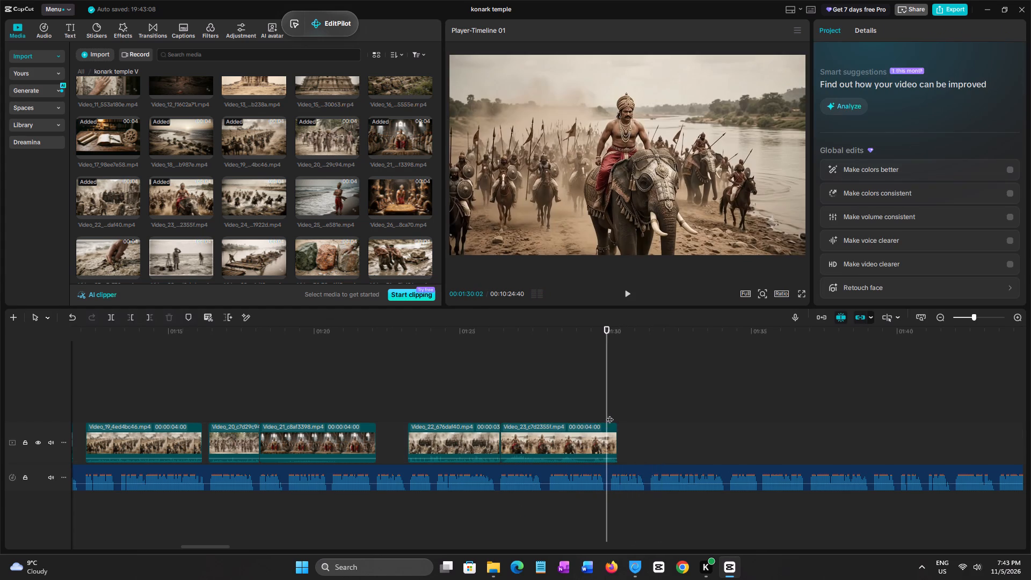
click(609, 414)
click(603, 431)
key(w)
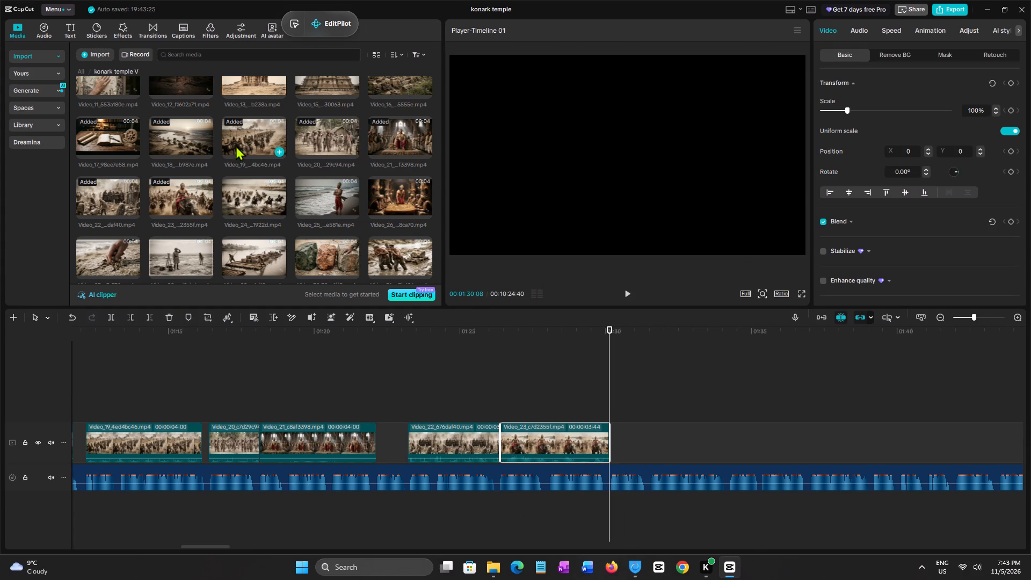
Place Video_24 on the main track directly after Video_23, starting at 00:01:30:08, and play the narration over it.
click(248, 200)
drag(246, 200, 631, 394)
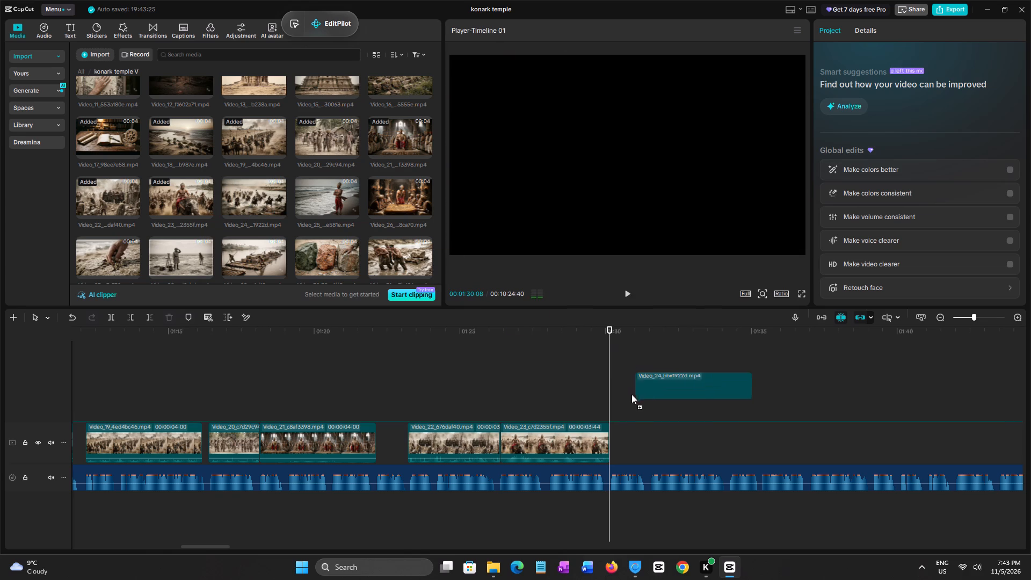
drag(631, 394, 611, 438)
key(space)
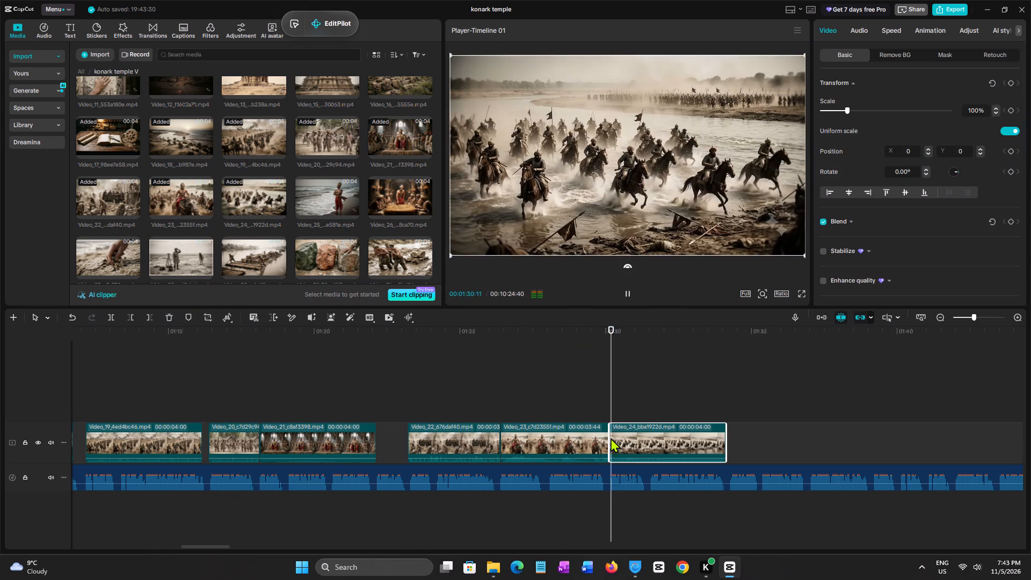
Replay the narration over and past Video_24 to find which phrase the clip should cover.
click(658, 458)
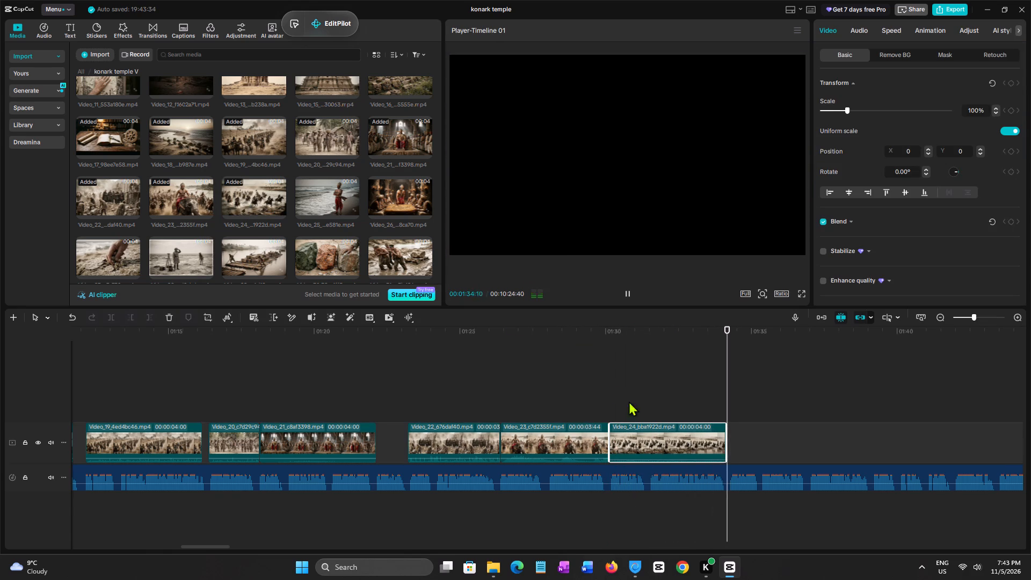
click(609, 387)
key(space)
drag(219, 545, 231, 545)
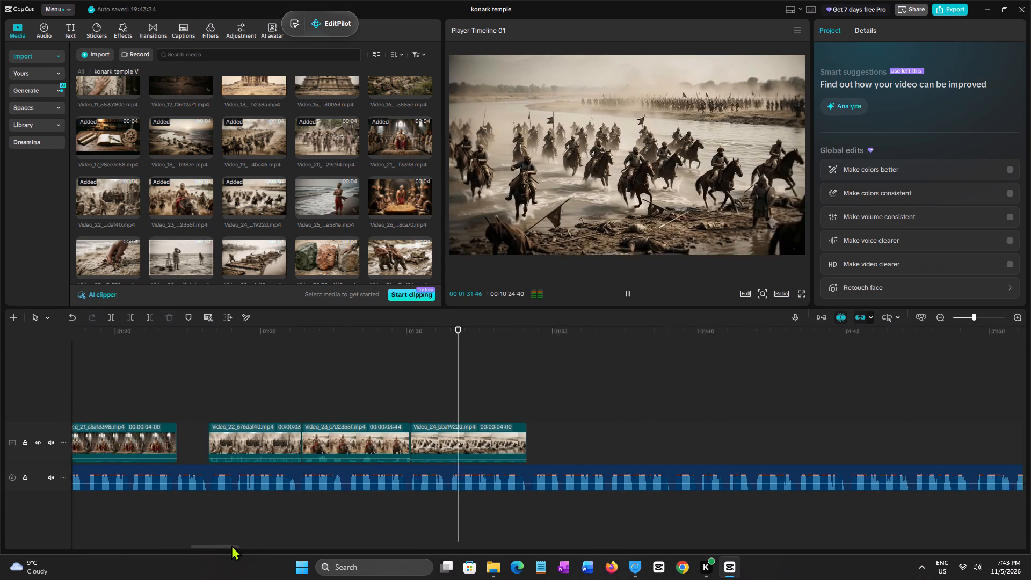
drag(231, 545, 243, 545)
click(155, 411)
key(space)
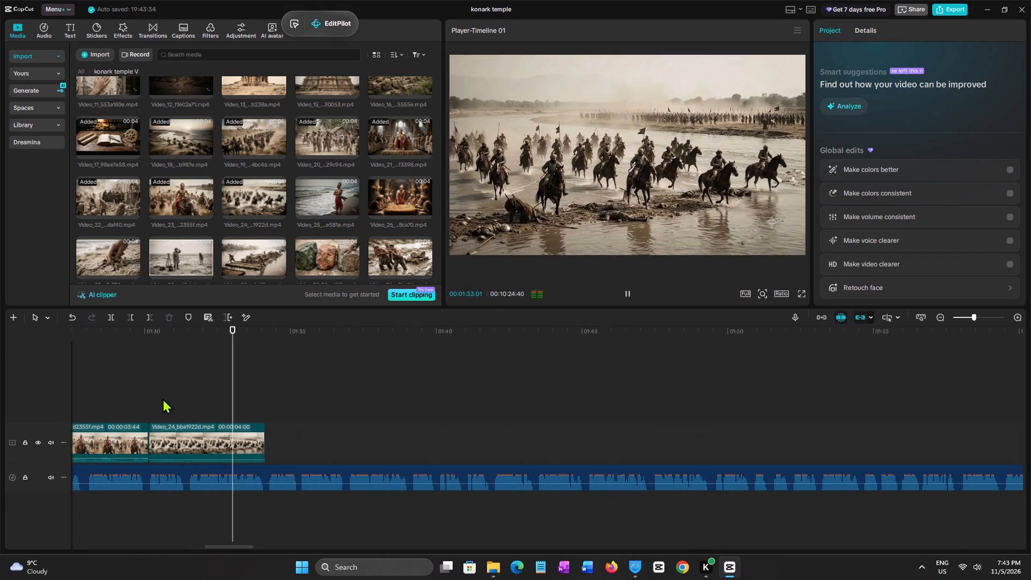
key(space)
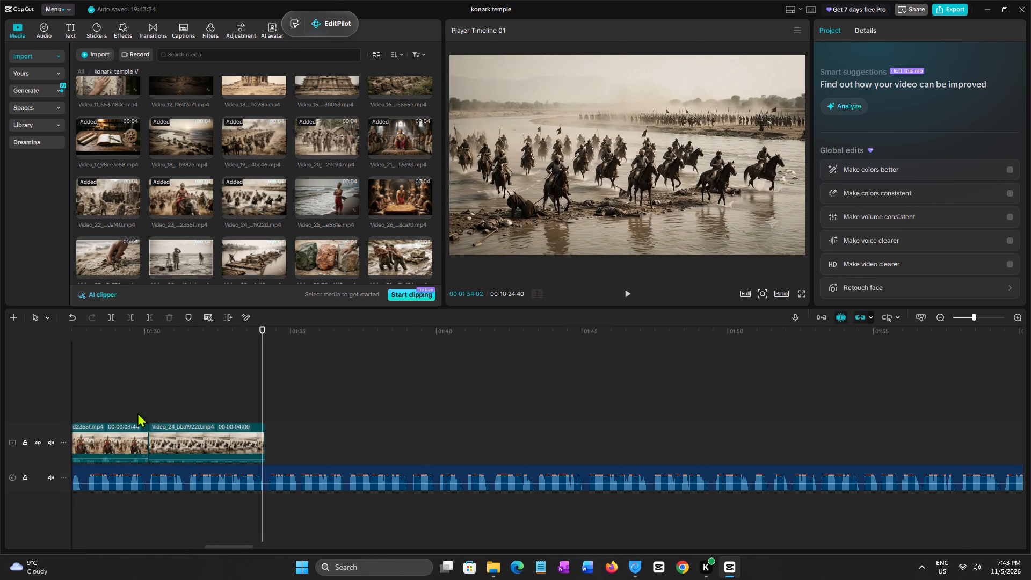
click(149, 411)
key(space)
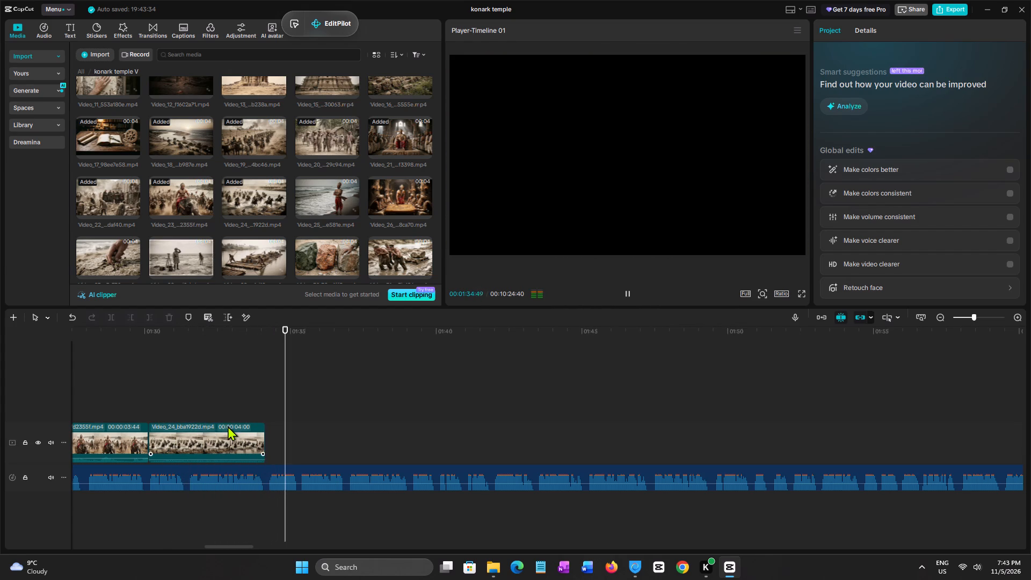
key(space)
click(206, 415)
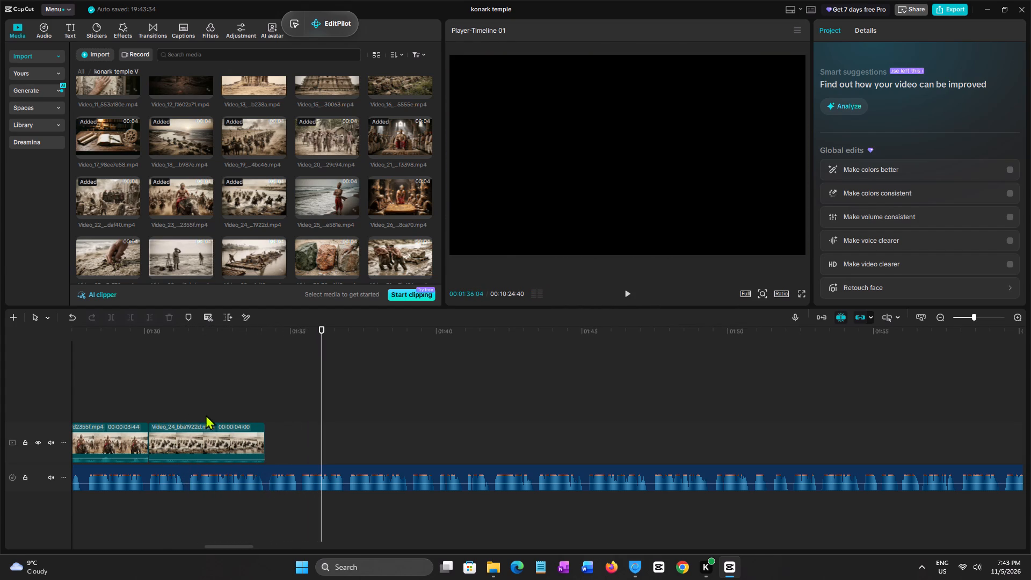
key(space)
key(space)
Trim the start of Video_24 at 00:01:30:54 and move the shortened clip back against the end of Video_23.
click(171, 411)
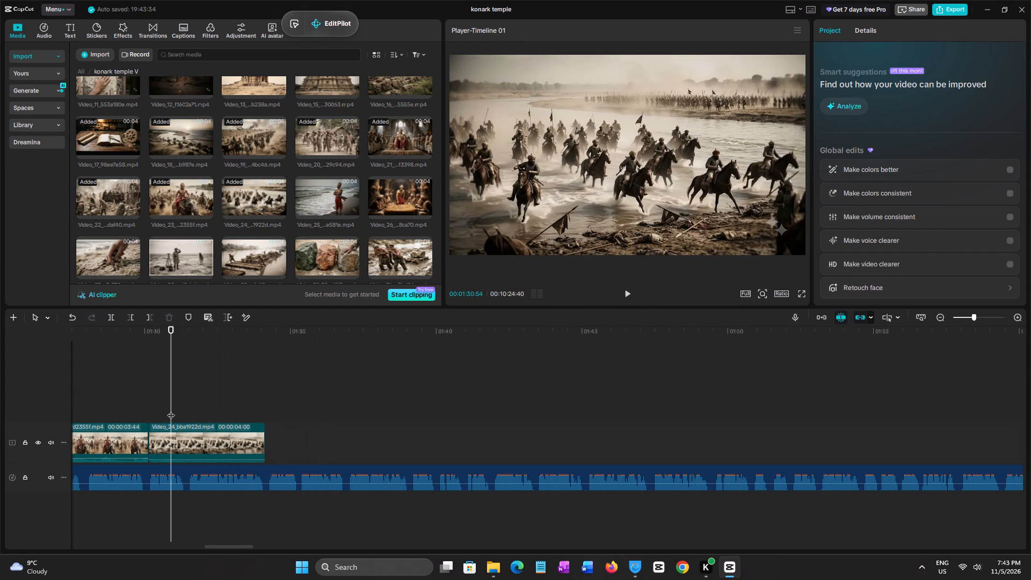
click(163, 445)
key(q)
drag(215, 431, 195, 432)
Play the narration from the start of Video_24 and trim the clip's end to 00:01:31:35.
click(157, 413)
click(148, 408)
key(space)
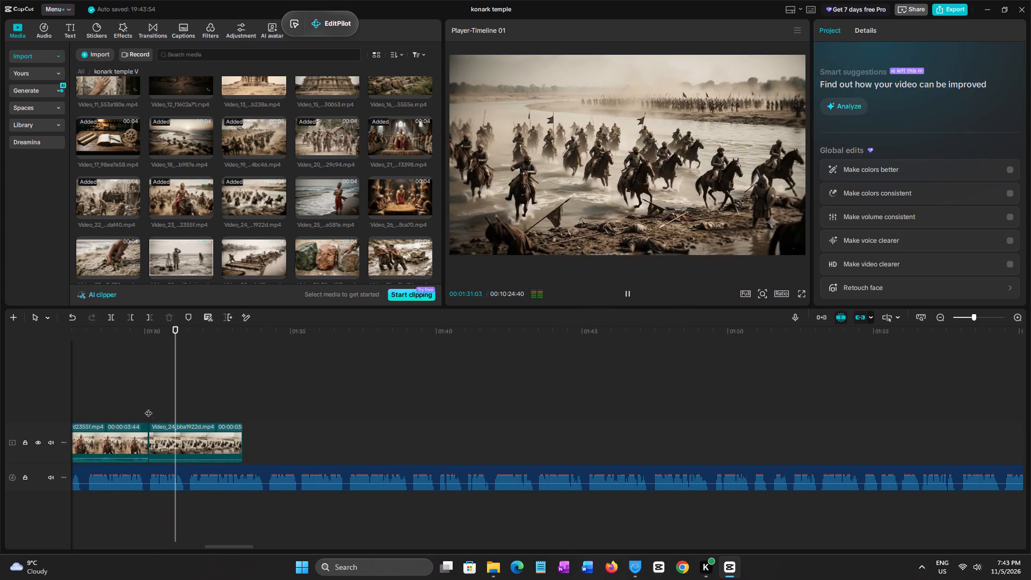
click(191, 416)
click(200, 436)
key(w)
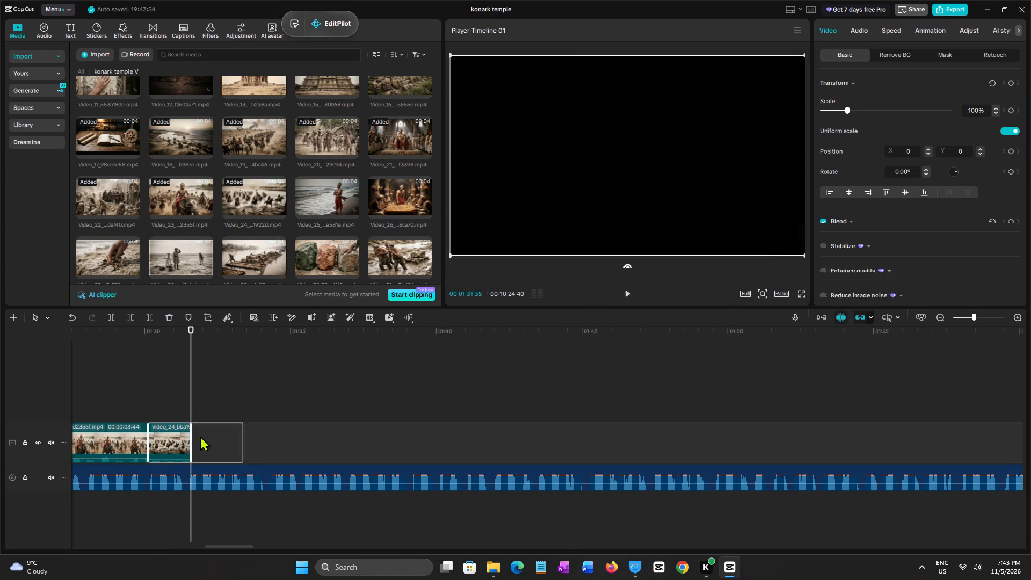
Place Video_25 on the main track directly after Video_24, starting at 00:01:31:35.
click(318, 202)
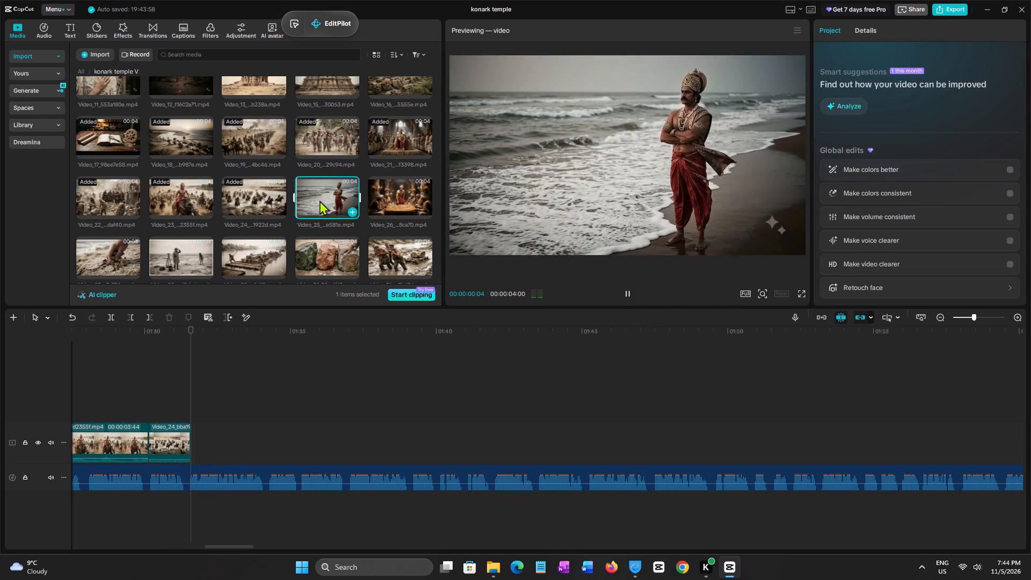
drag(323, 200, 189, 437)
Listen to the narration over Video_25 and through the empty stretch after it to find the phrase for Video_26.
click(158, 395)
key(space)
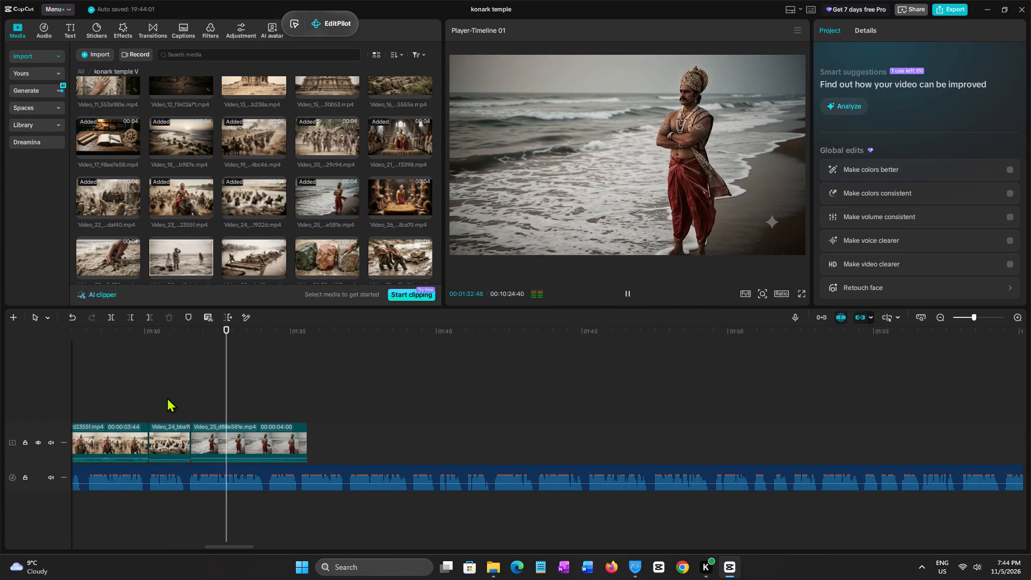
drag(178, 394, 173, 394)
key(space)
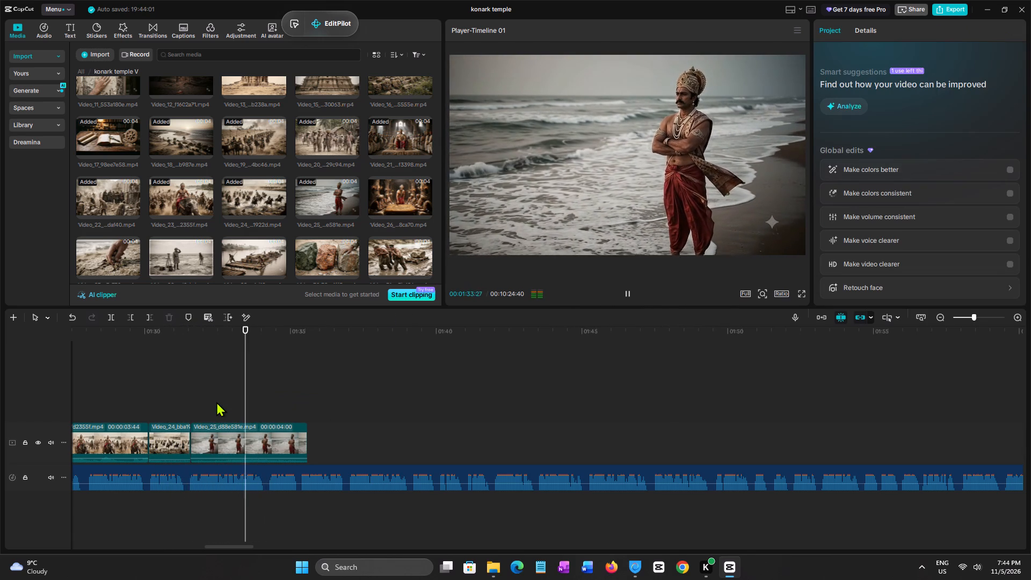
key(space)
key(space)
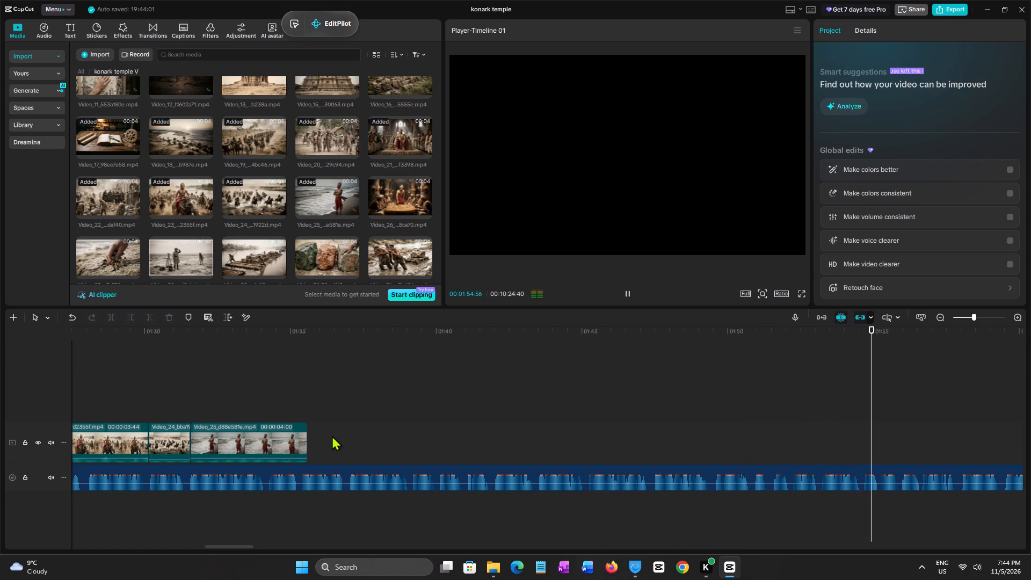
key(space)
click(296, 405)
key(space)
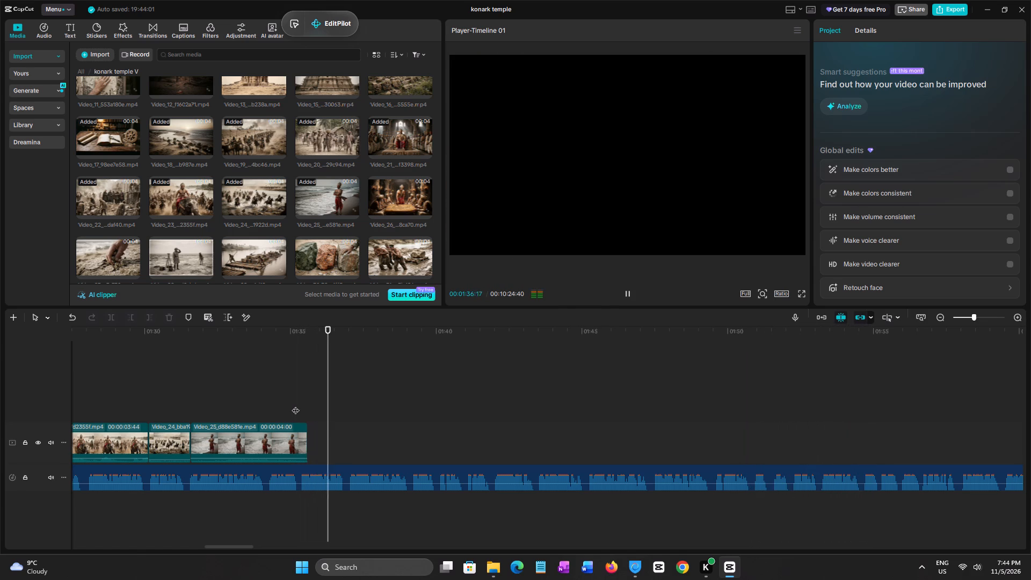
key(space)
key(space)
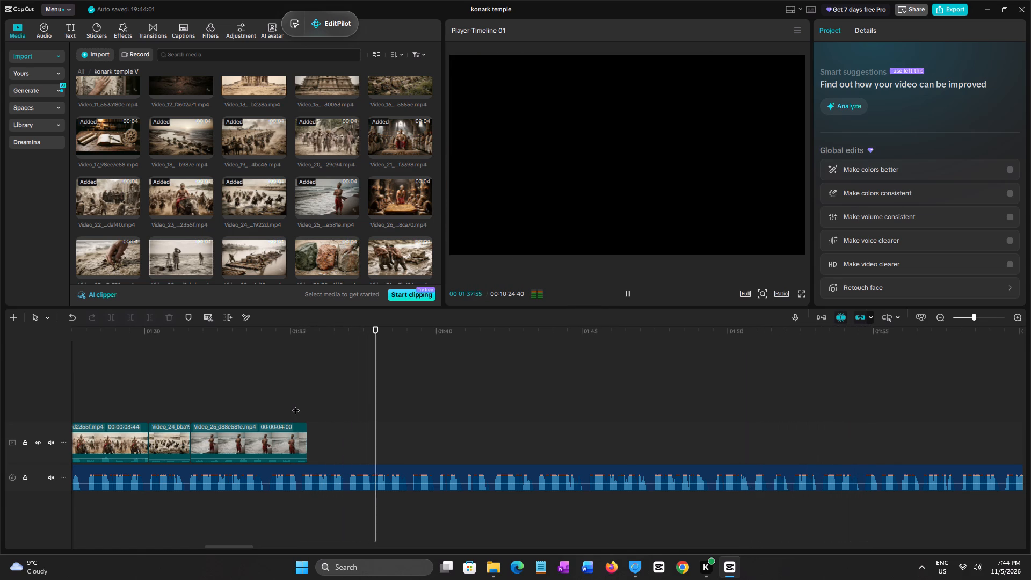
key(space)
key(space)
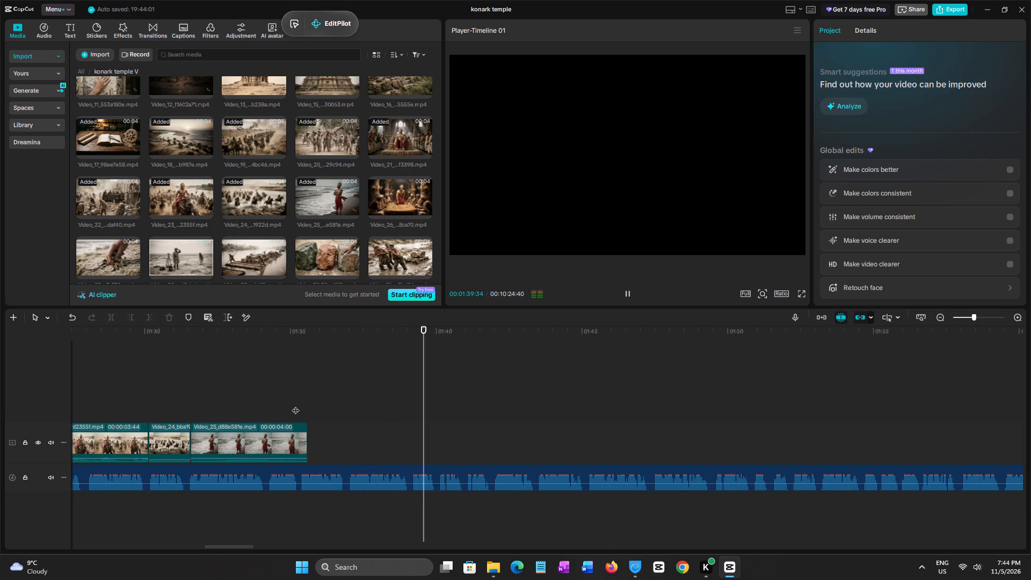
key(space)
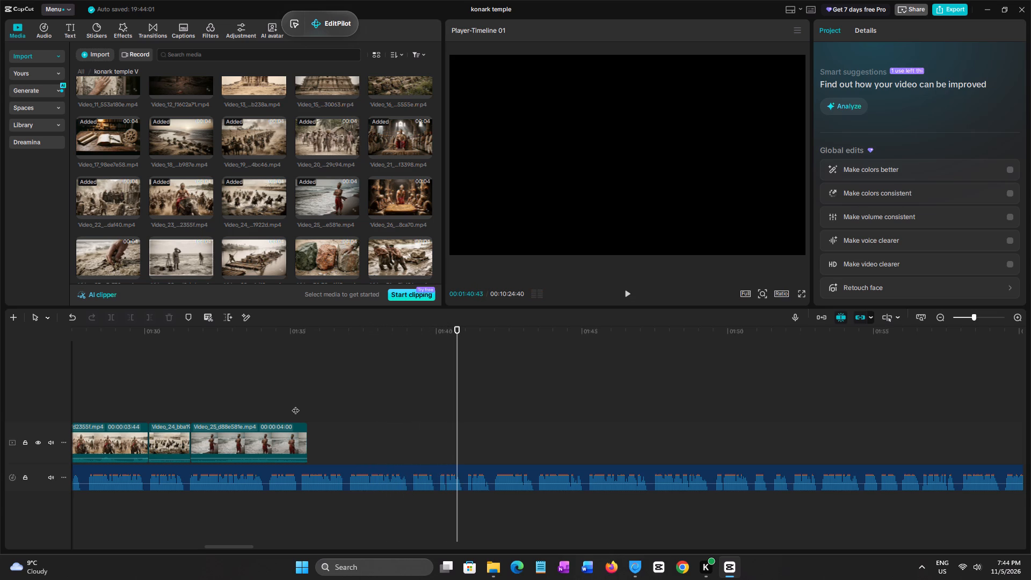
Replay the narration after Video_25 to locate the phrase start, and place Video_26 on the main track at 00:01:39:10.
click(295, 405)
key(space)
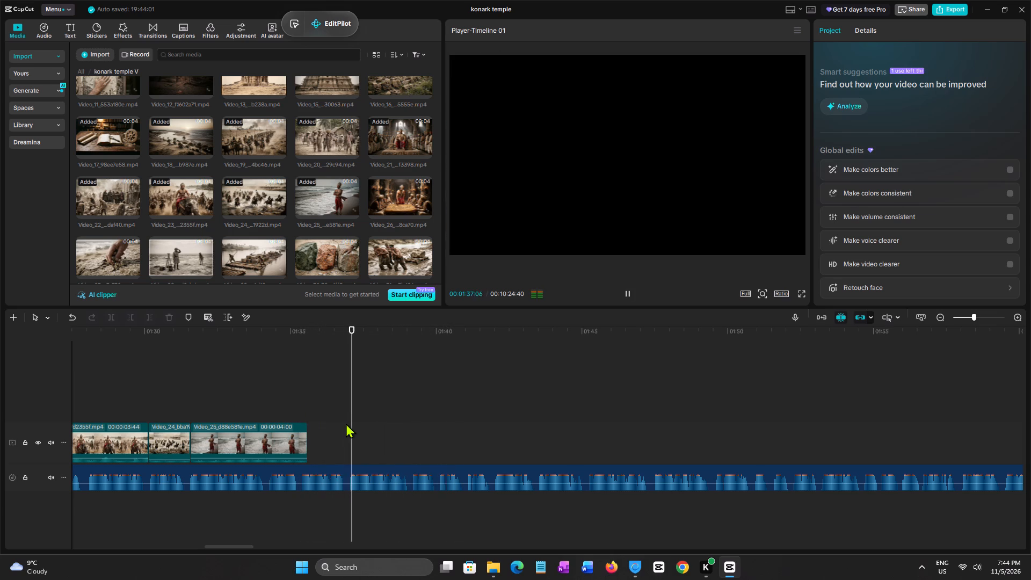
click(412, 433)
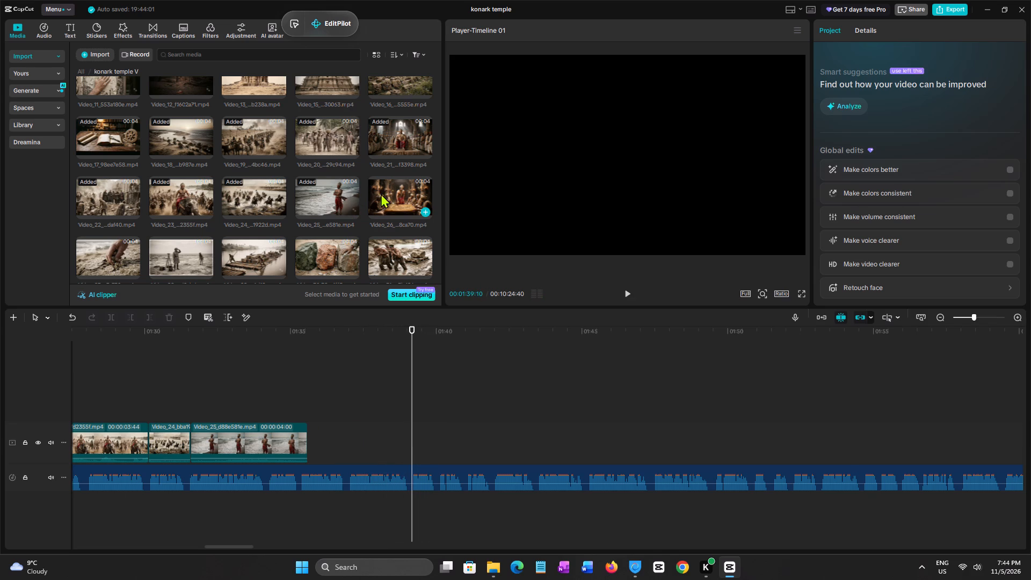
click(395, 195)
drag(395, 195, 409, 437)
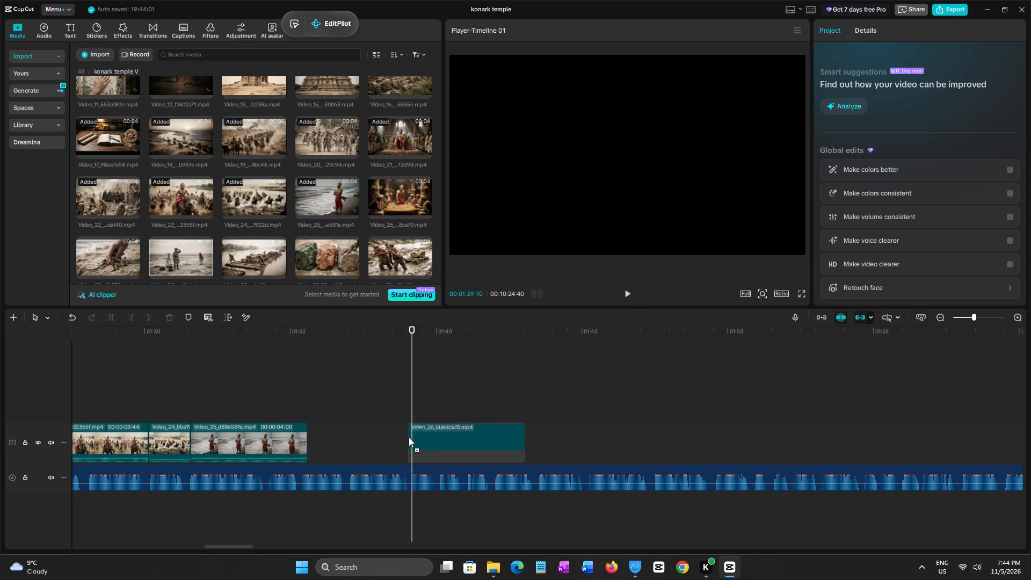
drag(409, 437, 413, 437)
Play the narration over Video_26 and lower that clip's own volume to -∞dB.
key(space)
drag(239, 546, 254, 546)
key(space)
drag(183, 458, 188, 513)
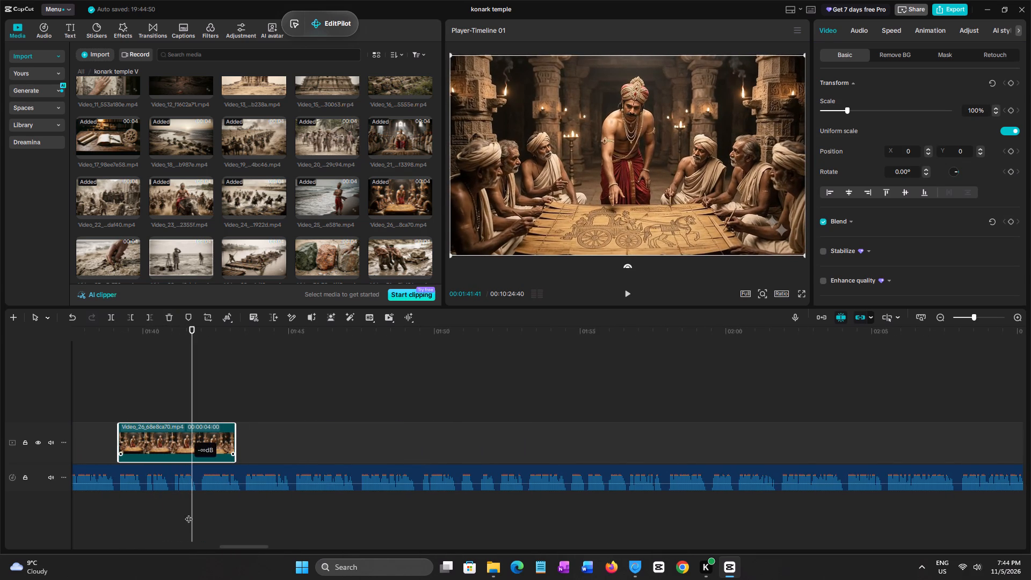
Play to the end of the phrase over Video_26 and trim that clip's end to 00:01:42:01.
drag(188, 513, 187, 514)
key(space)
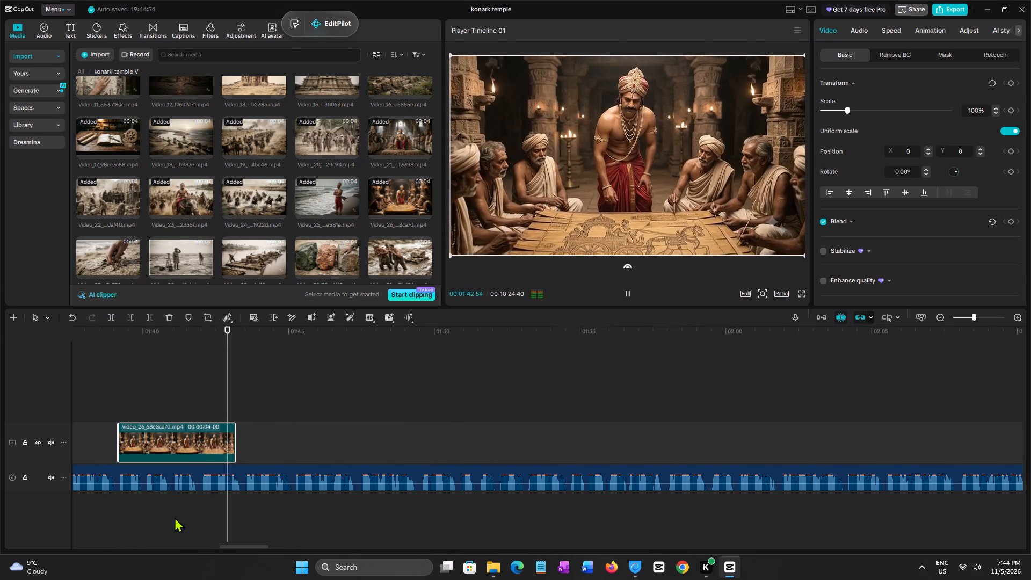
key(space)
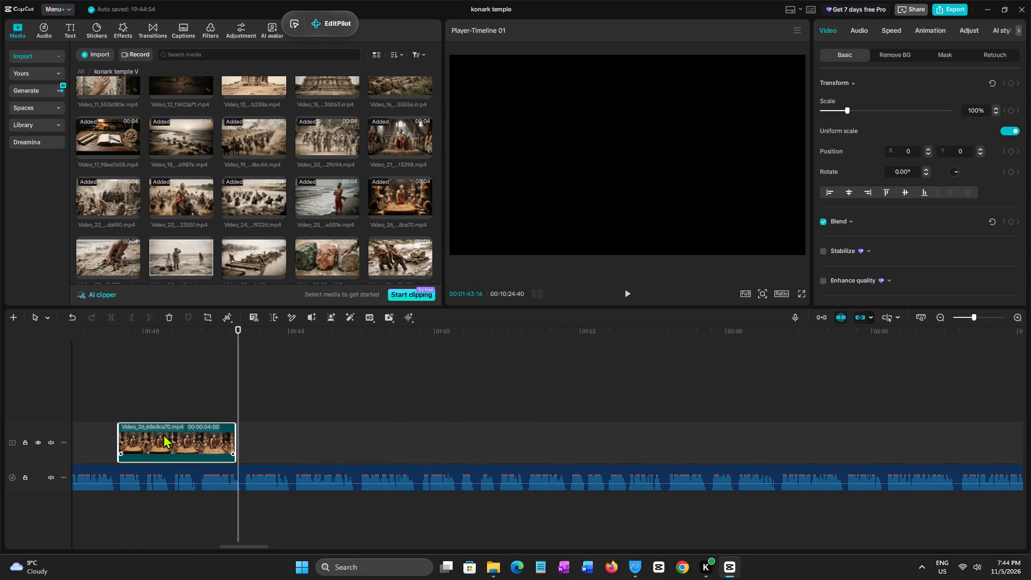
click(204, 411)
click(202, 411)
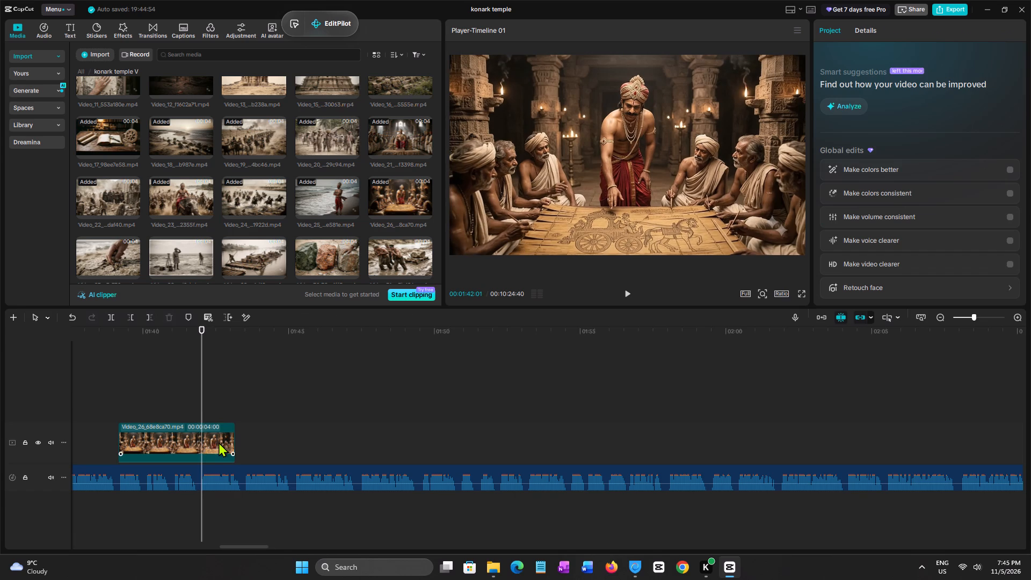
click(219, 442)
key(w)
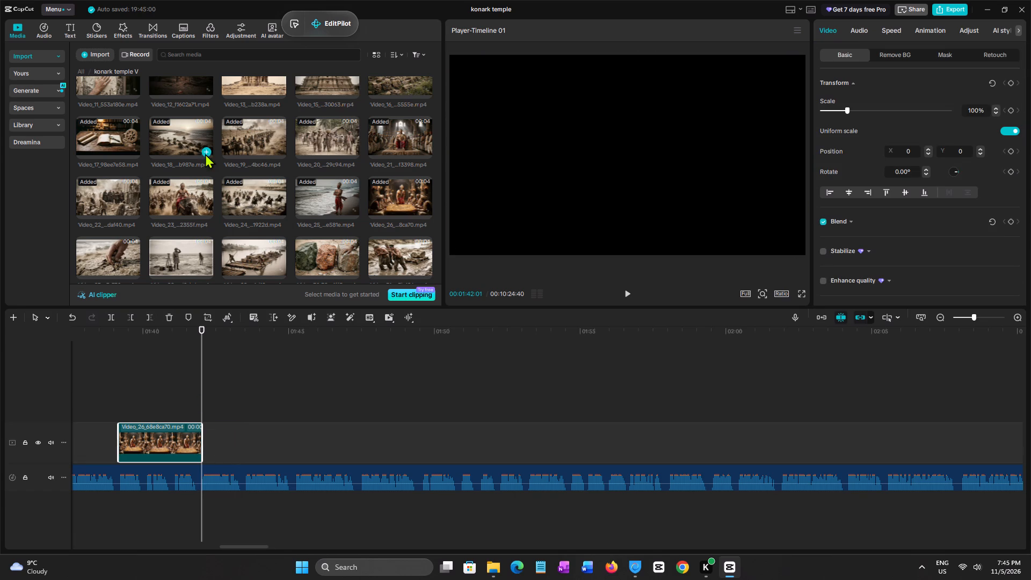
Place Video_27 on the main track directly after Video_26, starting at 00:01:42:01.
scroll(205, 161, down, 1)
click(114, 208)
drag(113, 207, 205, 432)
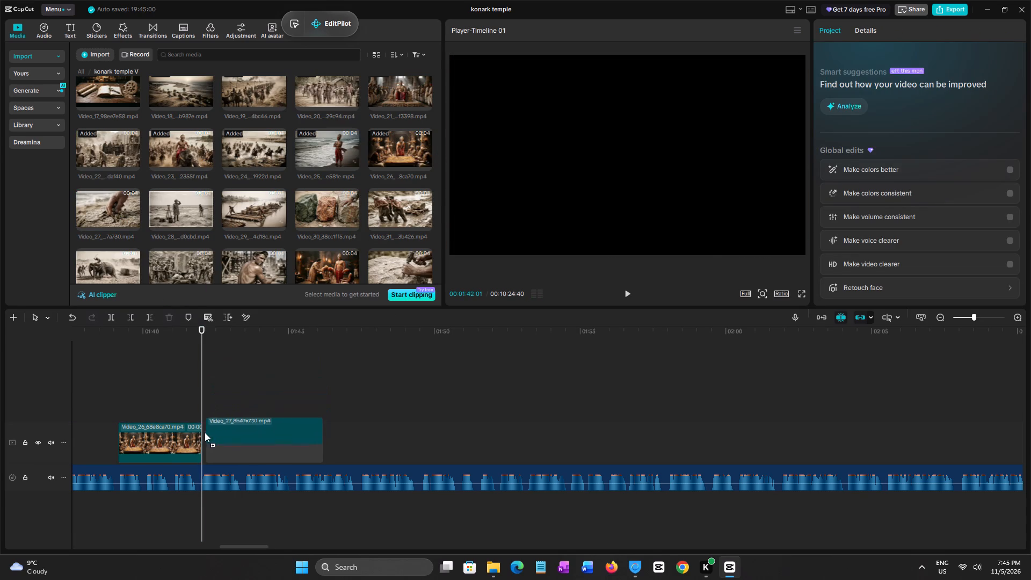
drag(205, 432, 202, 434)
Listen to the narration past Video_27 for the next phrase start and place Video_28 on the main track at about 00:01:47:30.
key(space)
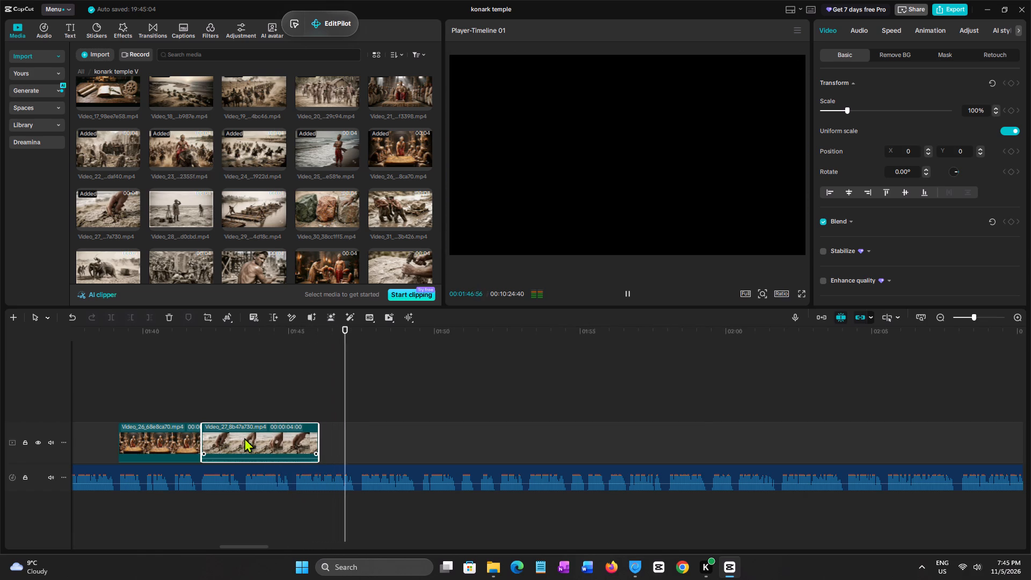
key(space)
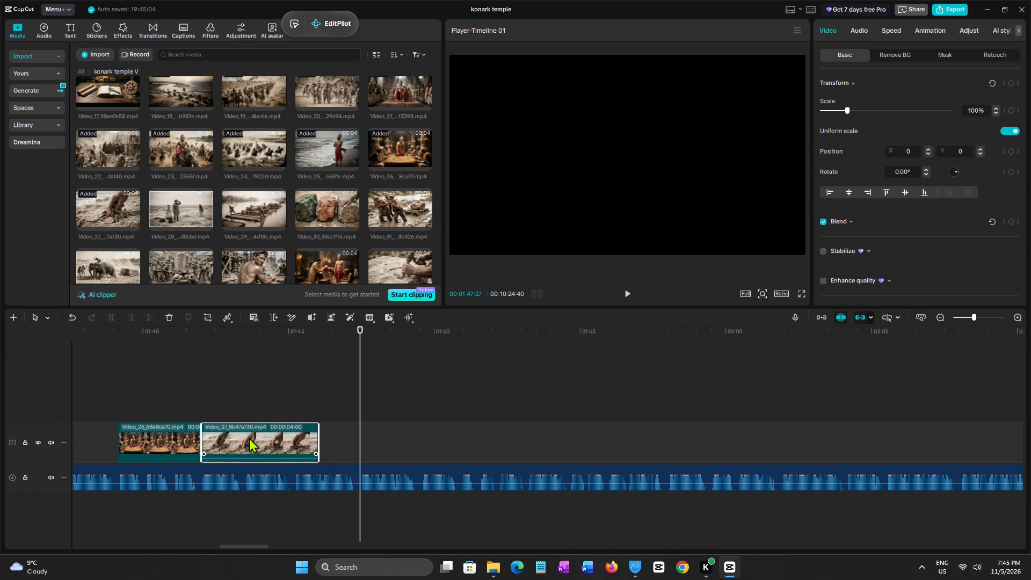
key(space)
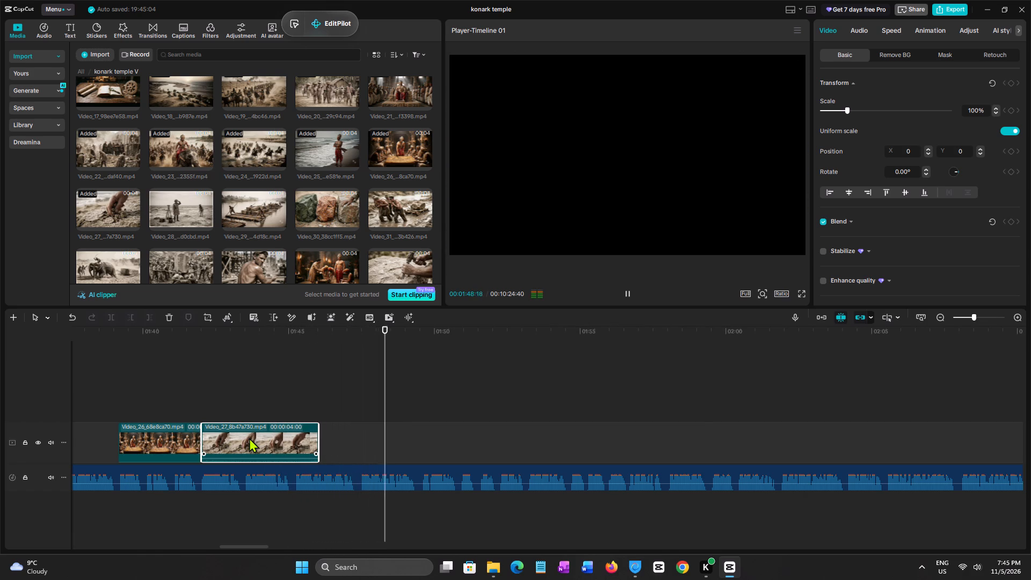
key(space)
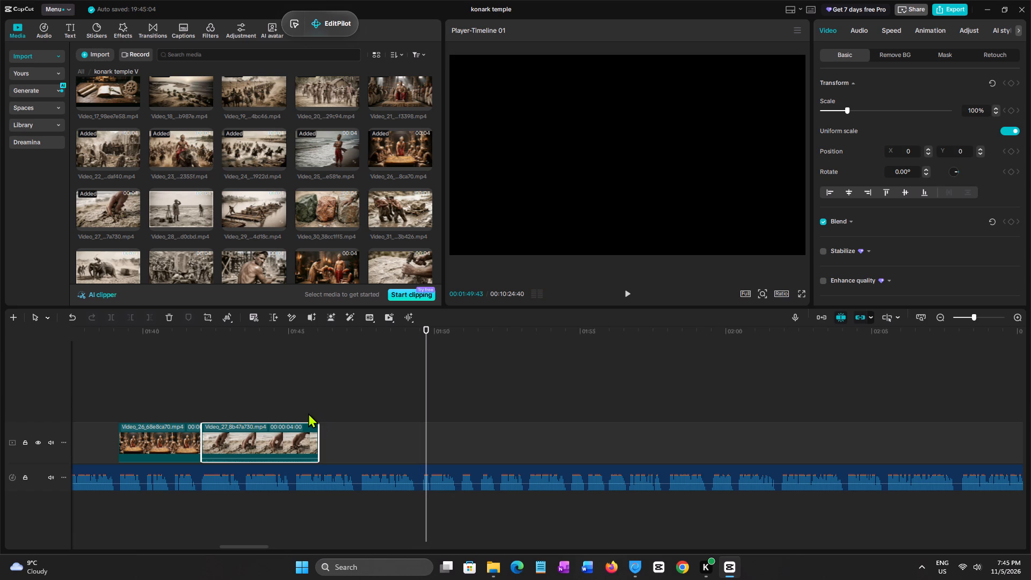
click(275, 410)
key(space)
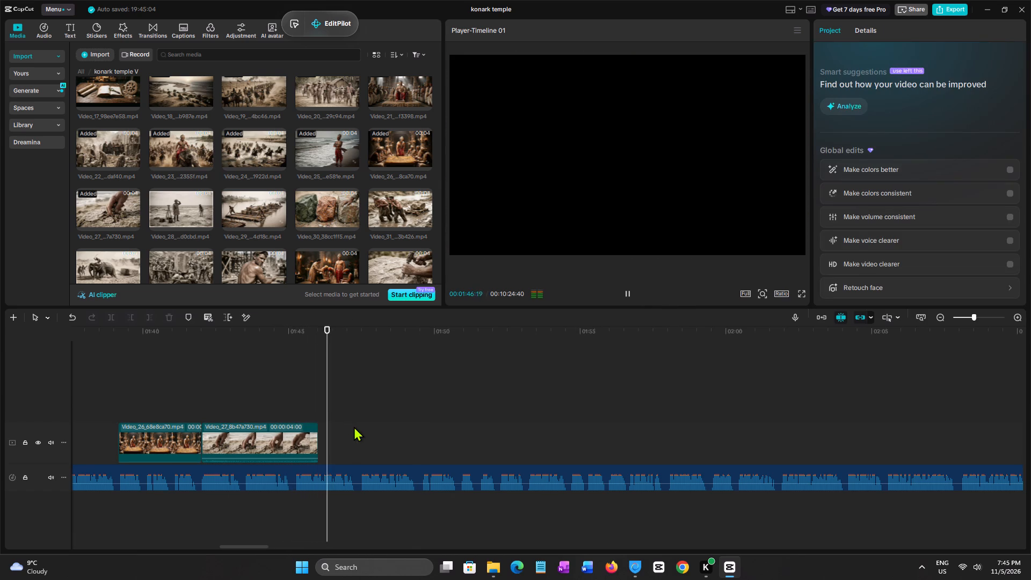
click(362, 427)
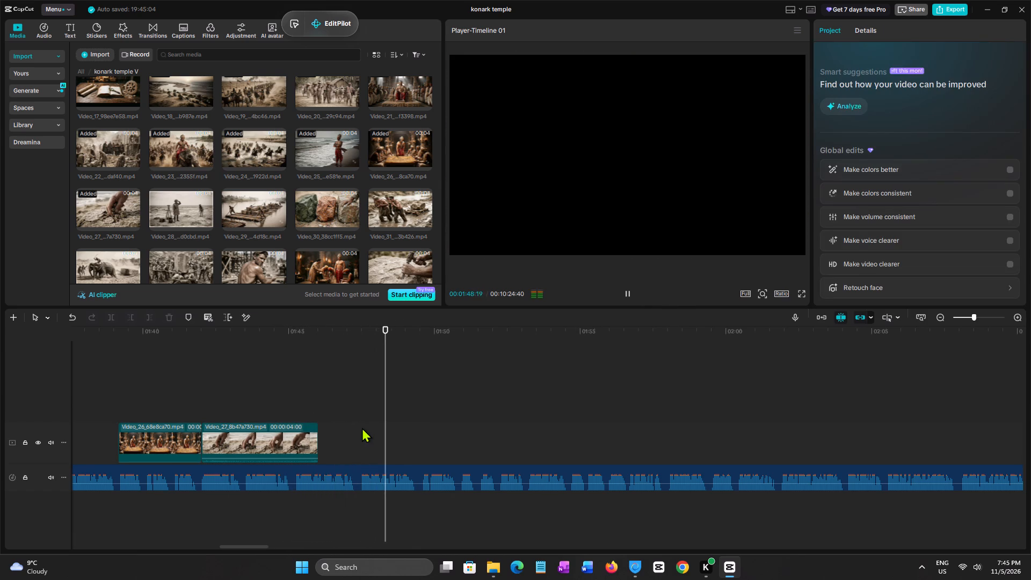
click(182, 201)
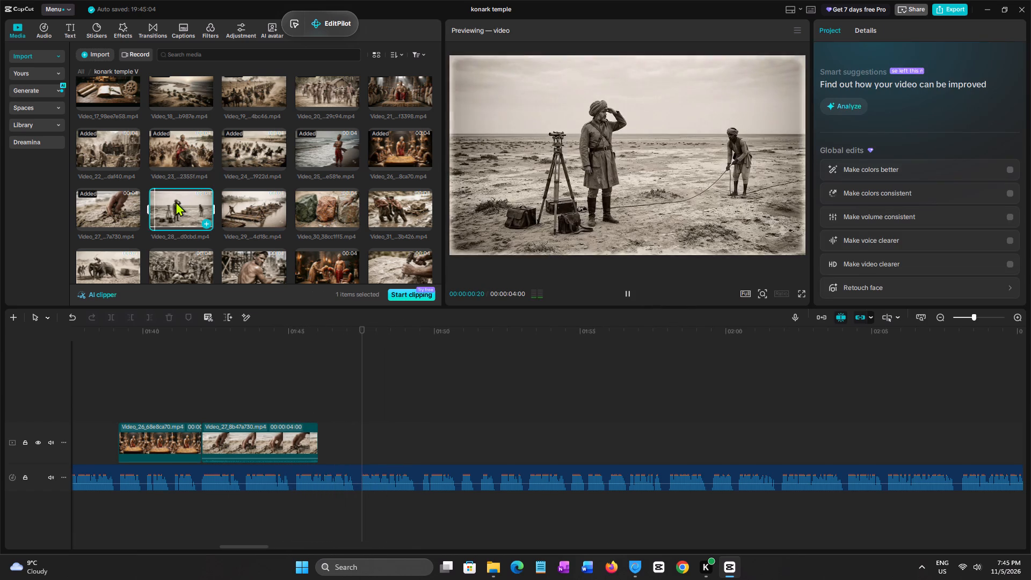
drag(175, 201, 364, 450)
Replay the narration over Video_28 and the empty stretch after it to find where its phrase ends.
key(space)
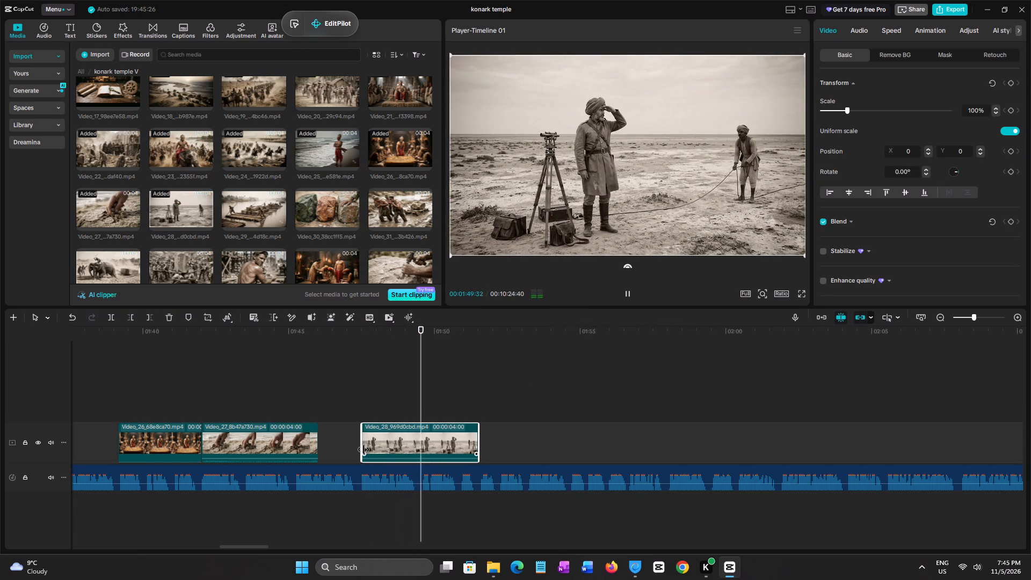
click(362, 407)
key(space)
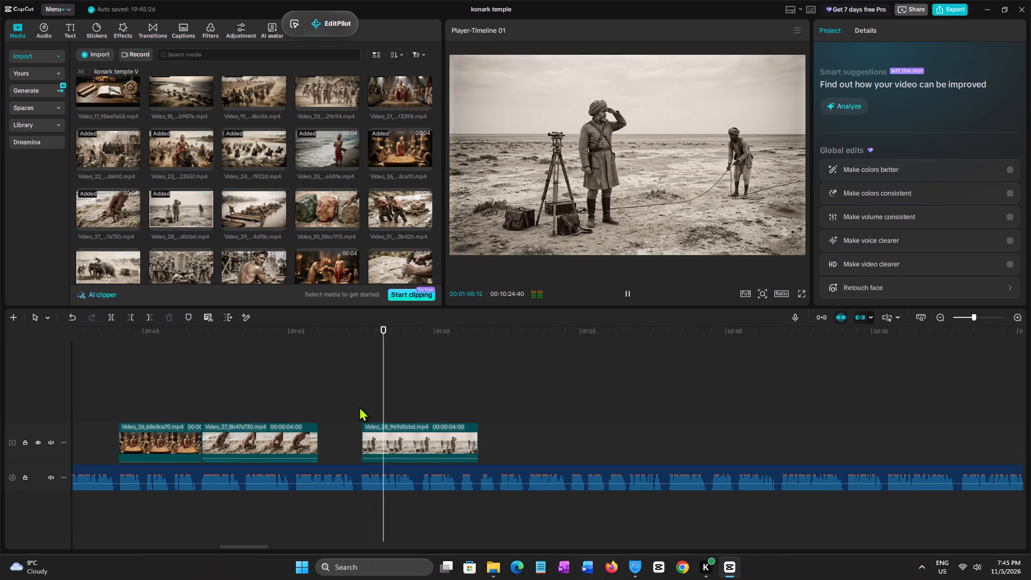
click(364, 397)
key(space)
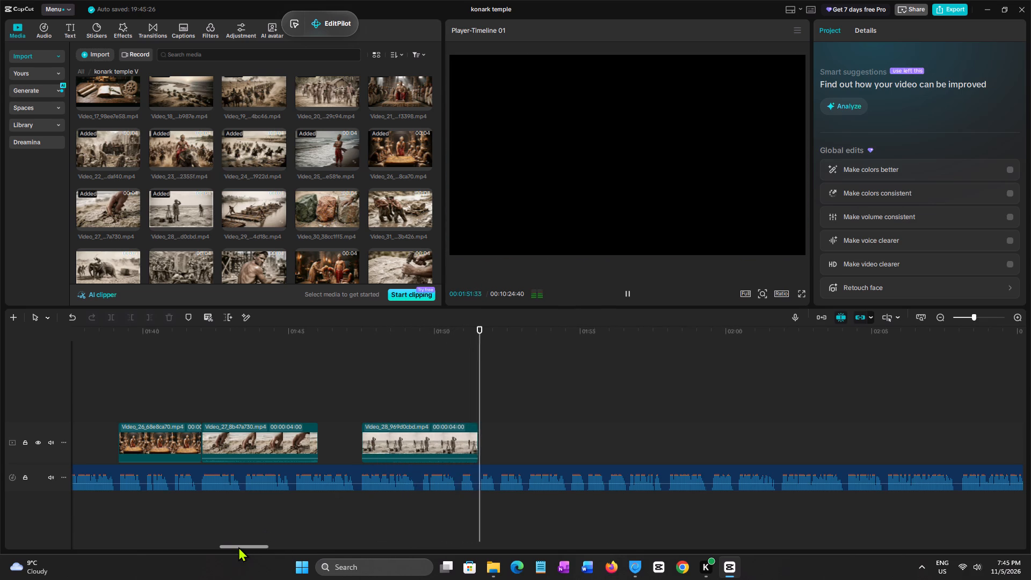
drag(238, 547, 252, 547)
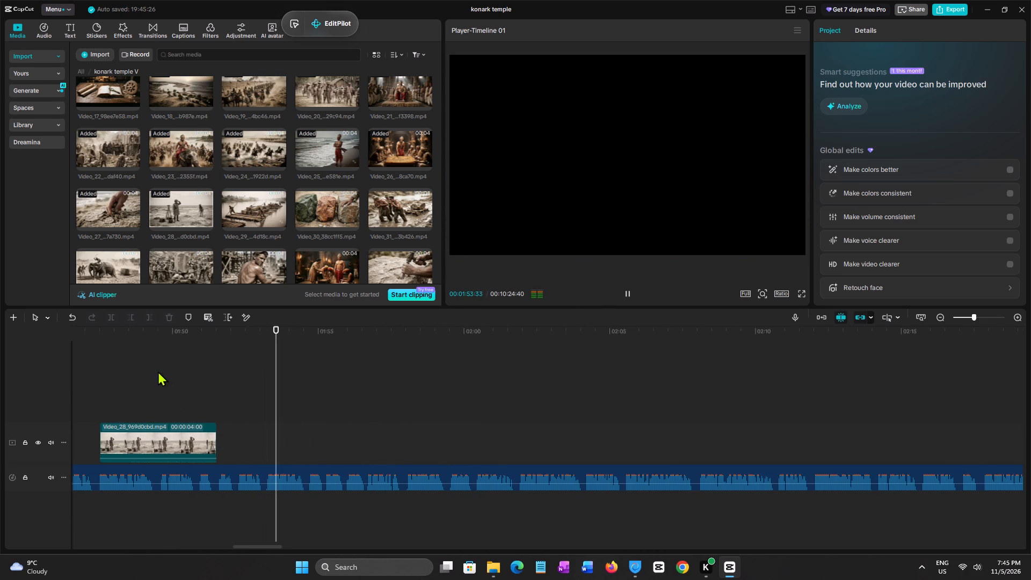
click(118, 369)
key(space)
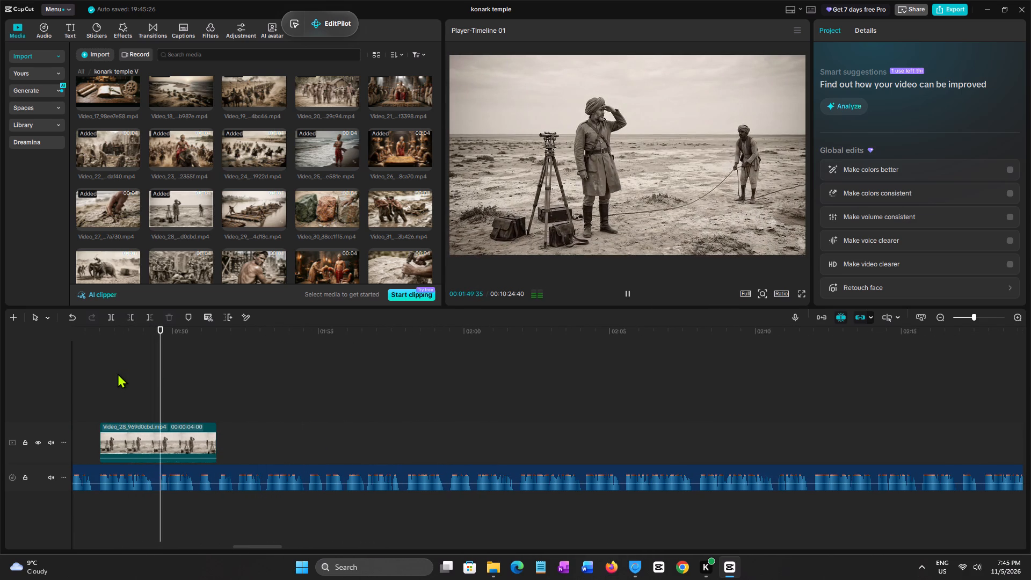
key(space)
key(space)
key(space)
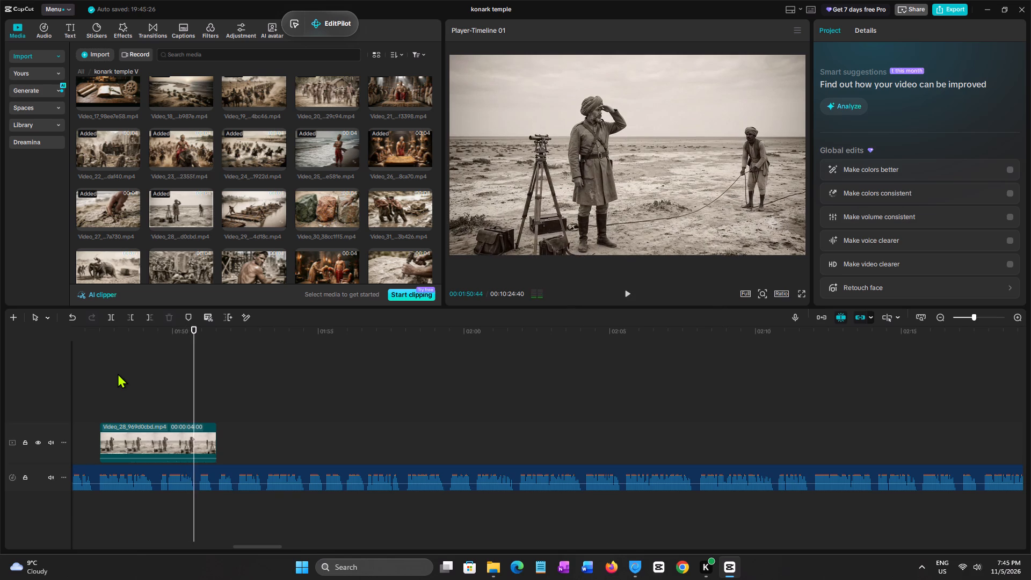
key(space)
key(space)
key(space)
key(space)
key(space)
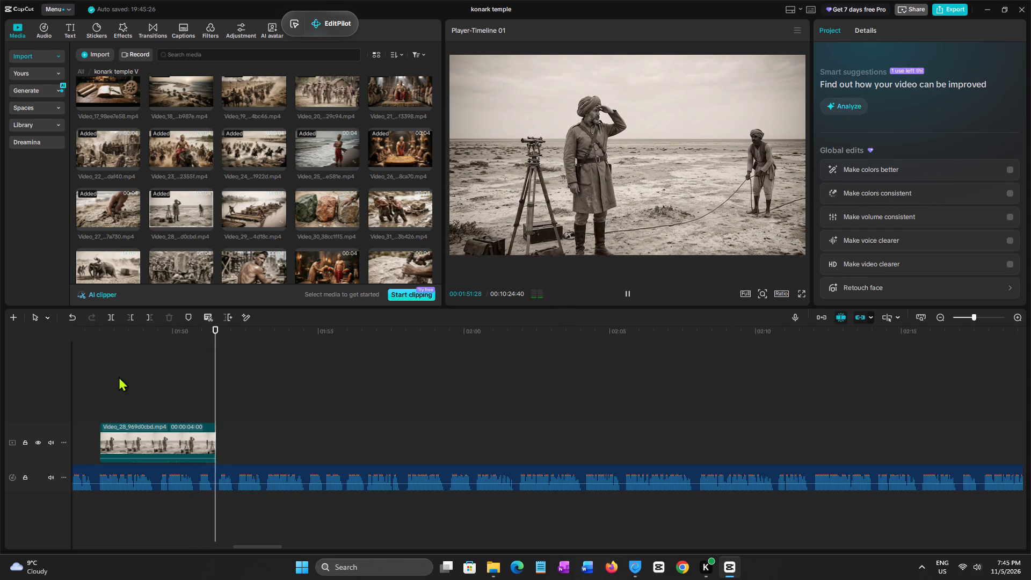
key(space)
Trim the end of Video_28 to the phrase break at 00:01:50:52.
click(173, 410)
key(space)
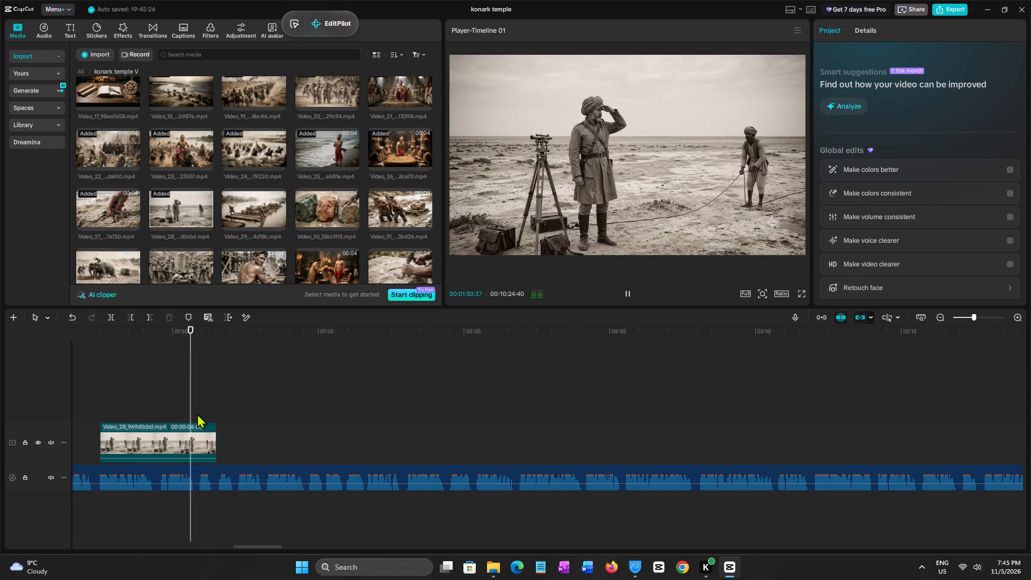
click(198, 414)
click(207, 436)
key(w)
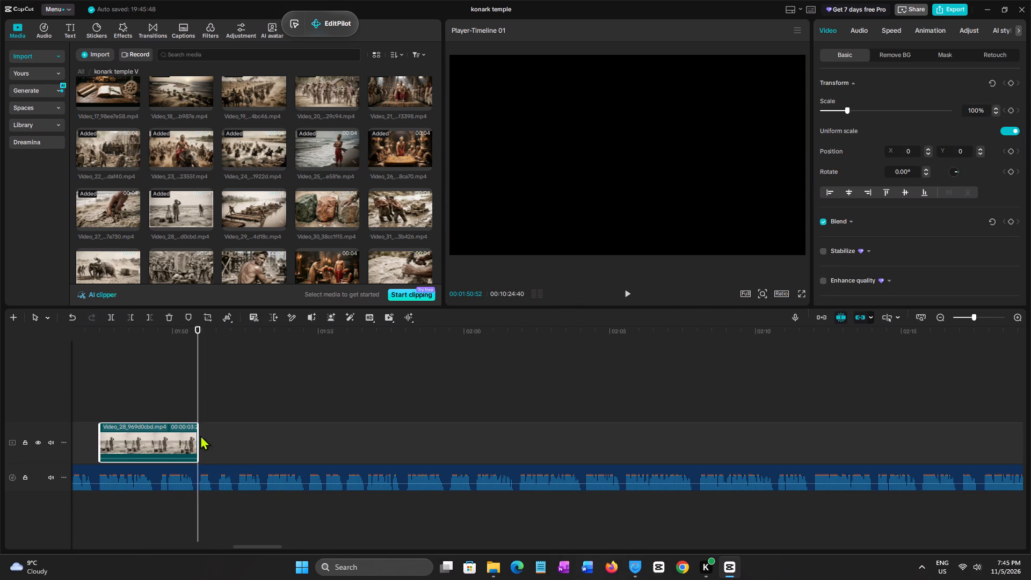
Place Video_29 on the main track directly after Video_28, starting at 00:01:50:52.
click(245, 206)
drag(256, 207, 208, 440)
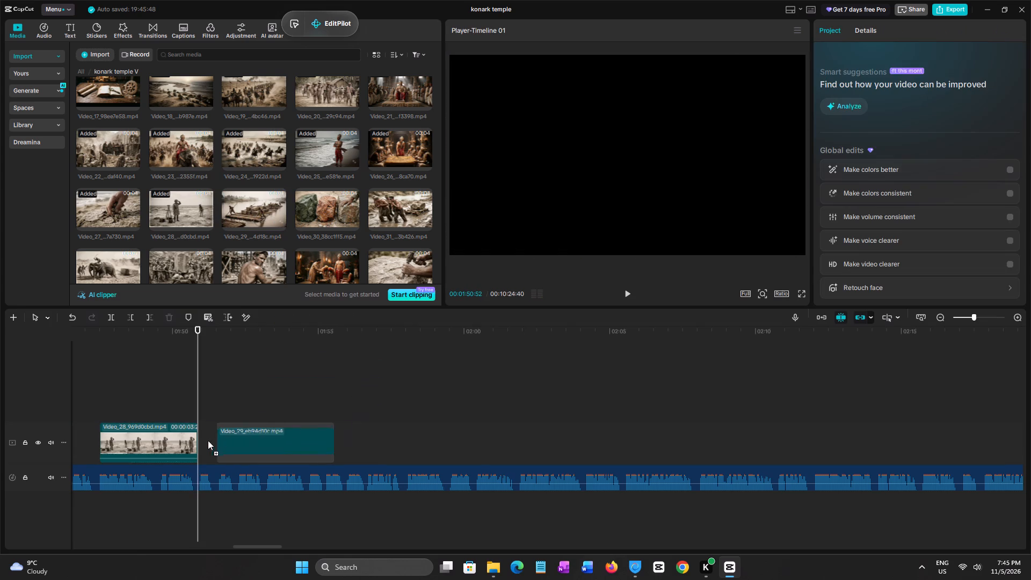
drag(208, 440, 197, 438)
Listen to the narration over and past Video_29 and trim that clip's end to the phrase break at 00:01:54:43.
key(space)
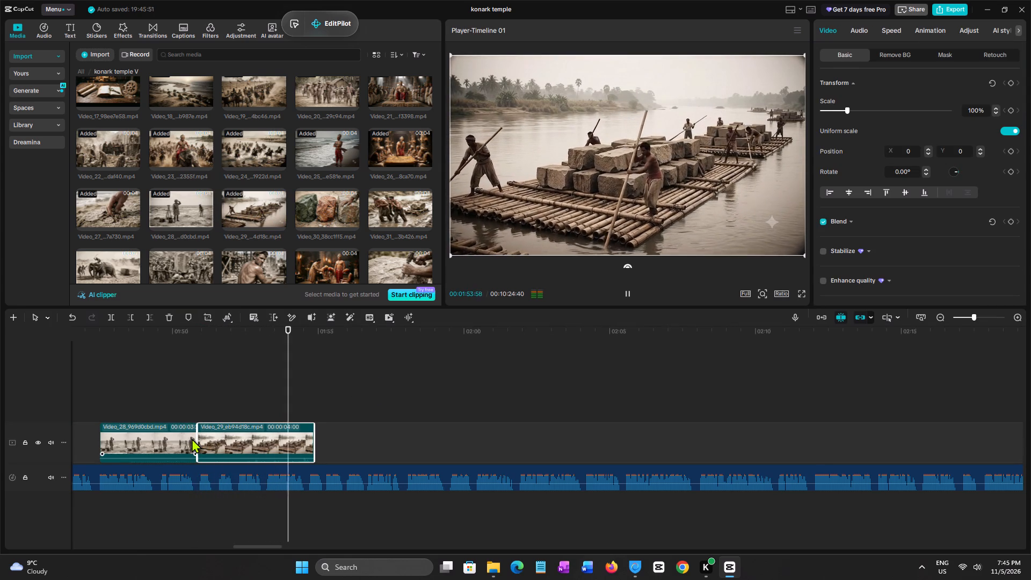
key(space)
key(space)
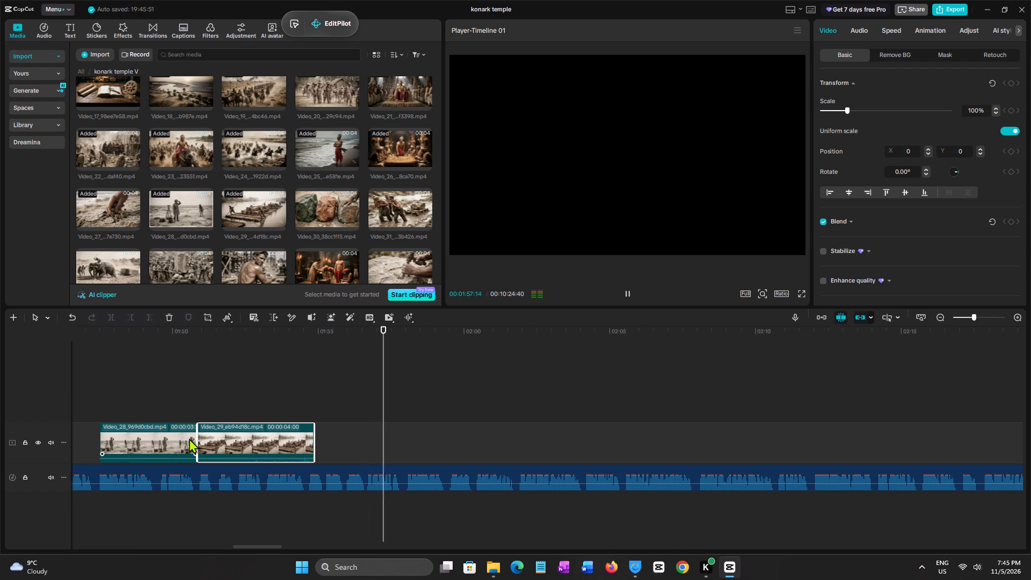
key(space)
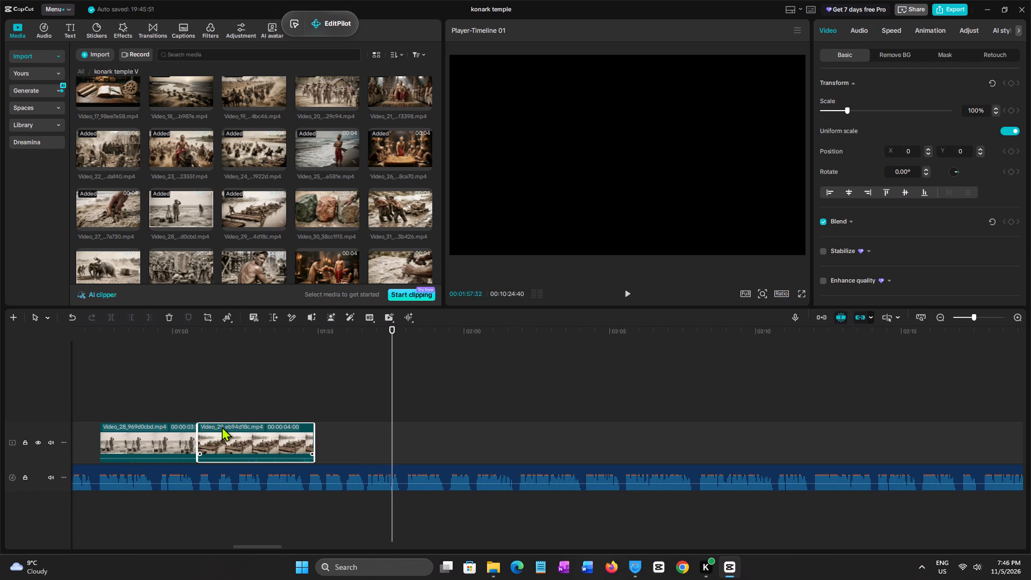
click(273, 408)
key(space)
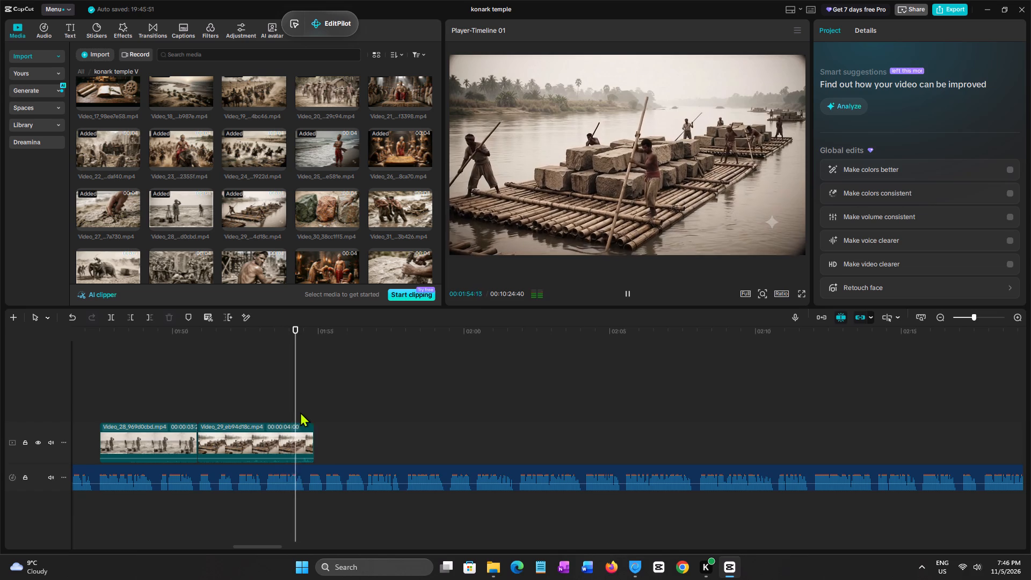
click(306, 412)
click(310, 413)
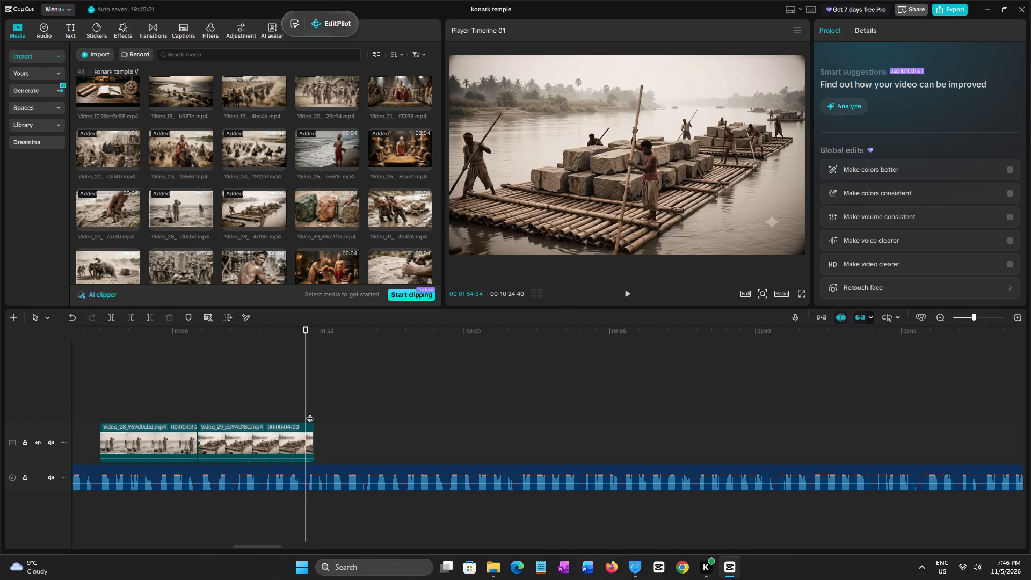
click(307, 431)
key(w)
Place Video_30 on the main track directly after Video_29, starting at 00:01:54:43.
click(316, 212)
drag(318, 209, 341, 237)
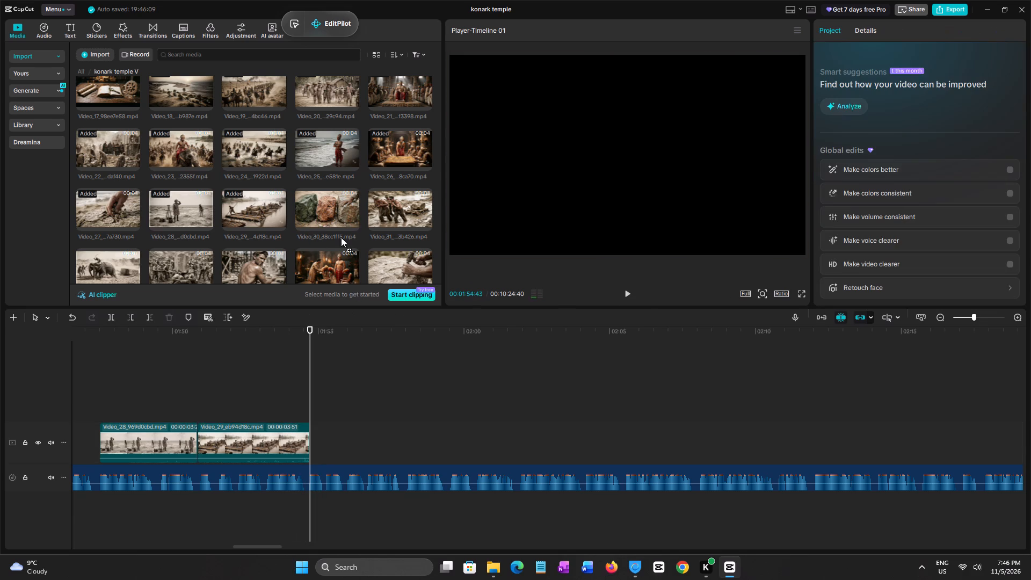
drag(341, 237, 313, 432)
Listen to the narration past Video_30 for the next phrase start and place Video_31 on the main track at about 00:01:59:35.
key(space)
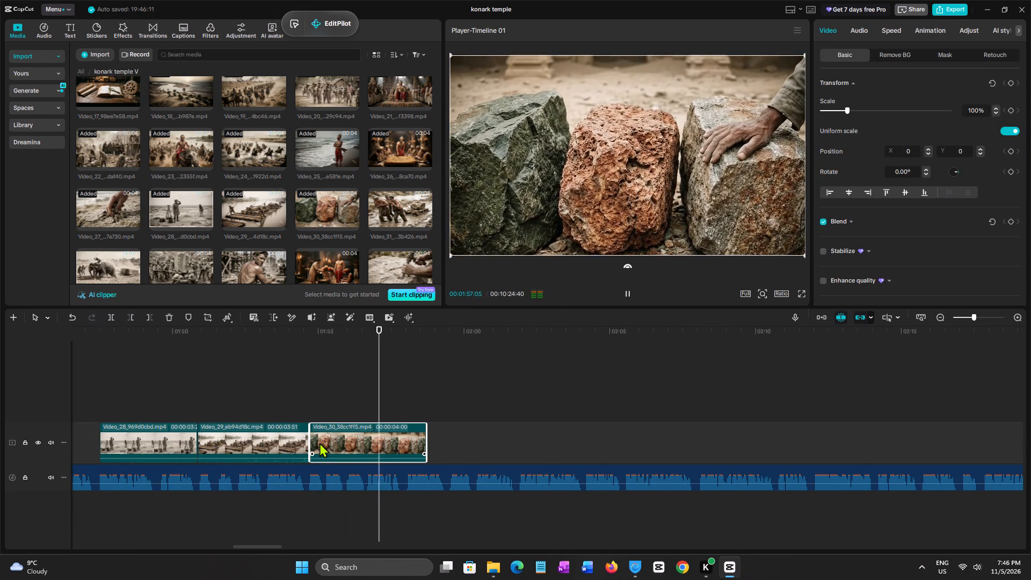
key(space)
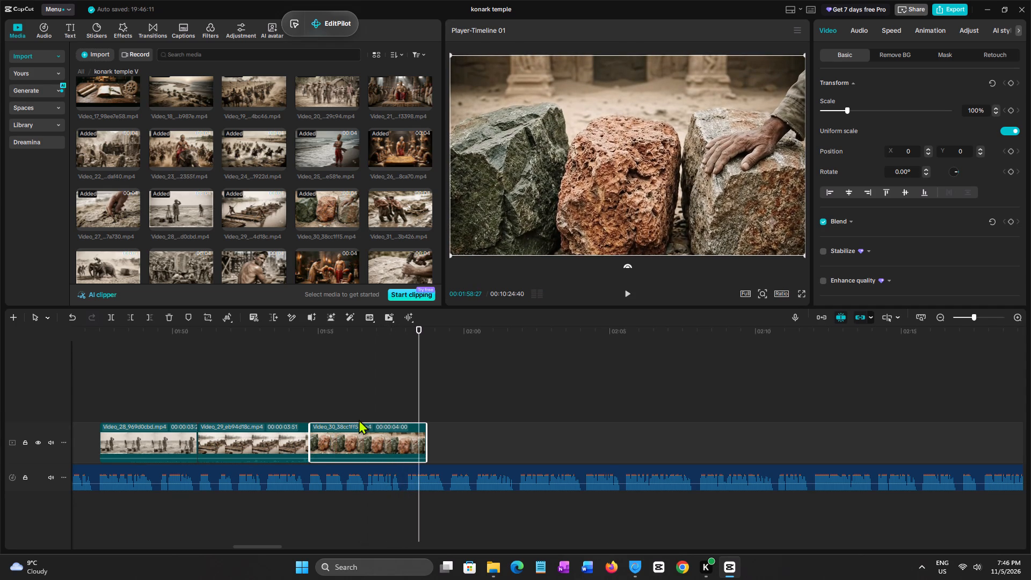
key(space)
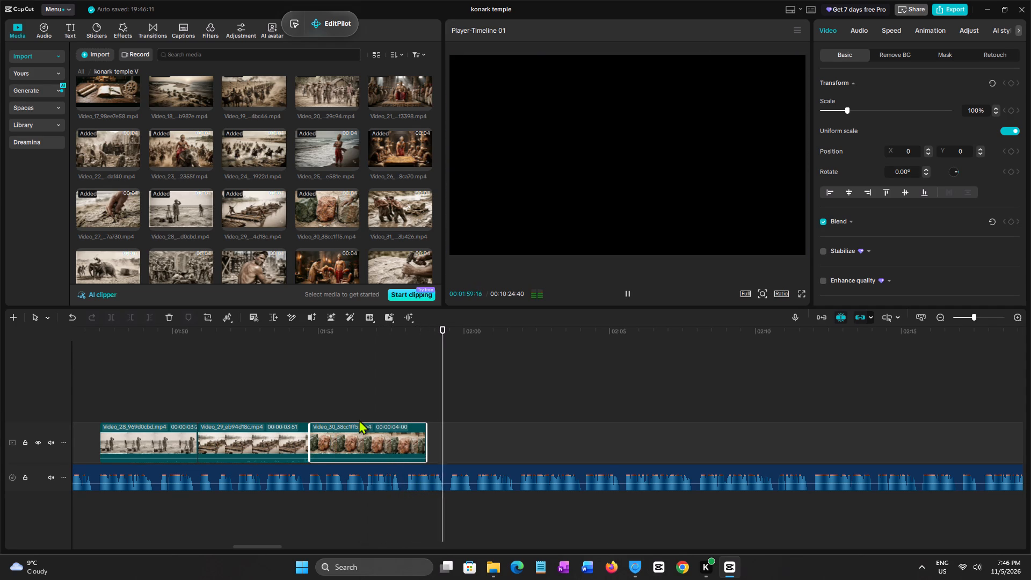
key(space)
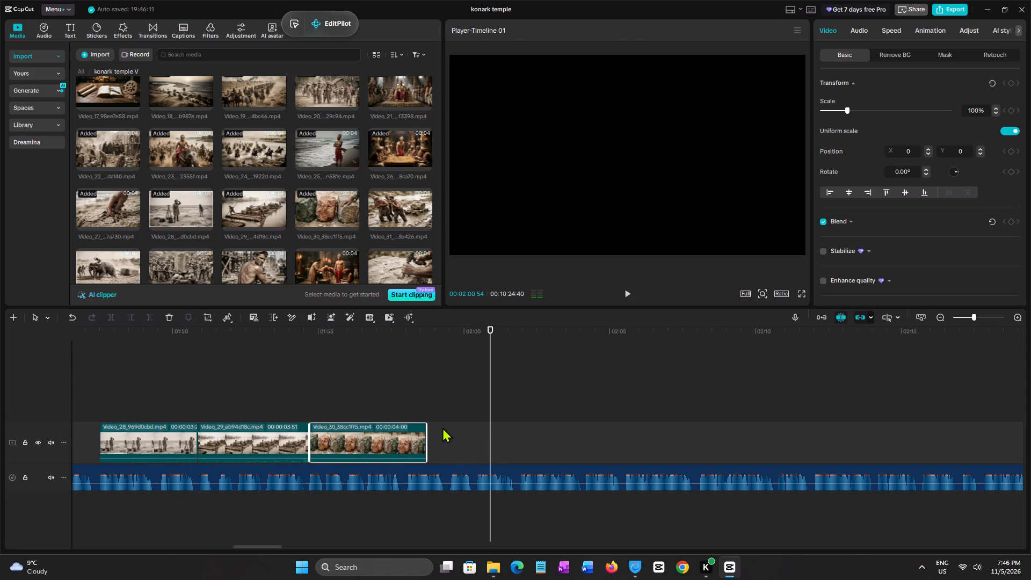
click(452, 427)
click(400, 216)
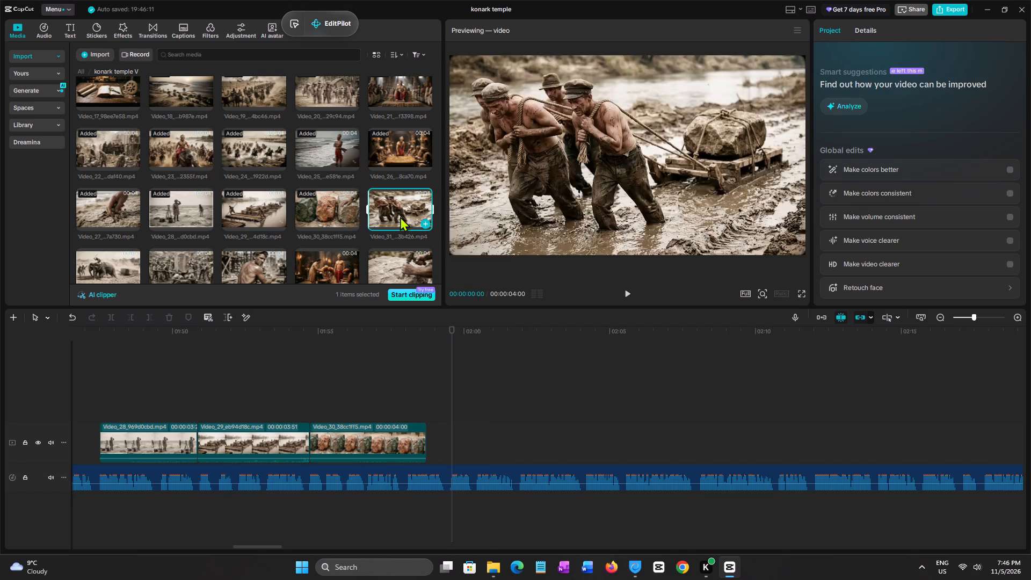
drag(401, 216, 450, 441)
Listen to the narration over Video_31 and trim that clip's end to the phrase break at 00:02:01:58.
key(space)
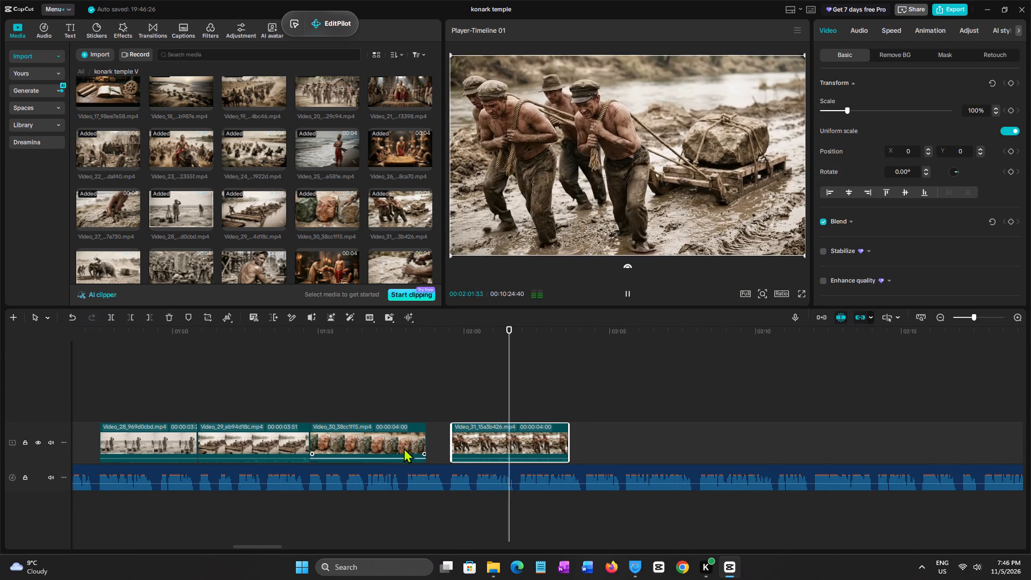
click(444, 403)
key(space)
click(451, 402)
key(space)
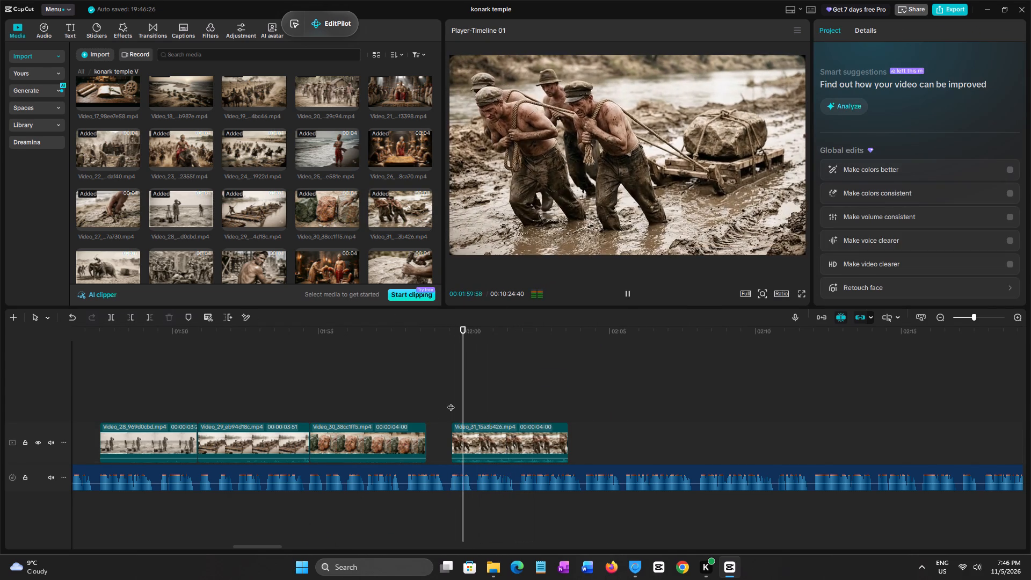
click(464, 400)
click(455, 397)
key(space)
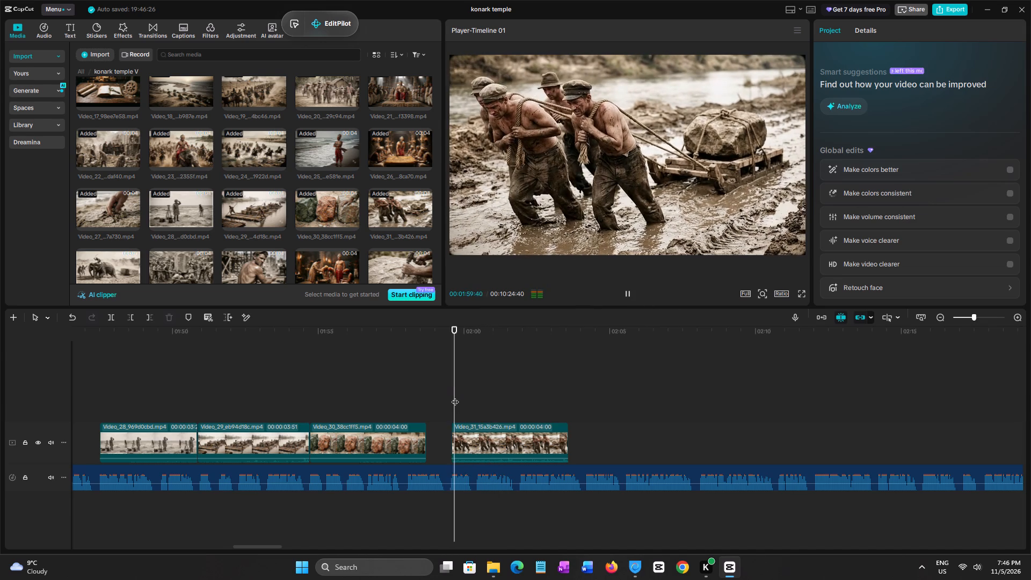
click(455, 396)
key(space)
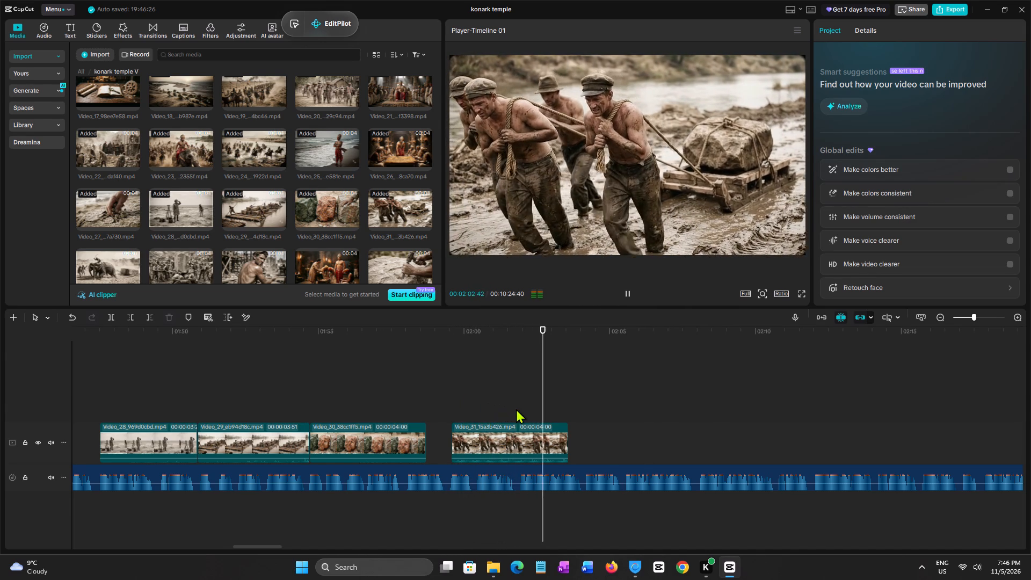
click(521, 409)
click(523, 431)
key(w)
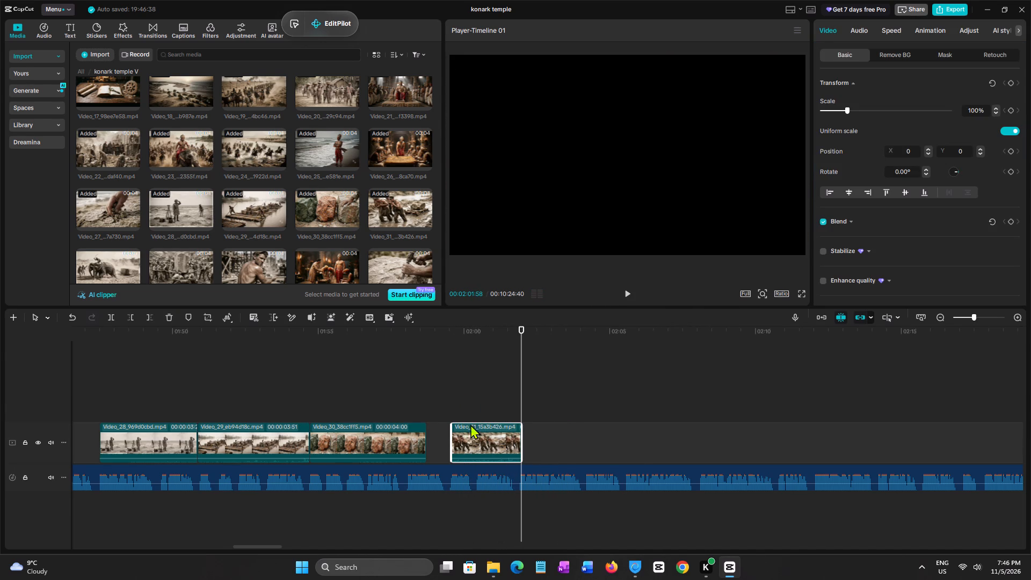
Place Video_32 on the main track directly after Video_31, starting at 00:02:01:58.
scroll(351, 153, down, 1)
click(110, 215)
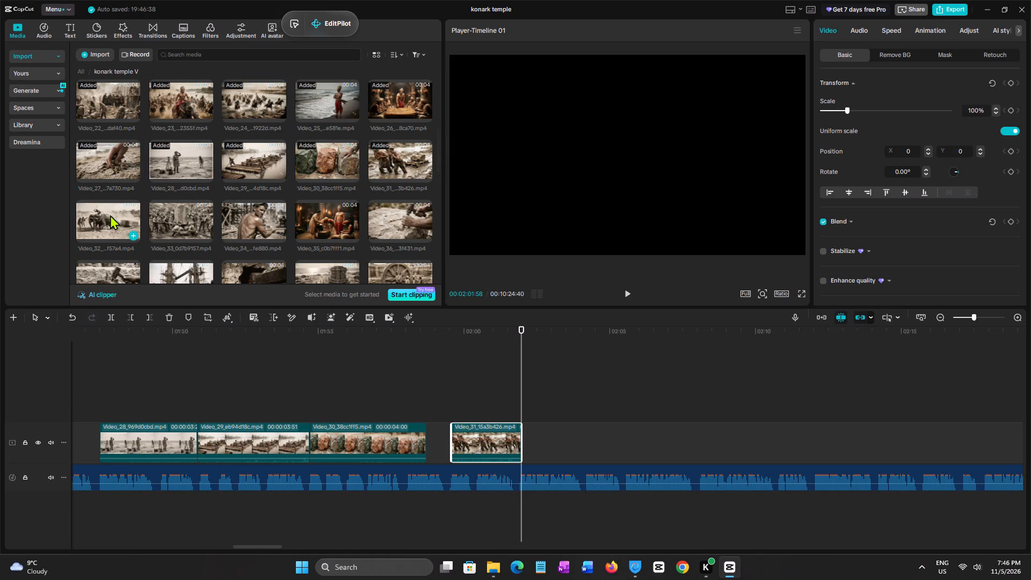
drag(105, 215, 522, 431)
Listen to the narration over Video_32 and trim that clip's end to the phrase break at 00:02:04:11.
key(space)
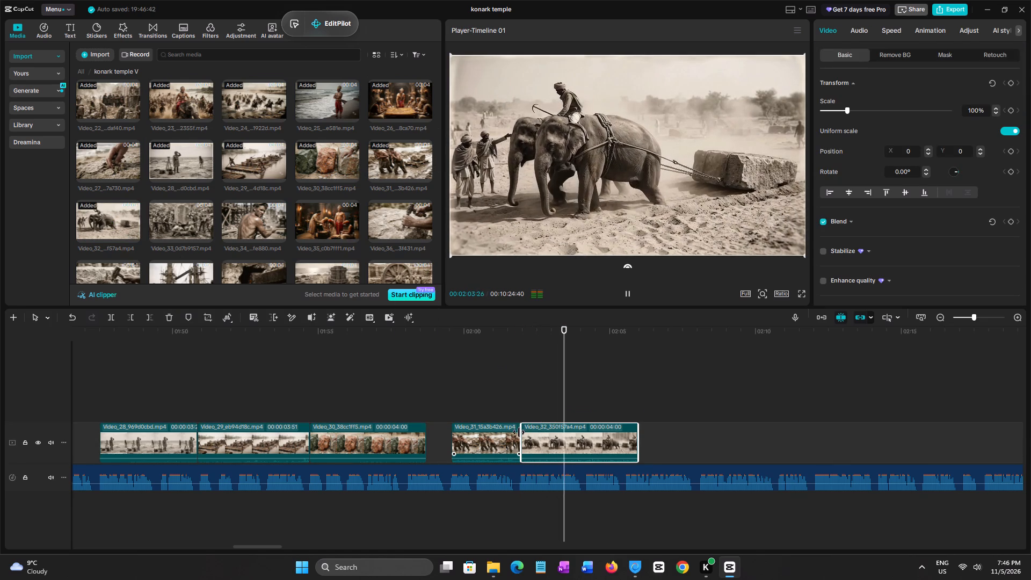
key(space)
key(space)
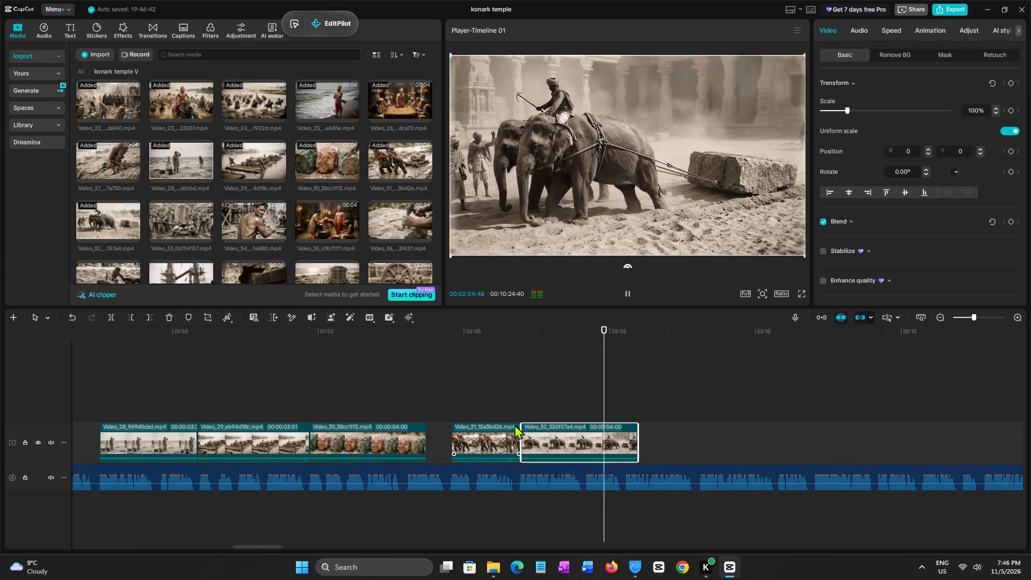
click(518, 411)
key(space)
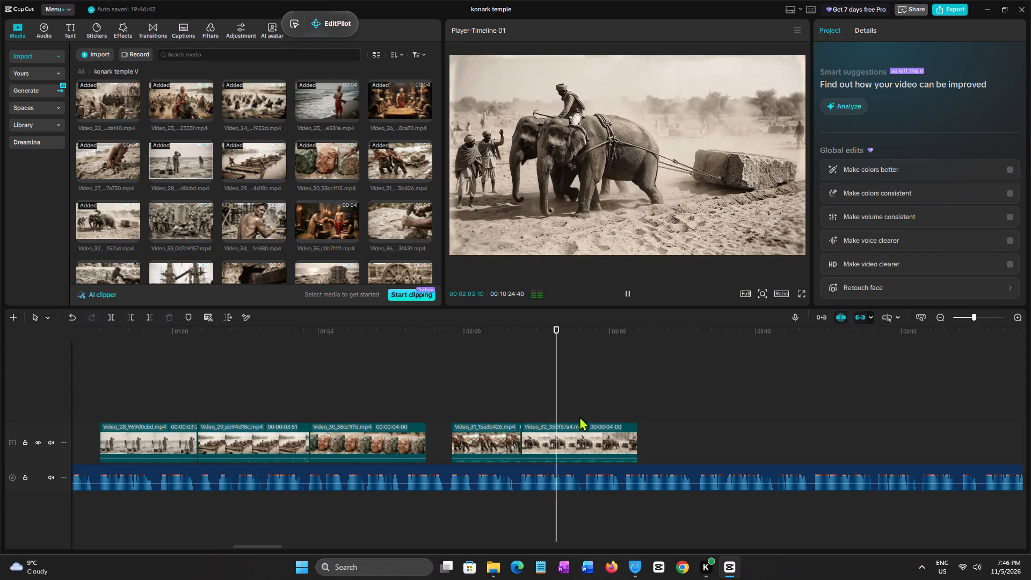
click(586, 416)
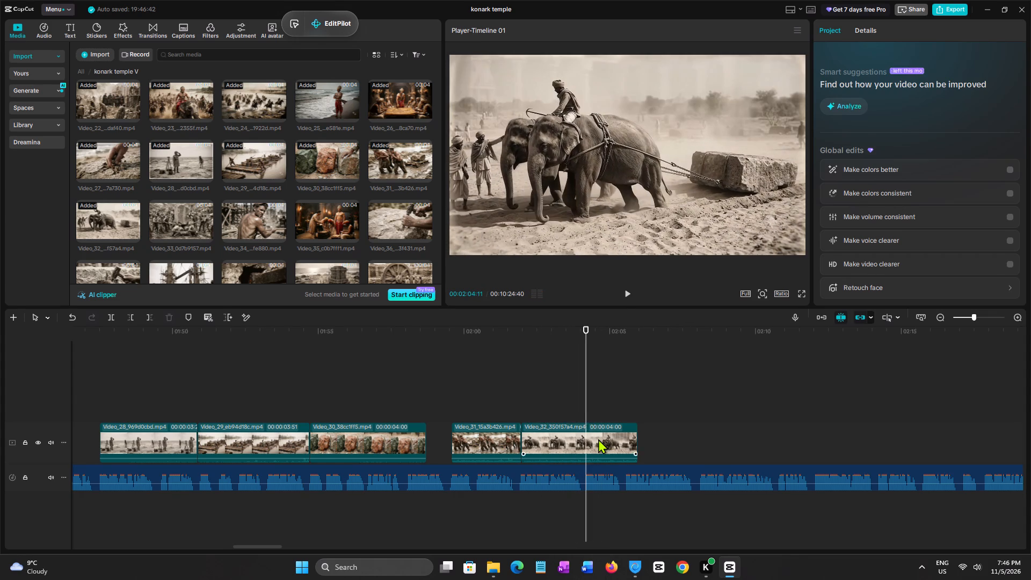
click(598, 439)
key(w)
Place Video_33 on the main track directly after Video_32, starting at 00:02:04:11.
click(166, 224)
drag(172, 224, 585, 440)
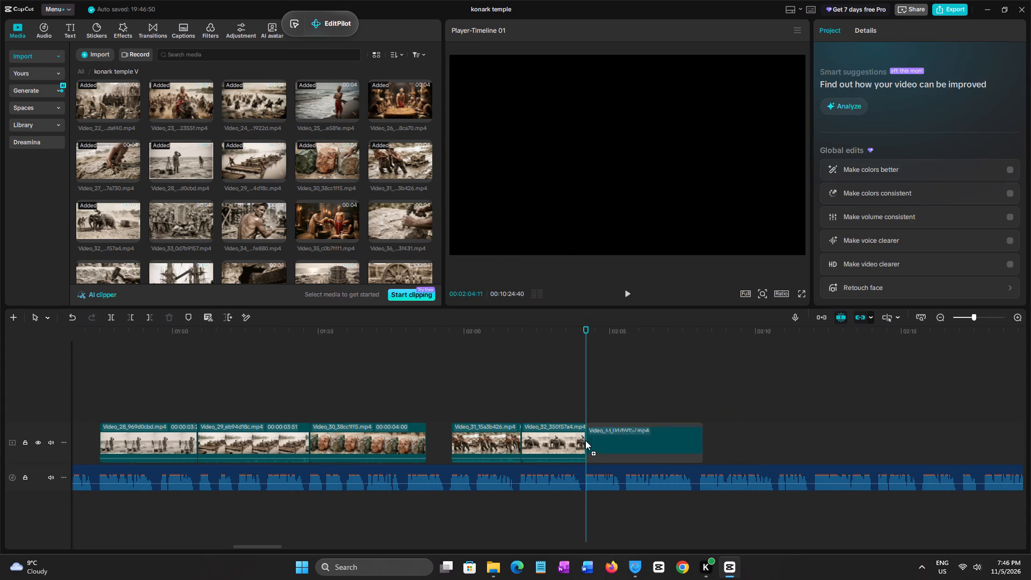
drag(585, 440, 585, 440)
Listen to the narration over and past Video_33 and place Video_34 on the main track after that clip.
key(space)
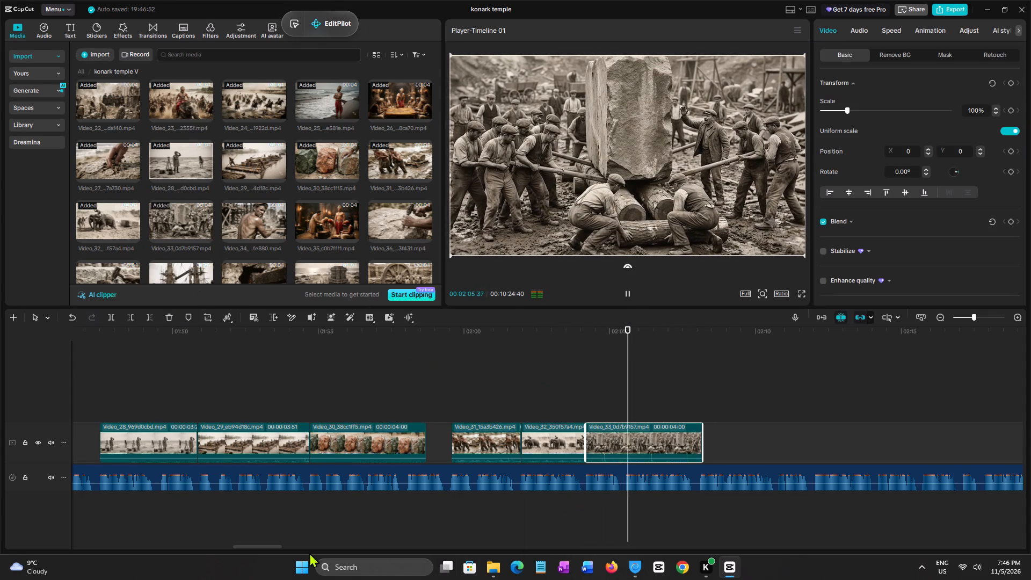
drag(264, 547, 275, 547)
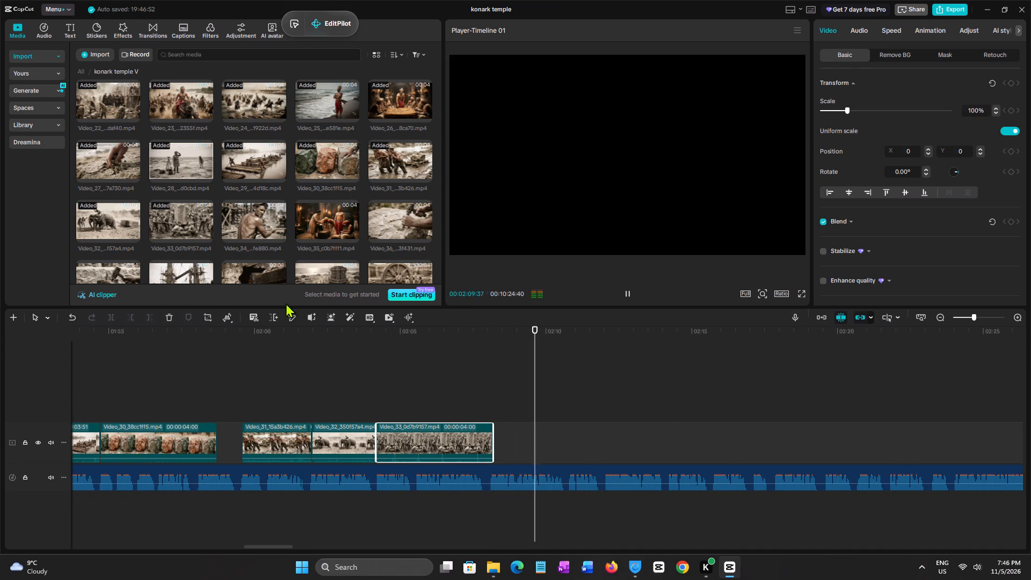
click(261, 214)
drag(249, 216, 497, 434)
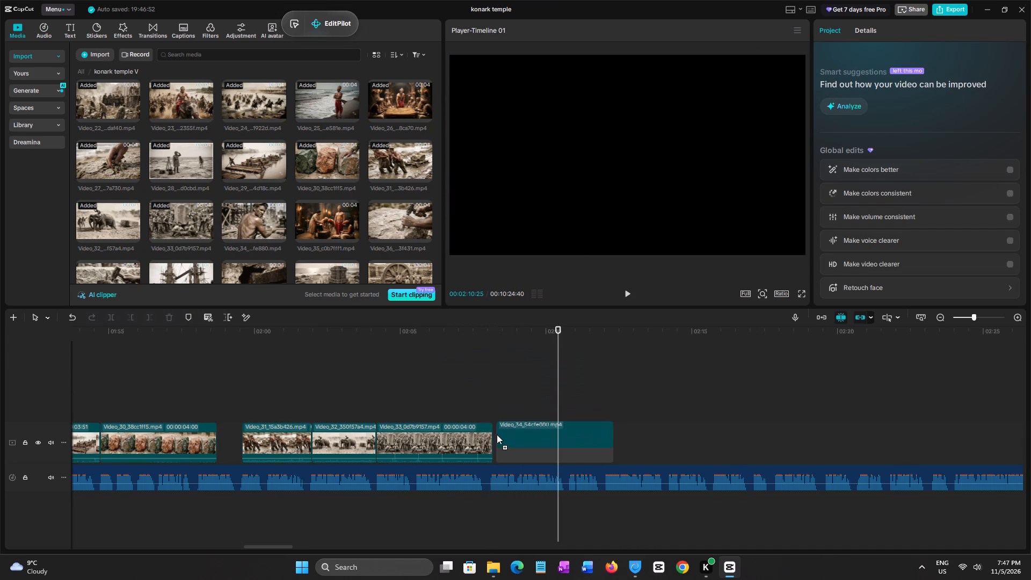
drag(497, 434, 495, 436)
Trim Video_33's end to 00:02:08:01 and close the gap before Video_34.
click(488, 408)
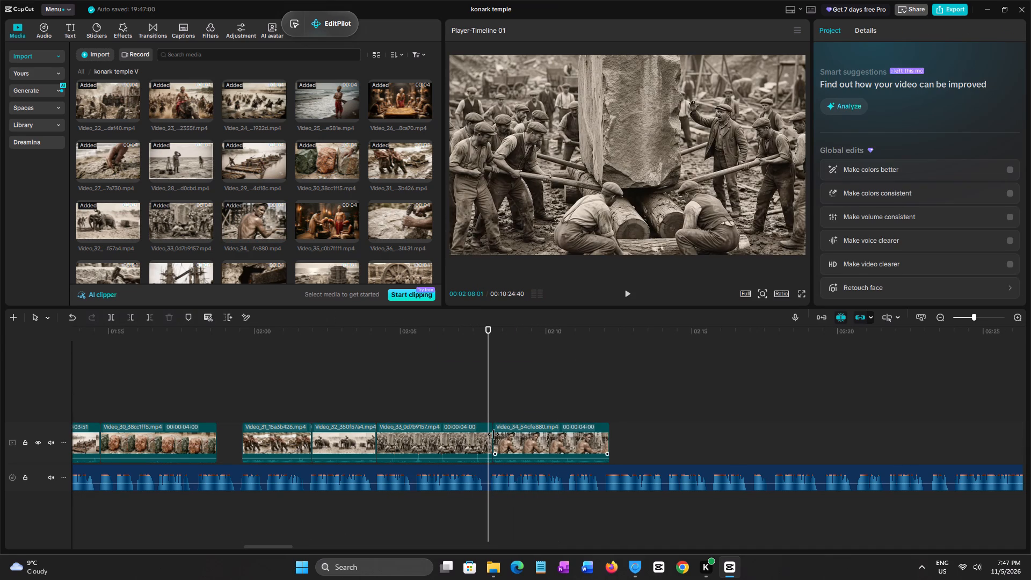
click(488, 443)
key(w)
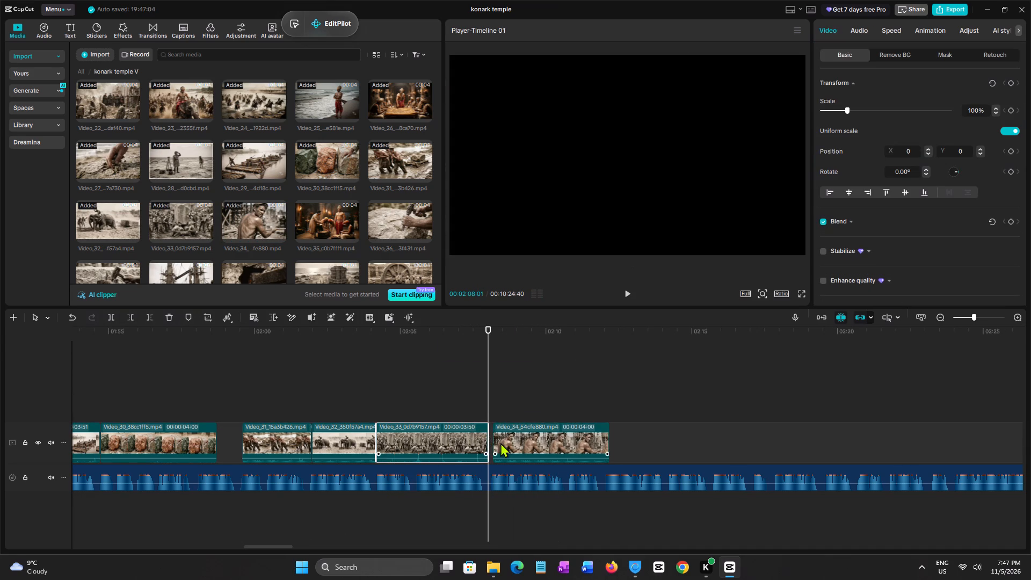
click(500, 443)
Listen to the narration over Video_34 and trim that clip's end to the phrase break at 00:02:10:46.
click(482, 401)
key(space)
click(482, 395)
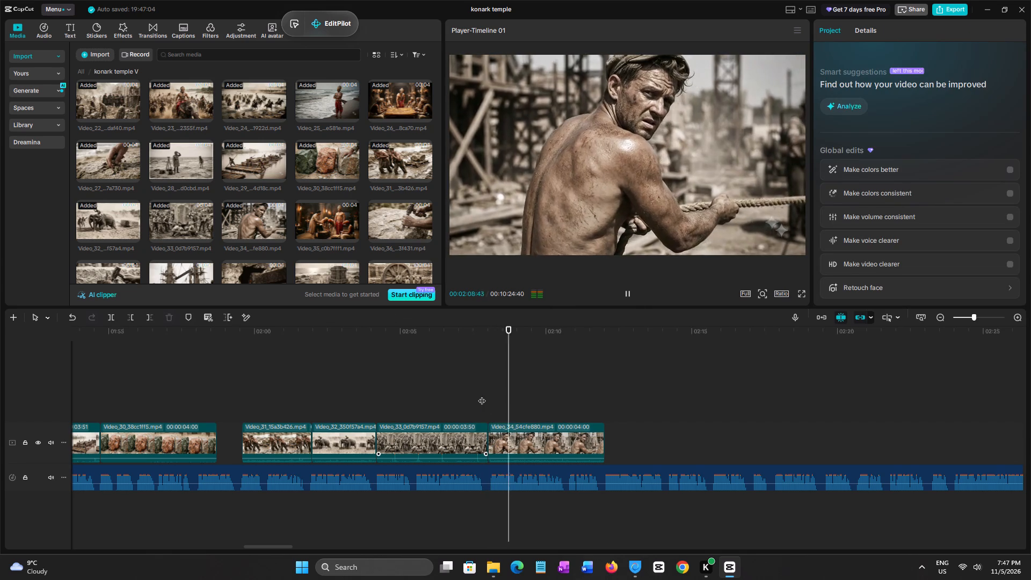
key(space)
click(482, 395)
key(space)
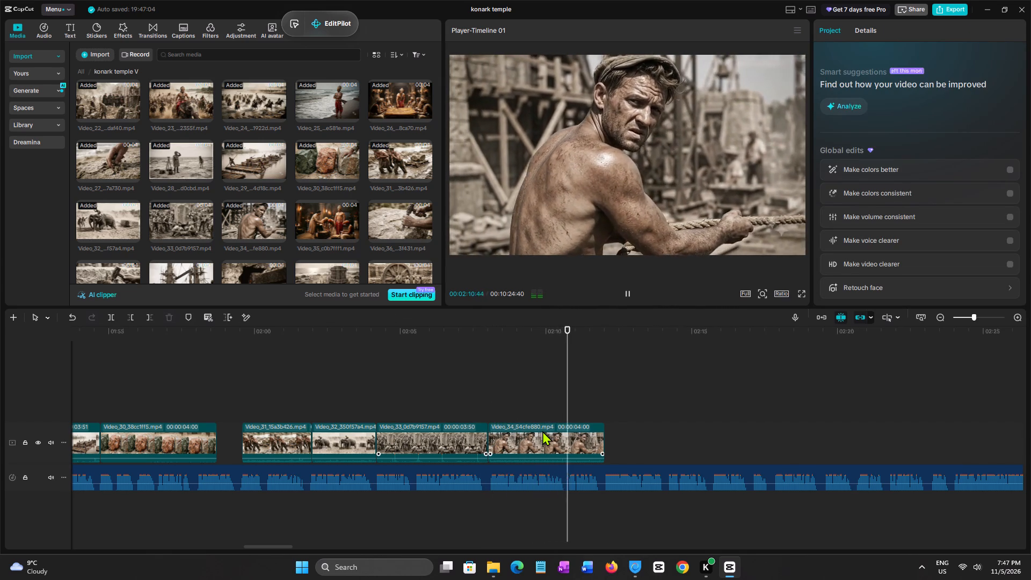
click(565, 415)
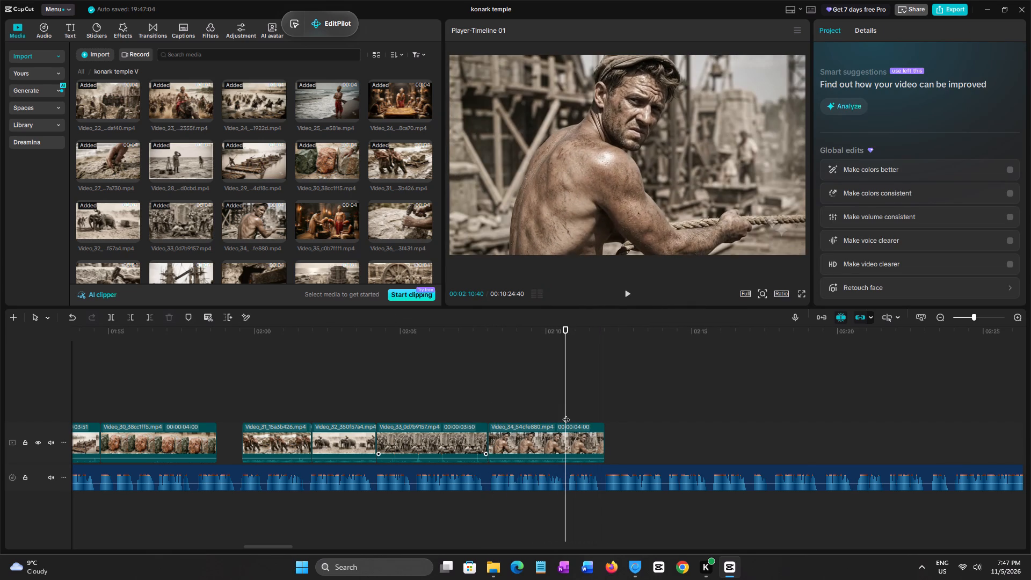
click(566, 414)
click(568, 414)
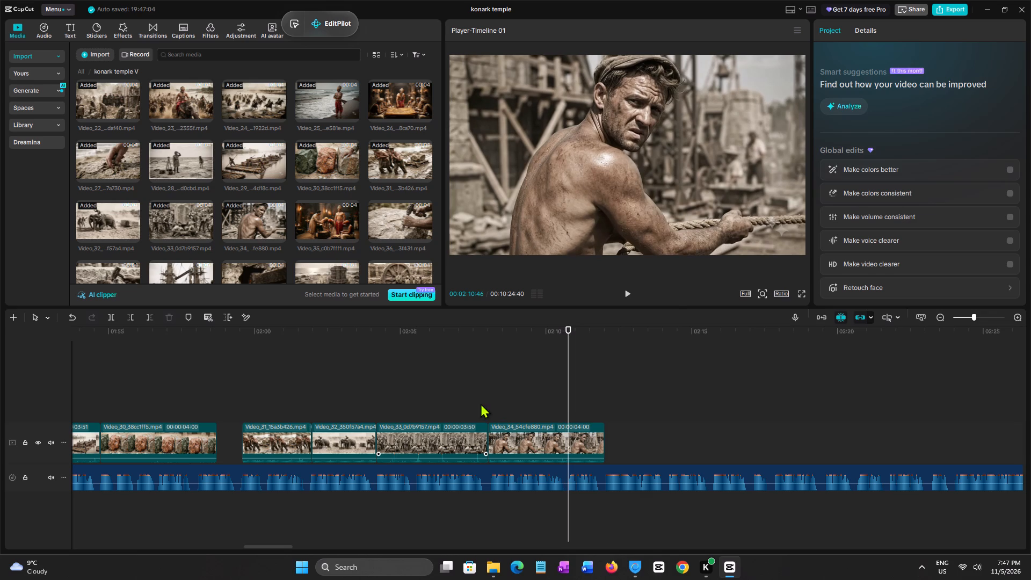
click(481, 403)
key(space)
click(566, 409)
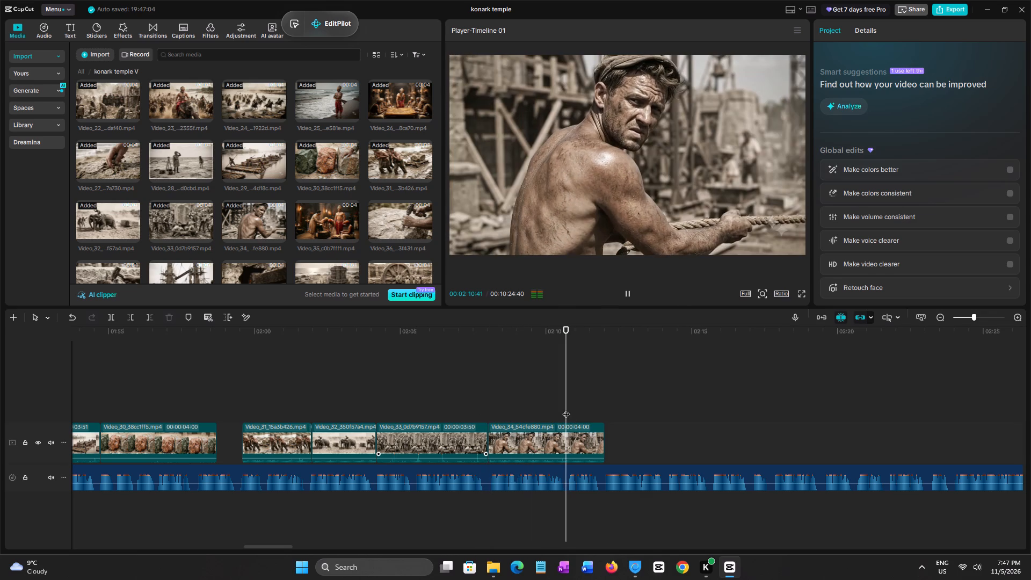
click(568, 409)
click(577, 439)
key(w)
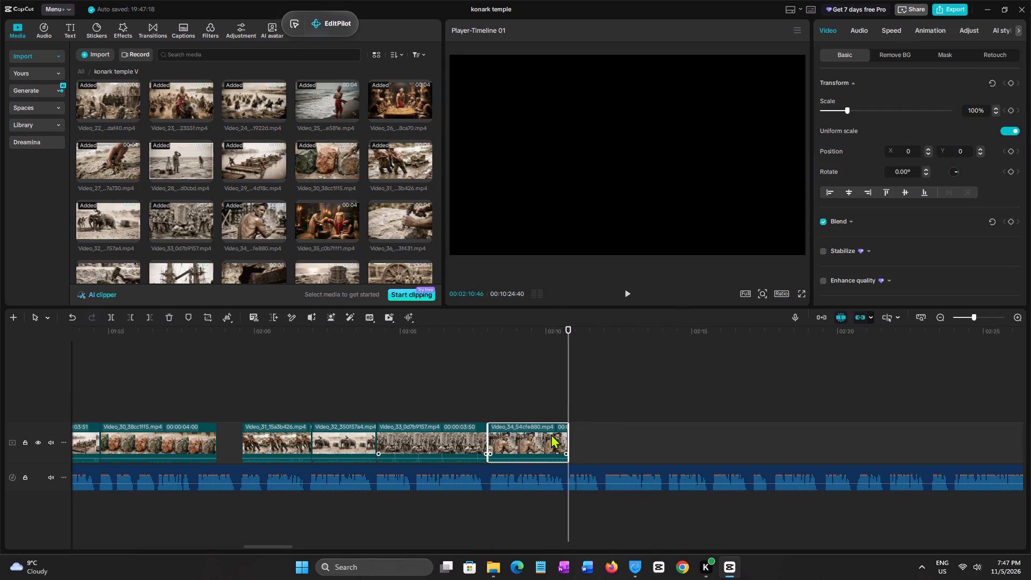
Place Video_35 on the main track directly after Video_34 at 00:02:10:46 and turn its own audio all the way down.
click(345, 229)
drag(328, 219, 567, 432)
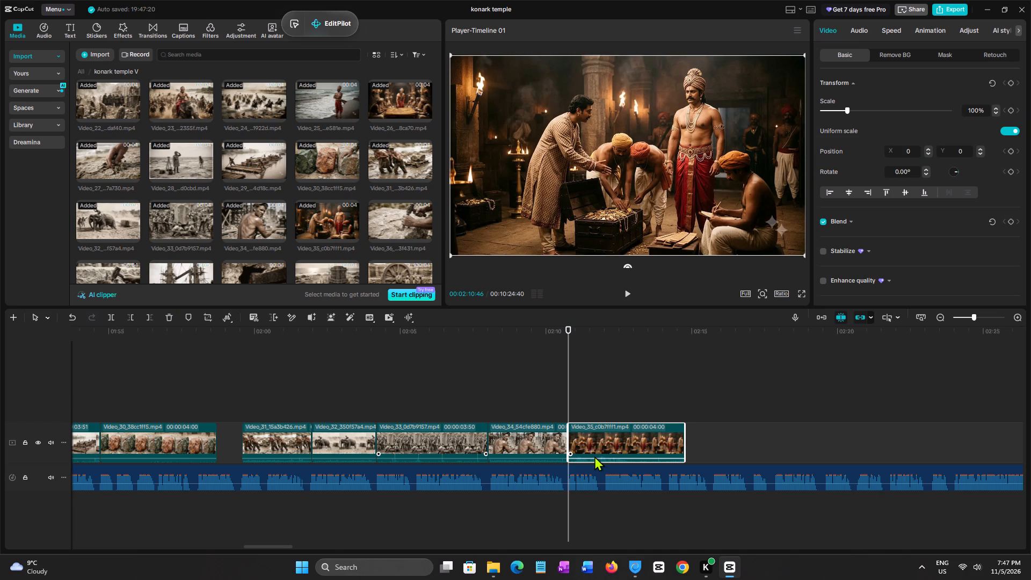
drag(593, 459, 590, 533)
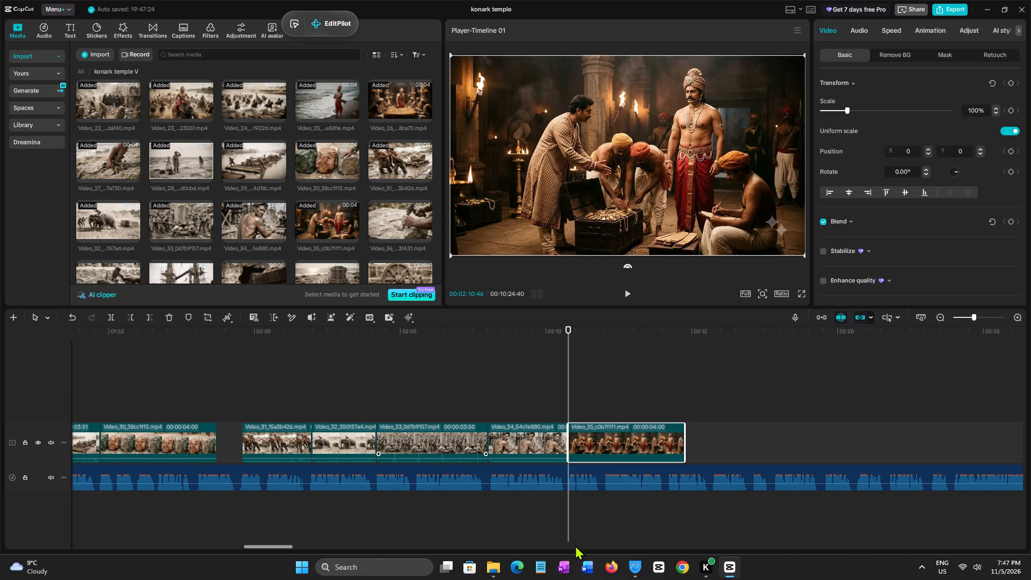
Listen to the narration past Video_35 for the matching phrase start and place Video_36 on the main track at about 00:02:20:45.
key(space)
drag(253, 547, 277, 547)
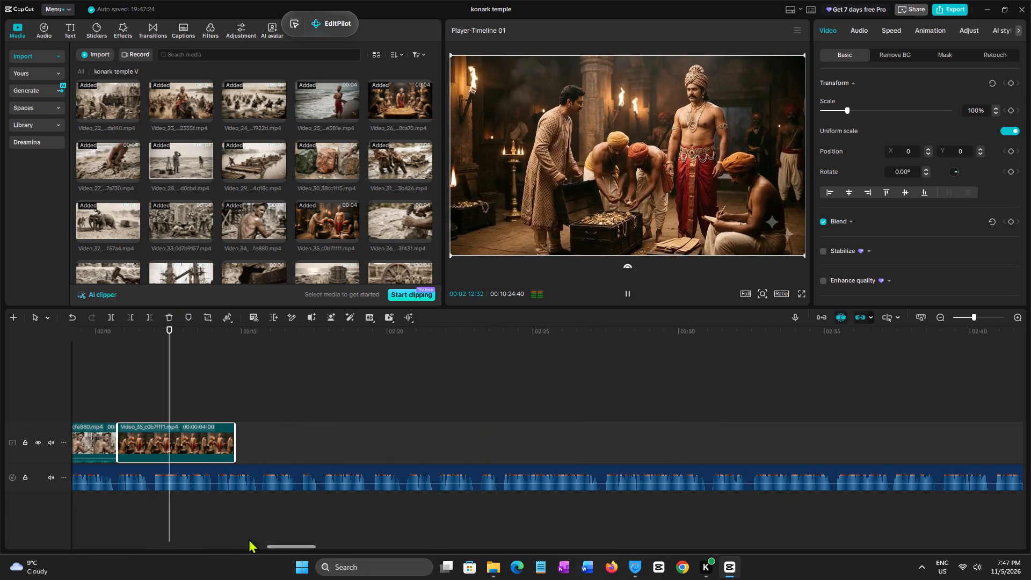
click(113, 403)
key(space)
click(115, 402)
key(space)
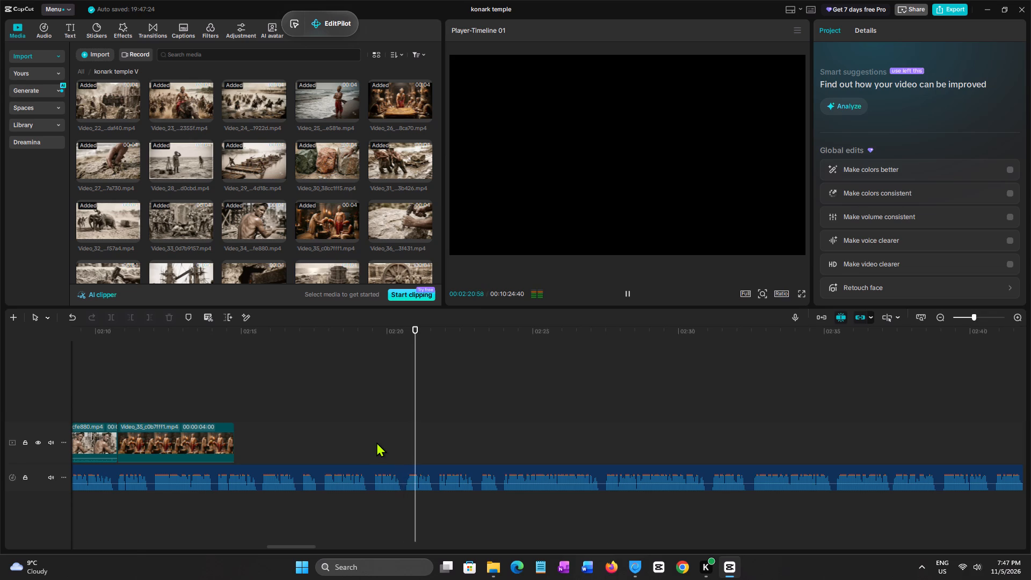
key(space)
scroll(332, 208, down, 1)
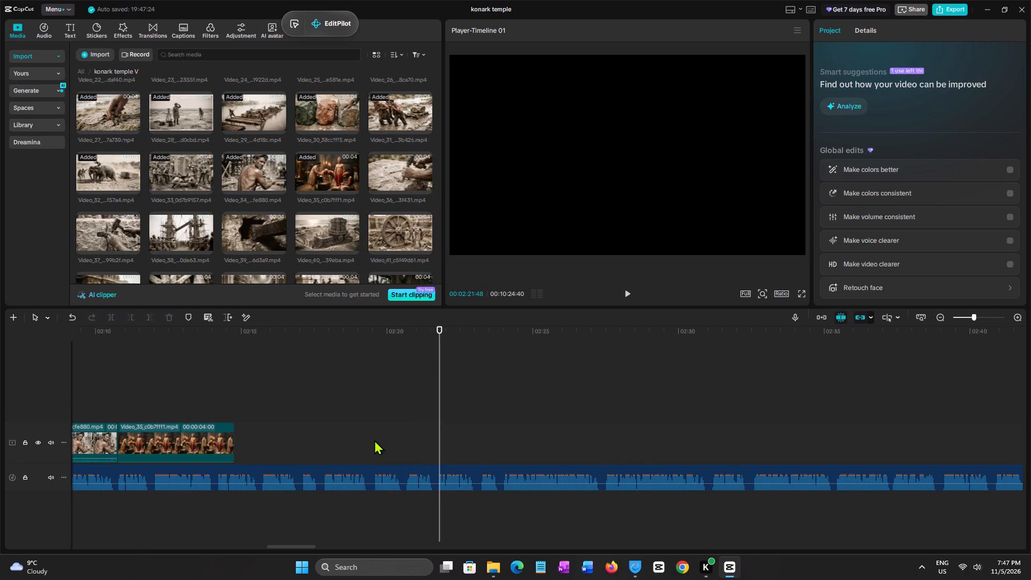
scroll(298, 155, down, 2)
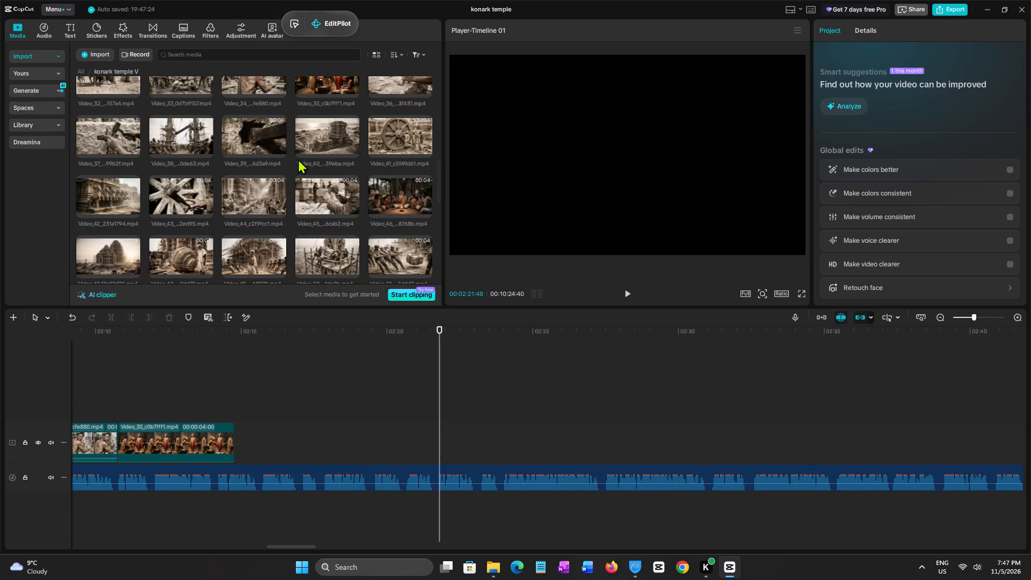
scroll(298, 159, up, 1)
click(374, 453)
key(space)
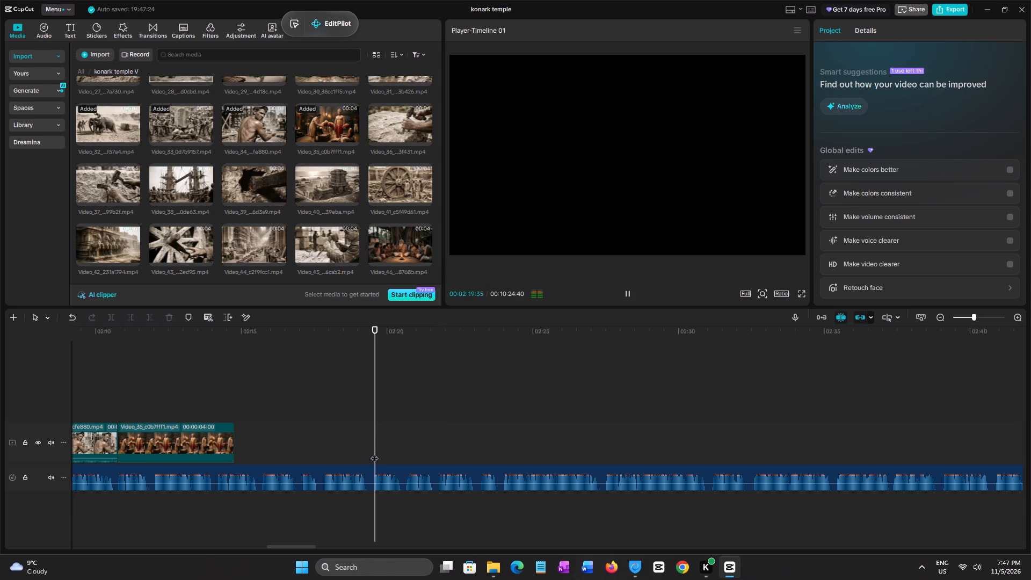
click(409, 448)
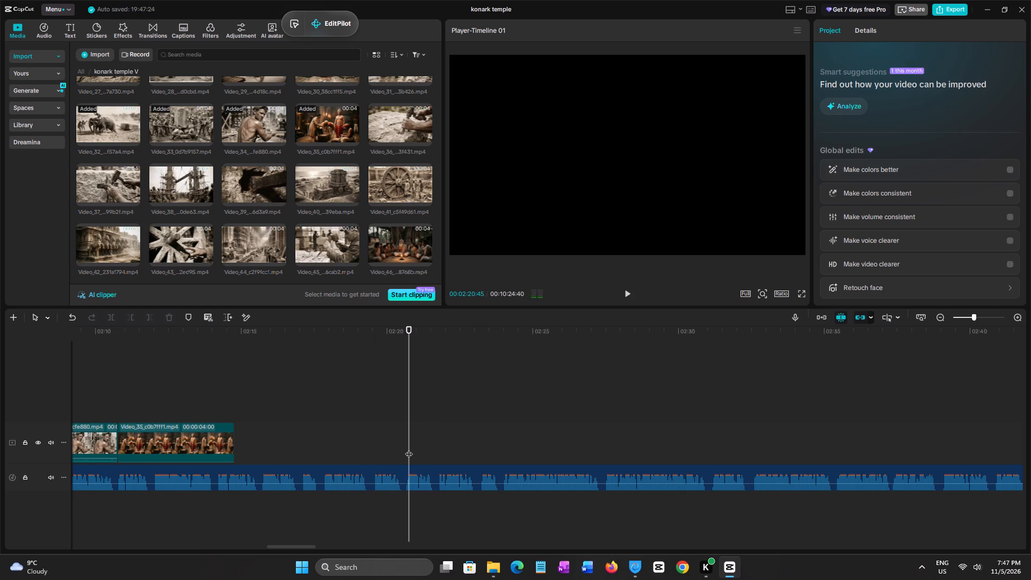
click(408, 448)
click(396, 126)
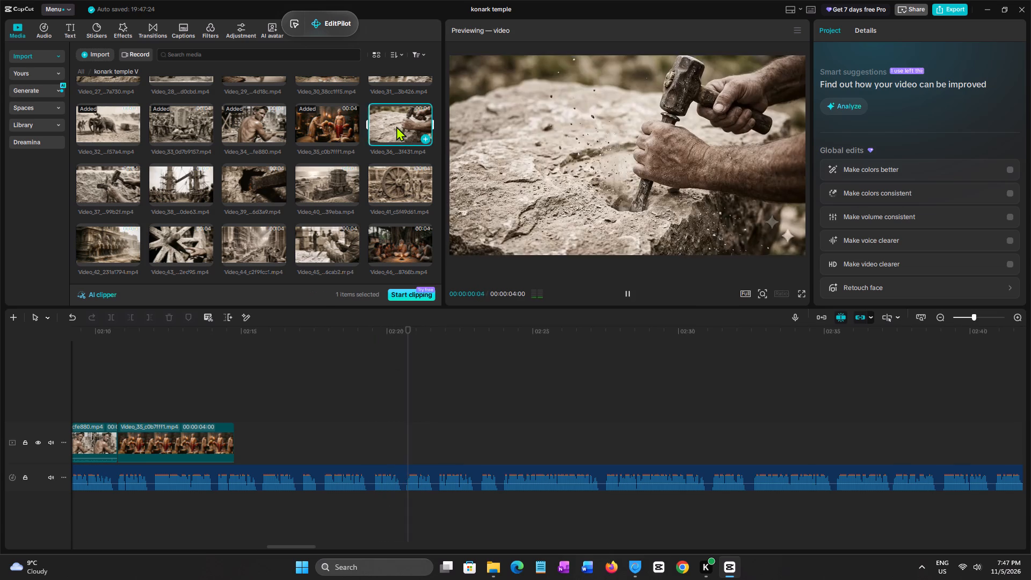
drag(396, 126, 406, 438)
Listen to the narration over Video_36 from about 00:02:20:50 and preview Video_37 to judge where the clip change fits.
key(space)
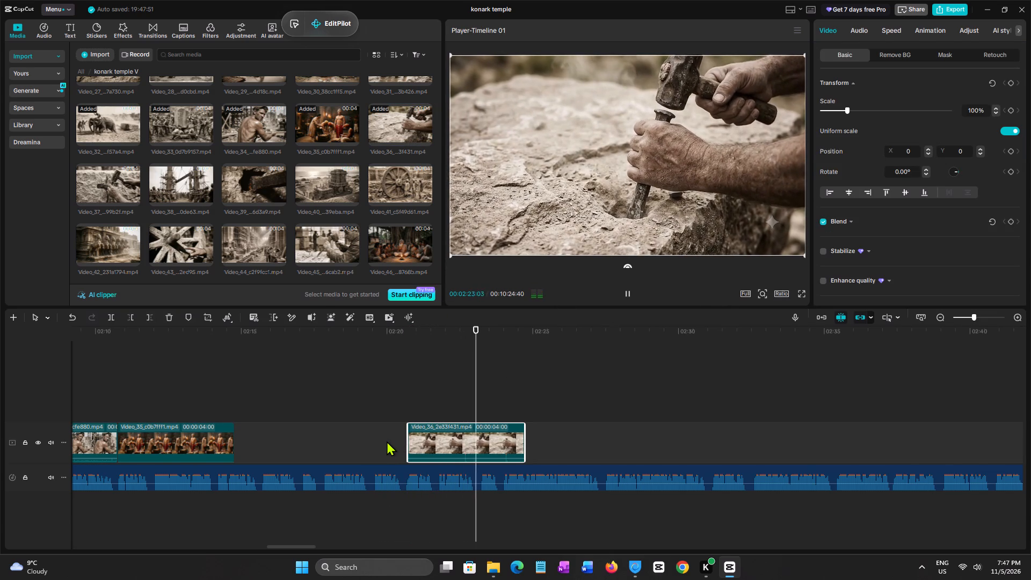
key(space)
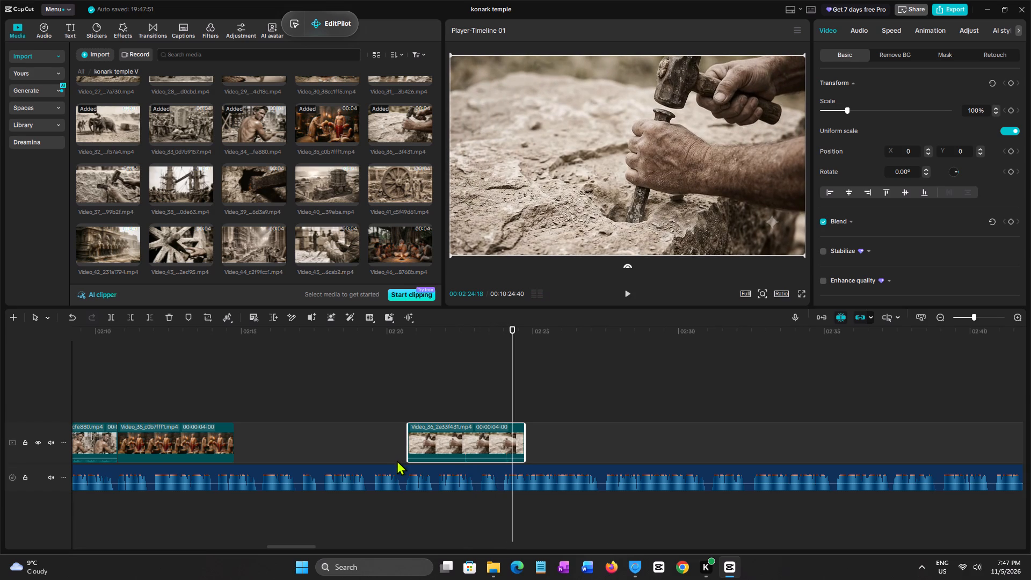
click(412, 408)
key(space)
key(space)
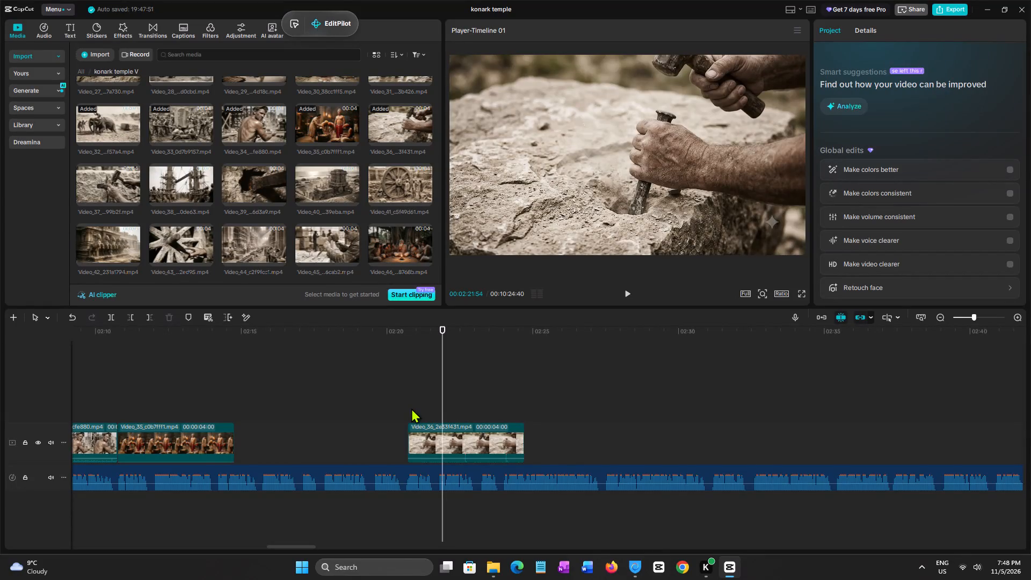
key(space)
click(413, 408)
key(space)
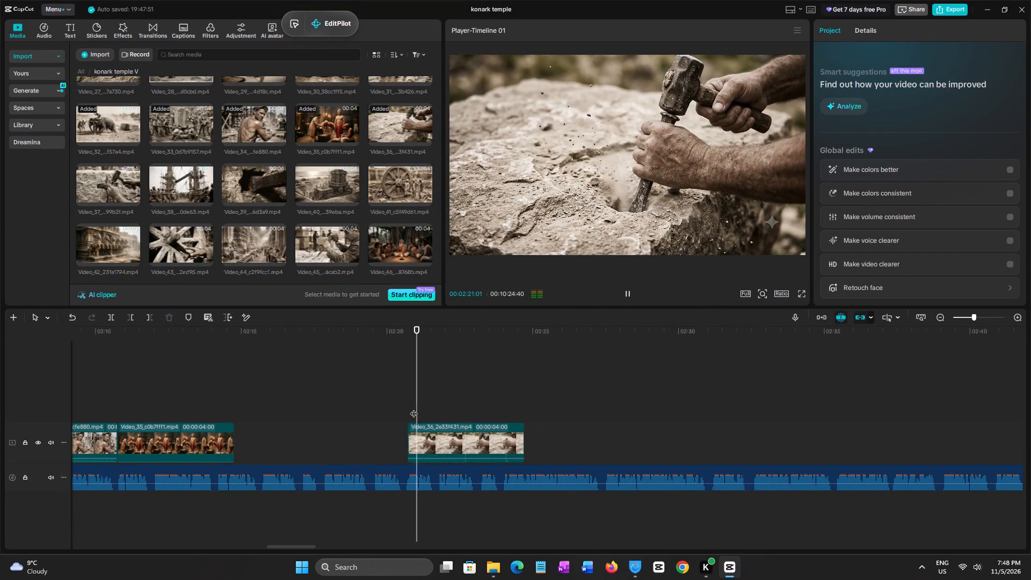
click(414, 406)
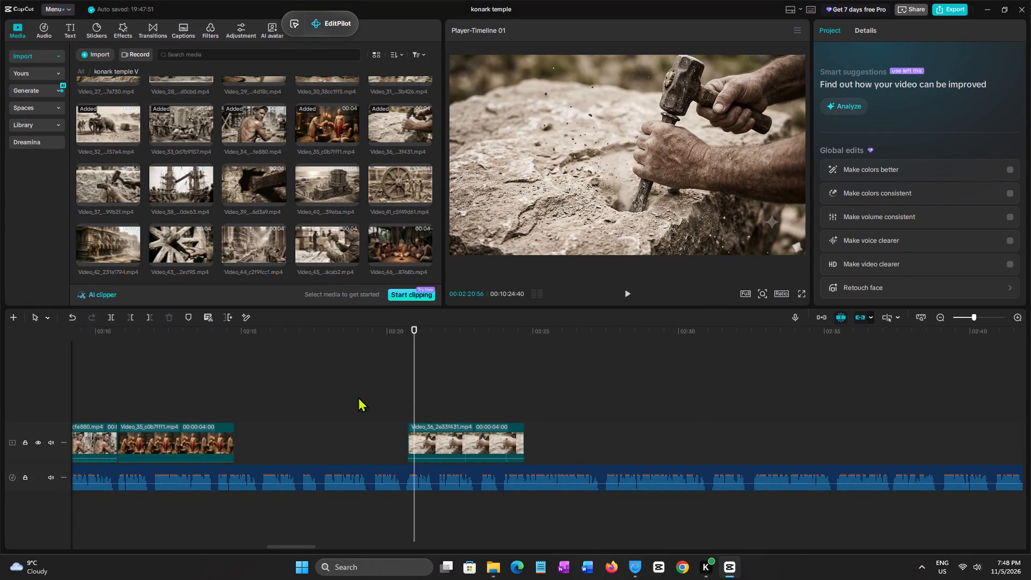
click(107, 184)
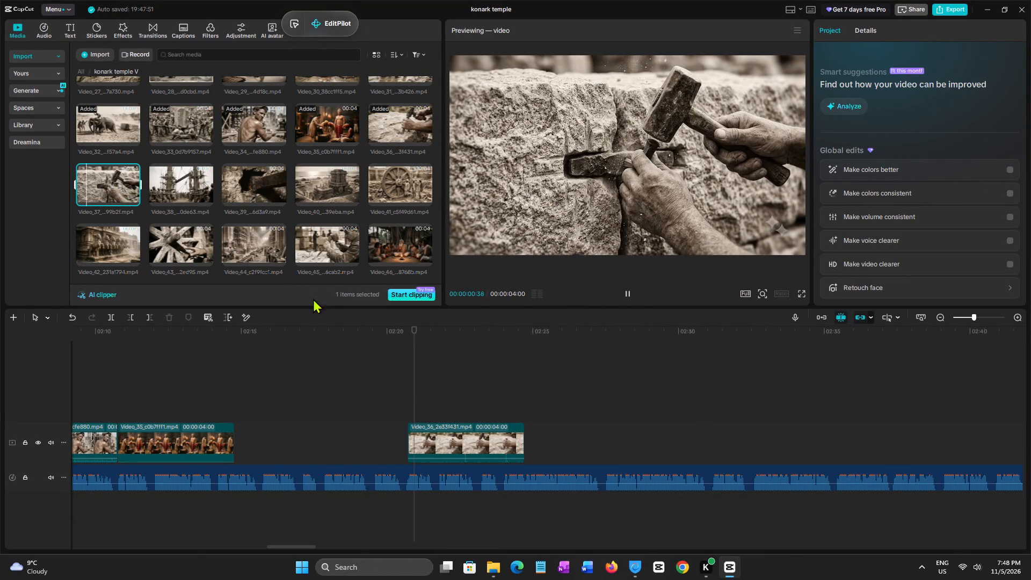
click(400, 398)
key(space)
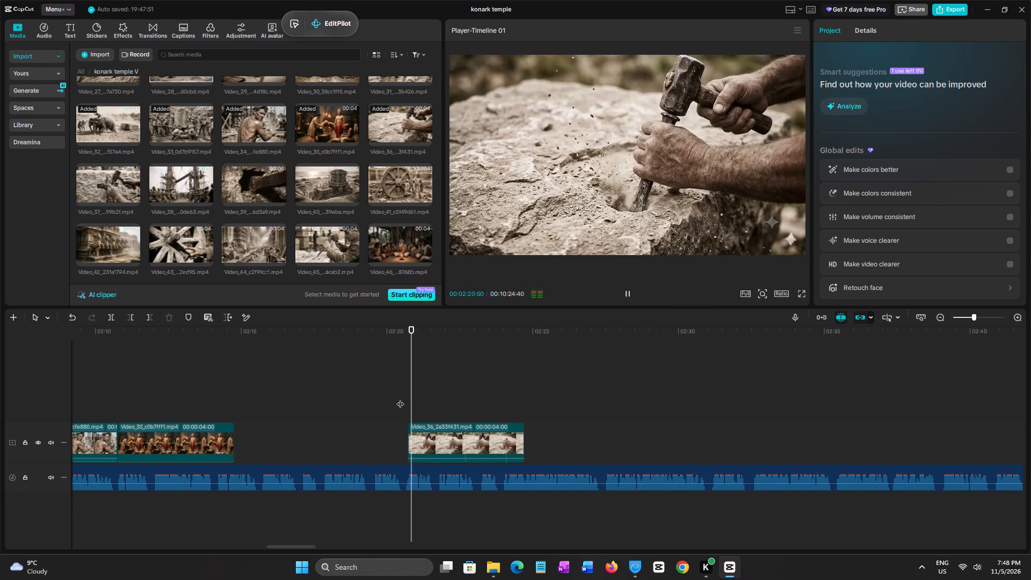
key(space)
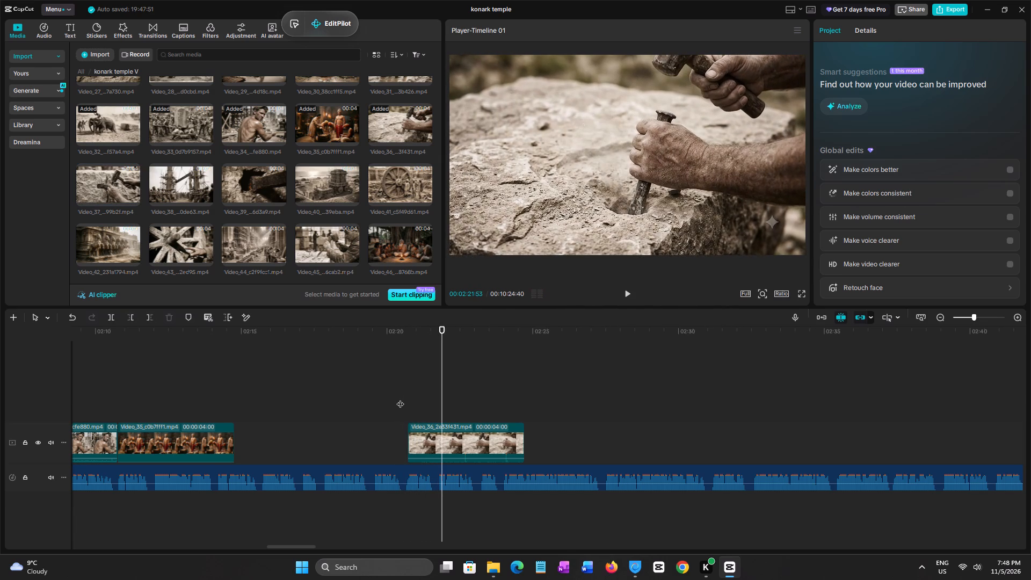
Find the narration's phrase break near the end of Video_36 and trim that clip's end to 00:02:23:58.
key(space)
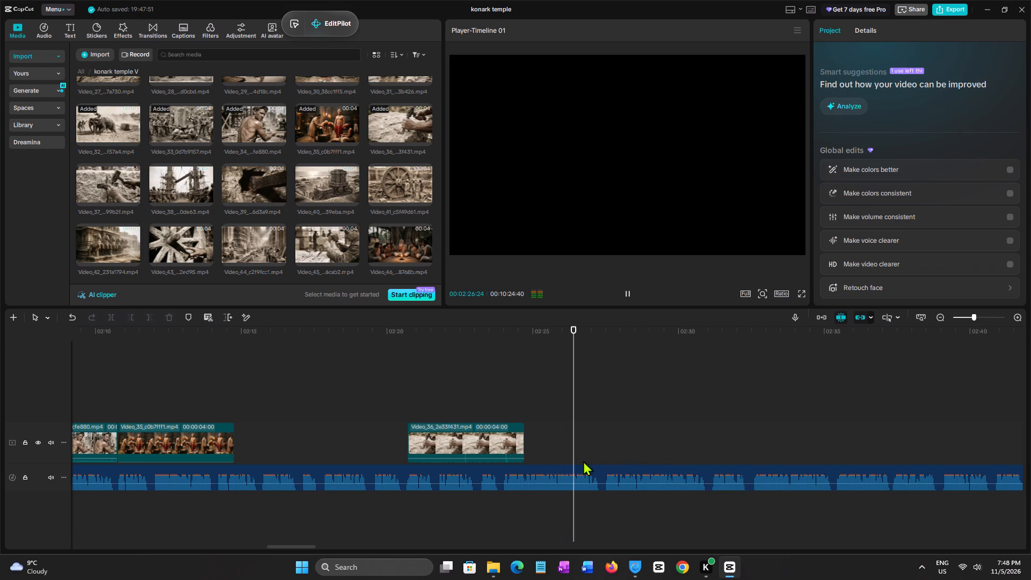
click(502, 406)
key(space)
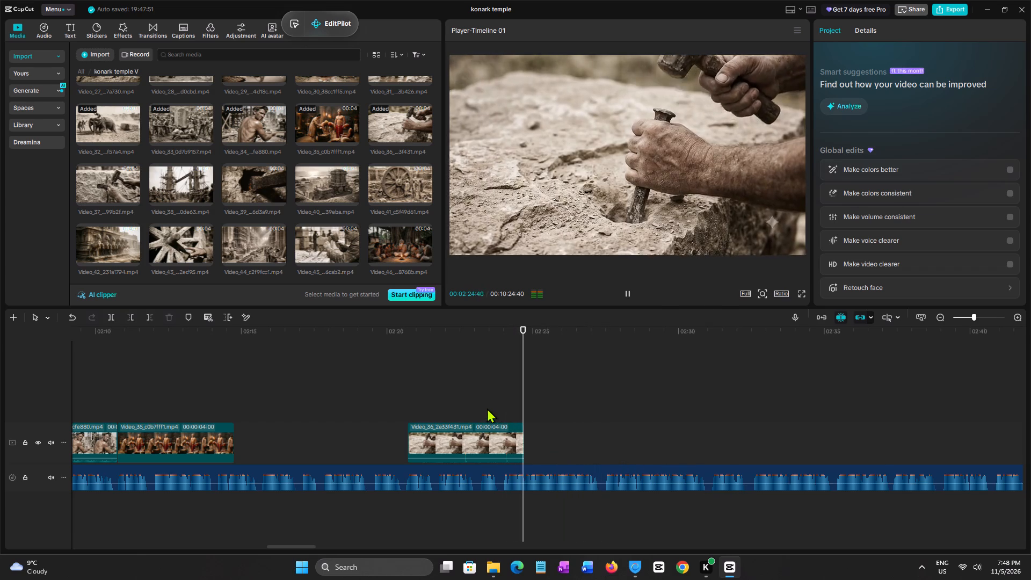
click(484, 408)
key(space)
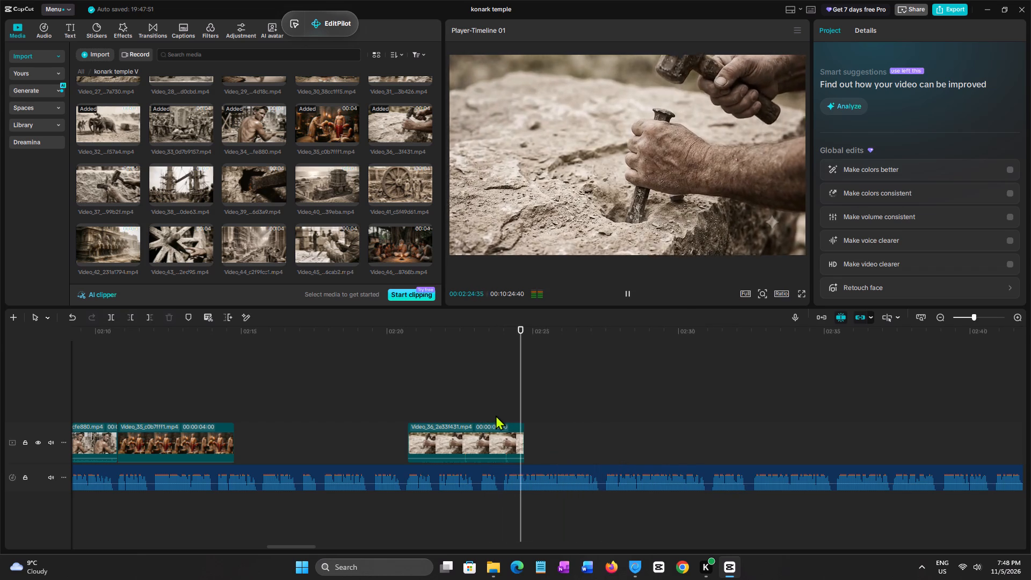
click(510, 419)
key(space)
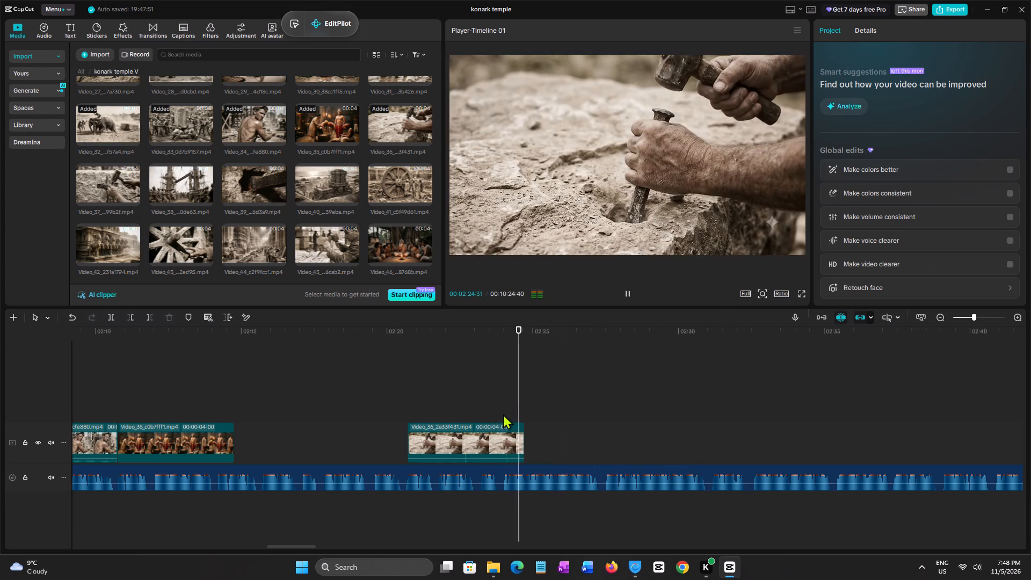
click(503, 414)
key(space)
click(503, 414)
click(507, 432)
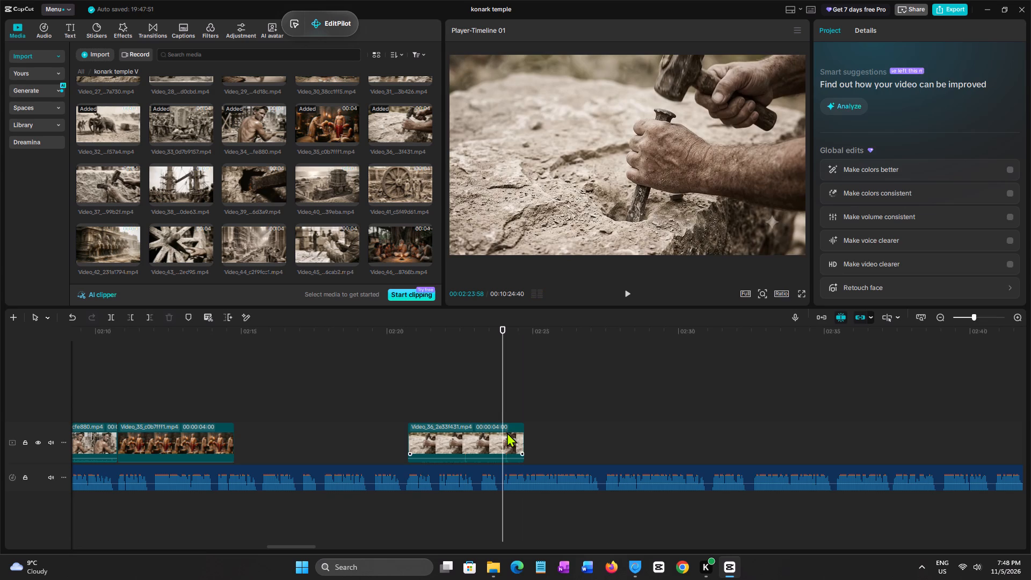
key(w)
Place Video_37 on the main track directly after Video_36 at 00:02:23:58.
click(120, 178)
drag(115, 176, 546, 411)
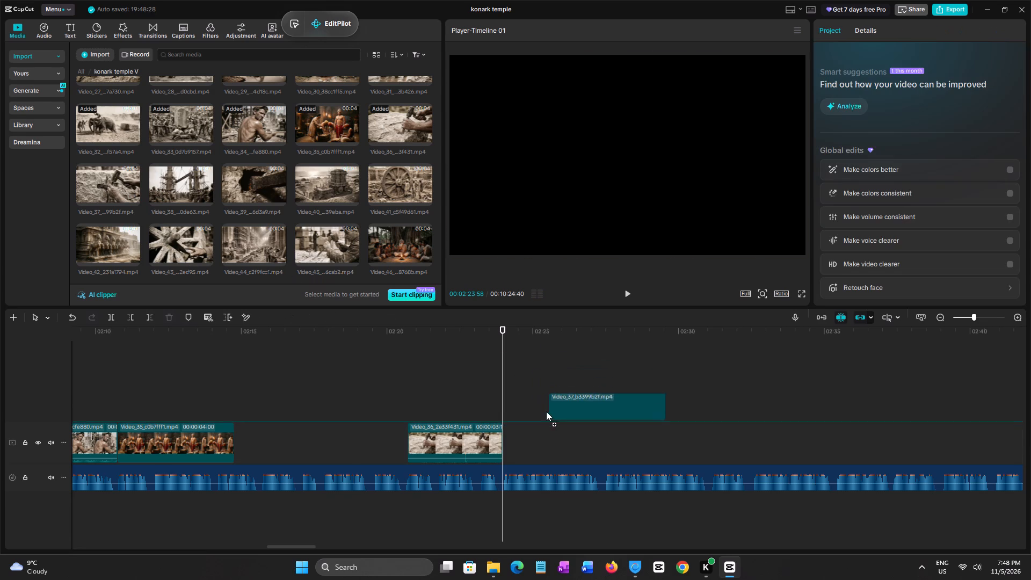
drag(546, 411, 504, 428)
Listen to the narration over Video_37 and position the playhead at the phrase break at 00:02:27:25.
key(space)
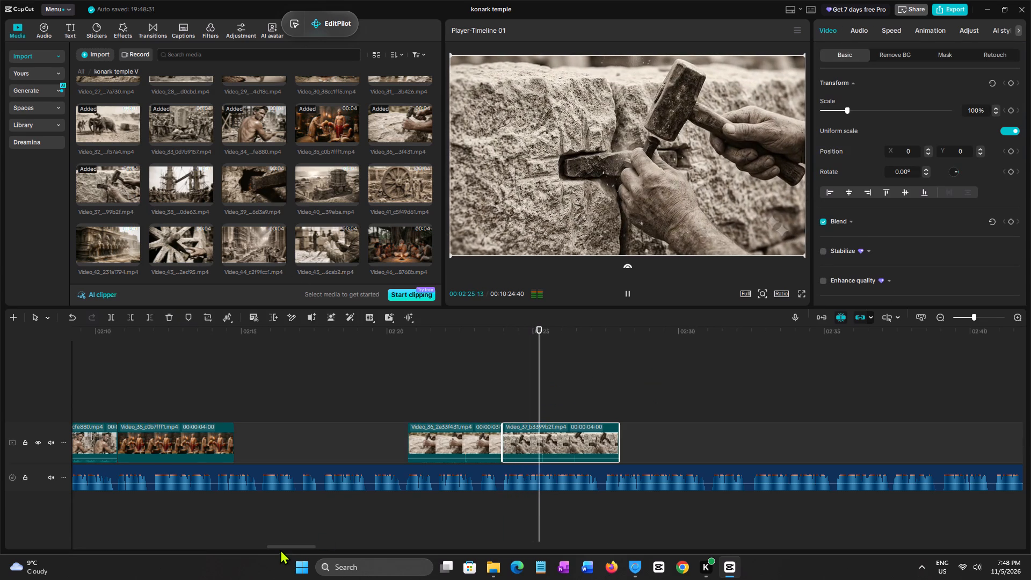
drag(280, 548, 299, 549)
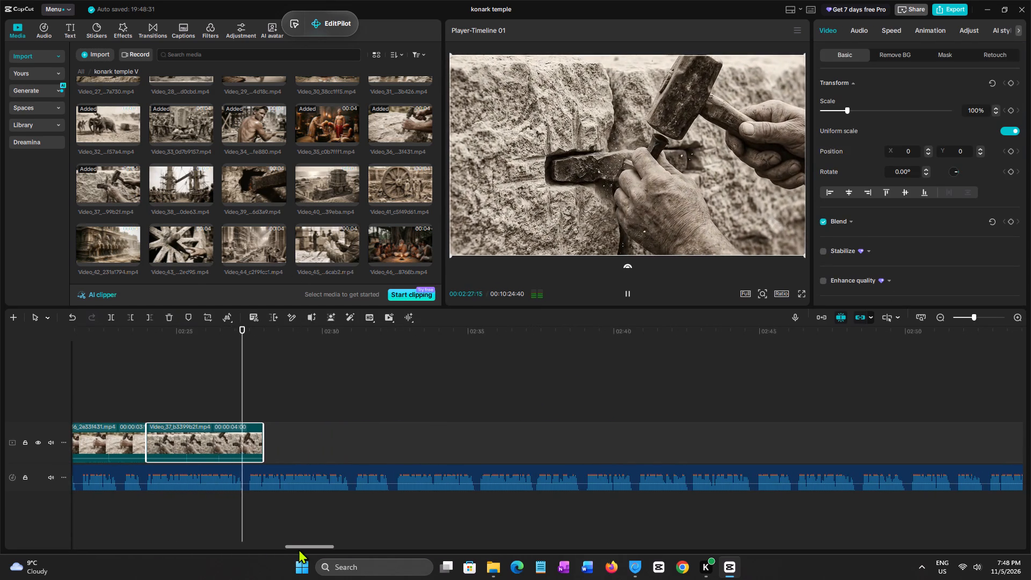
click(246, 411)
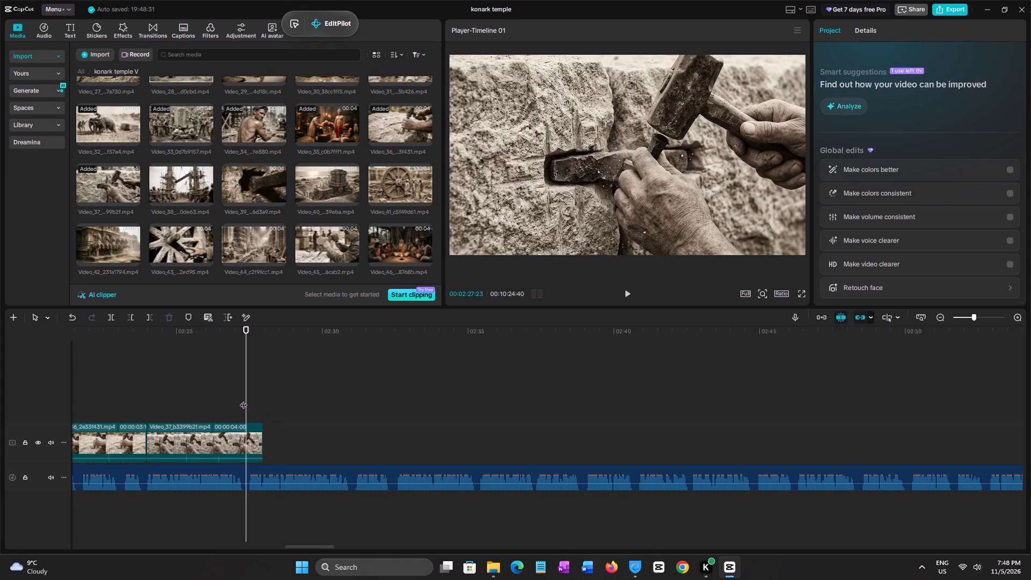
click(247, 400)
click(247, 400)
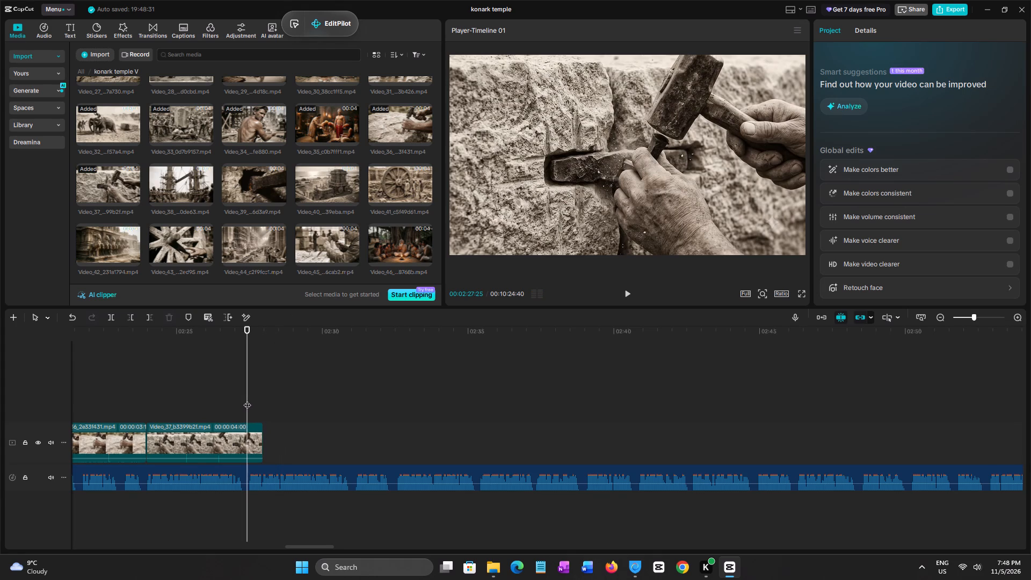
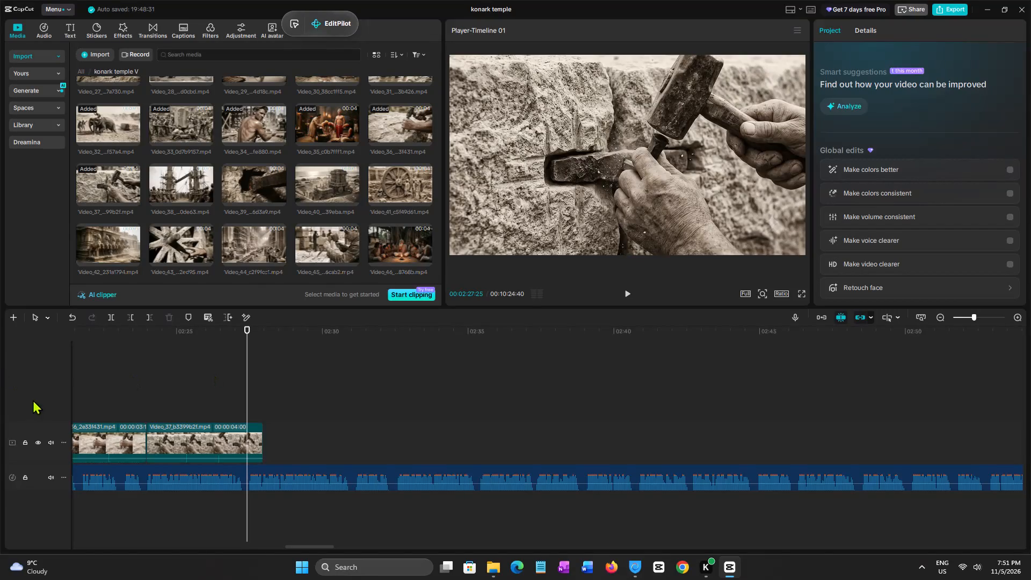
Replay the narration over Video_37 to locate its phrase break and trim that clip's end to 00:02:27:31.
click(150, 396)
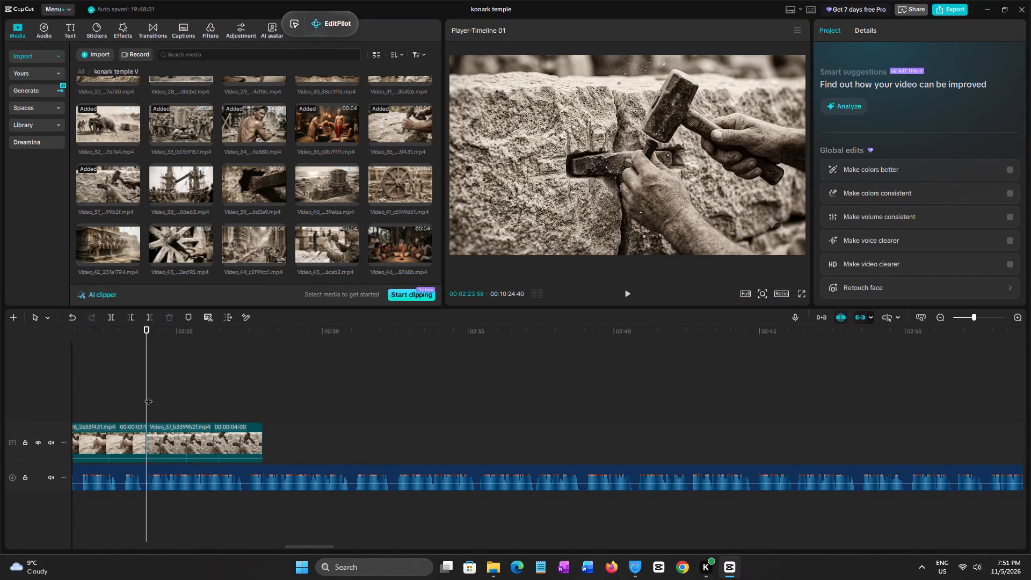
key(space)
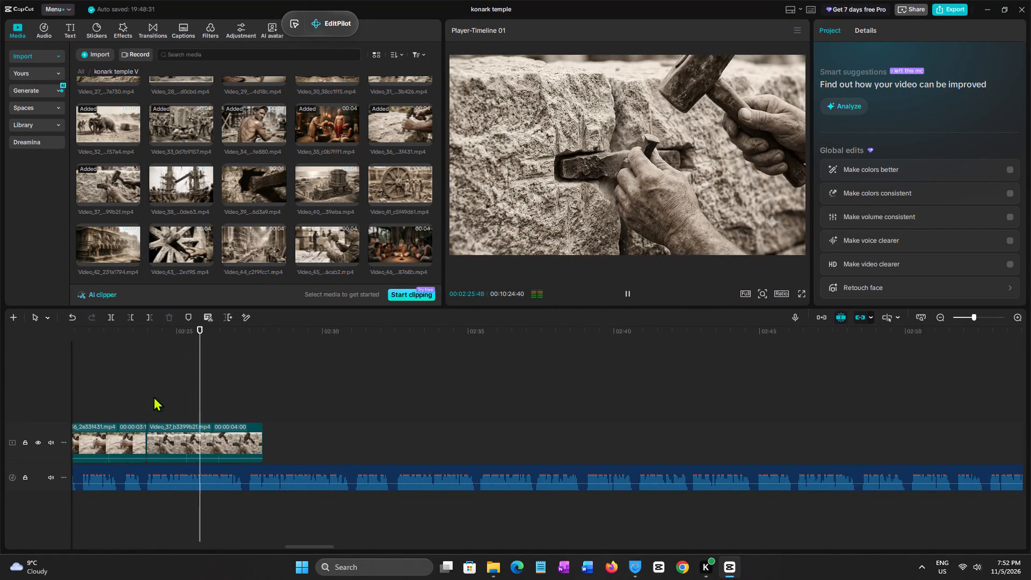
click(154, 396)
click(154, 396)
click(143, 394)
key(space)
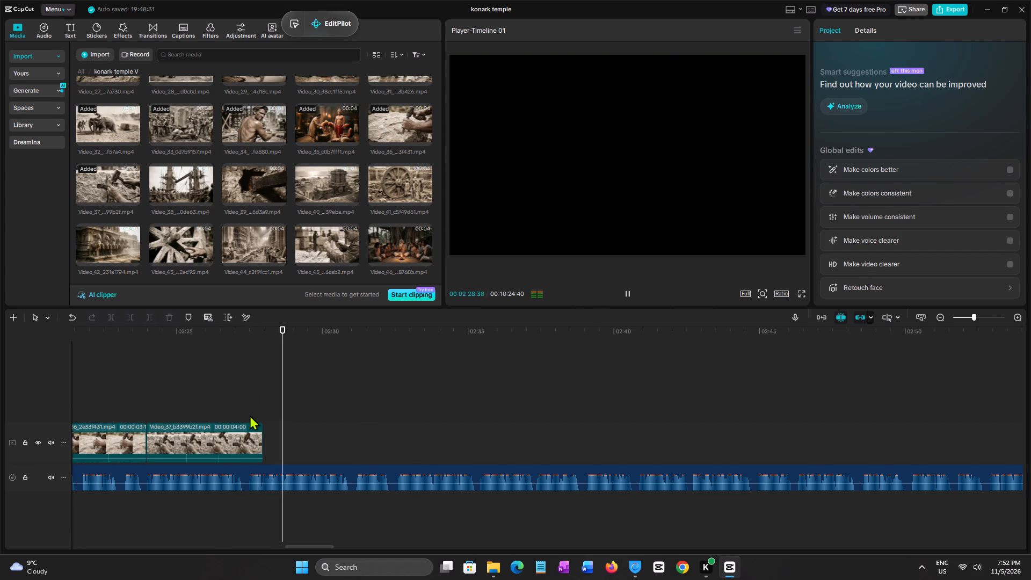
click(250, 415)
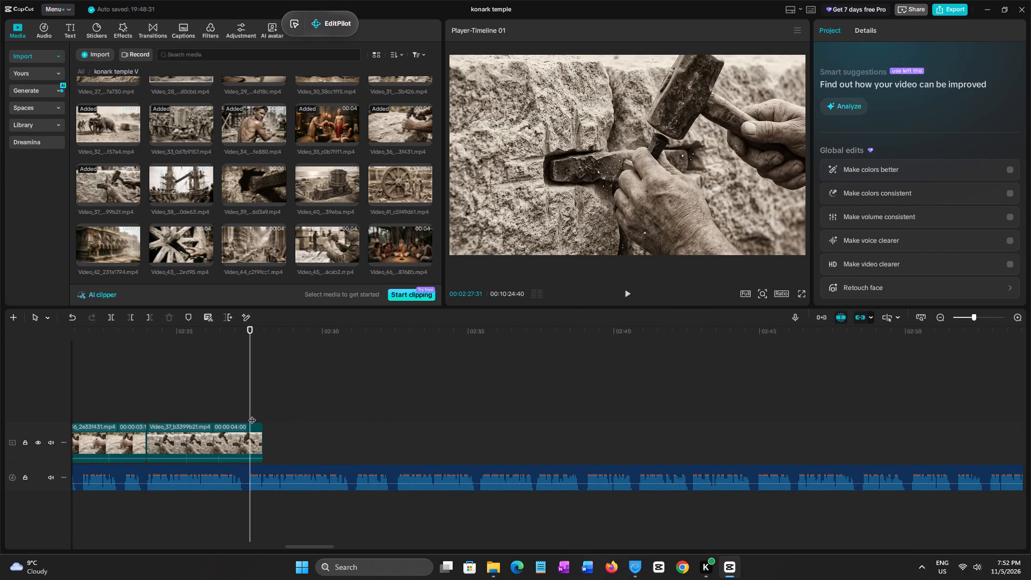
click(240, 452)
key(w)
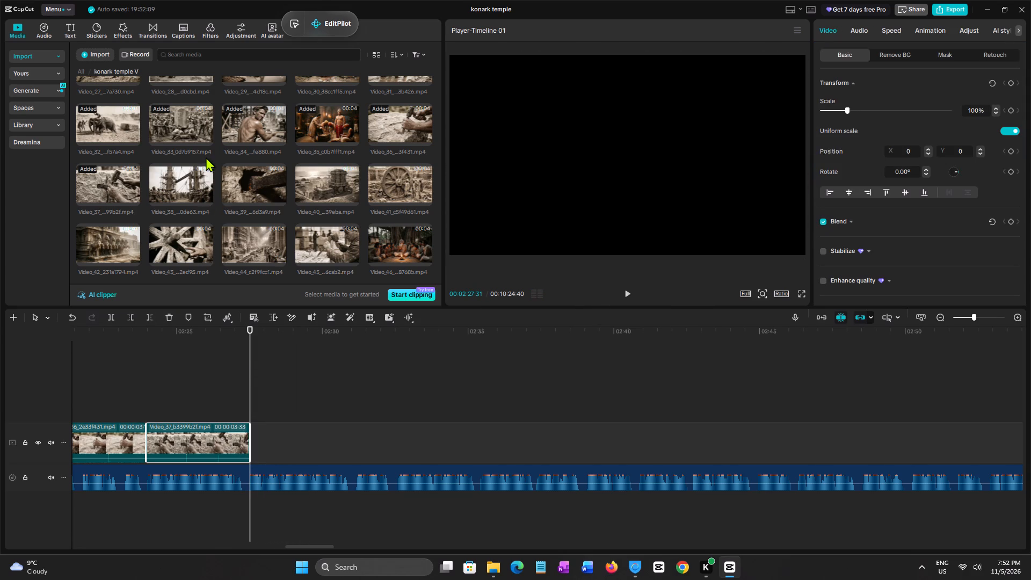
Place Video_38 on the main track directly after Video_37 at 00:02:27:31.
click(174, 175)
drag(175, 175, 249, 428)
Listen to the narration over Video_38 and trim that clip's end to the phrase break at 00:02:31:10.
key(space)
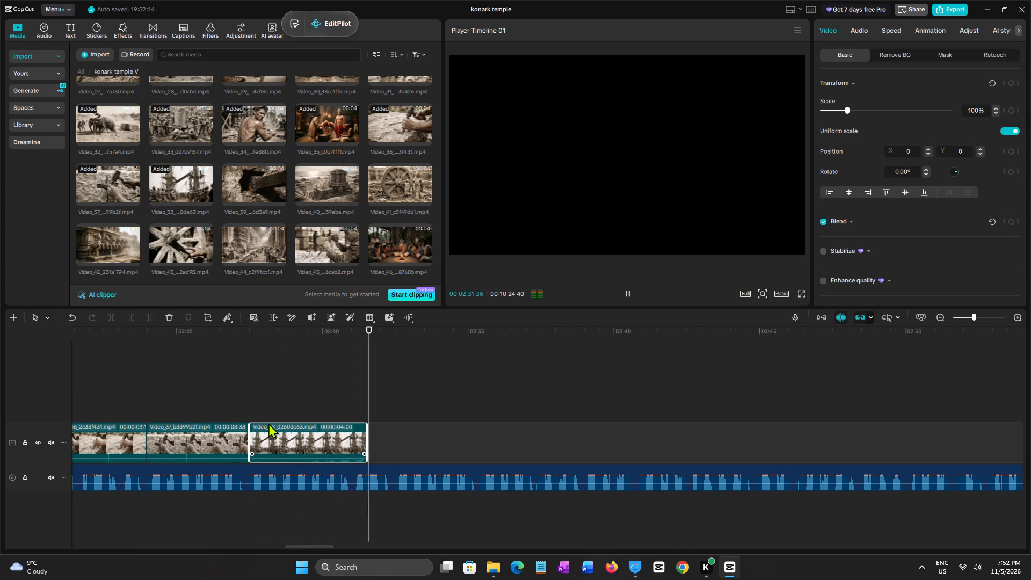
click(357, 415)
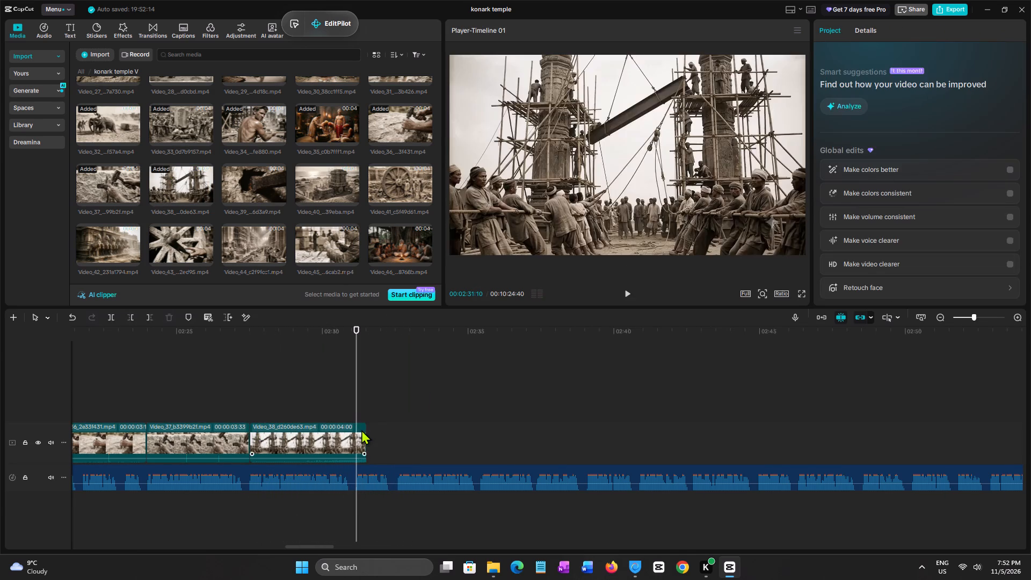
click(361, 430)
key(w)
Place Video_39 on the main track directly after Video_38 at 00:02:31:10.
click(248, 194)
drag(244, 183, 357, 444)
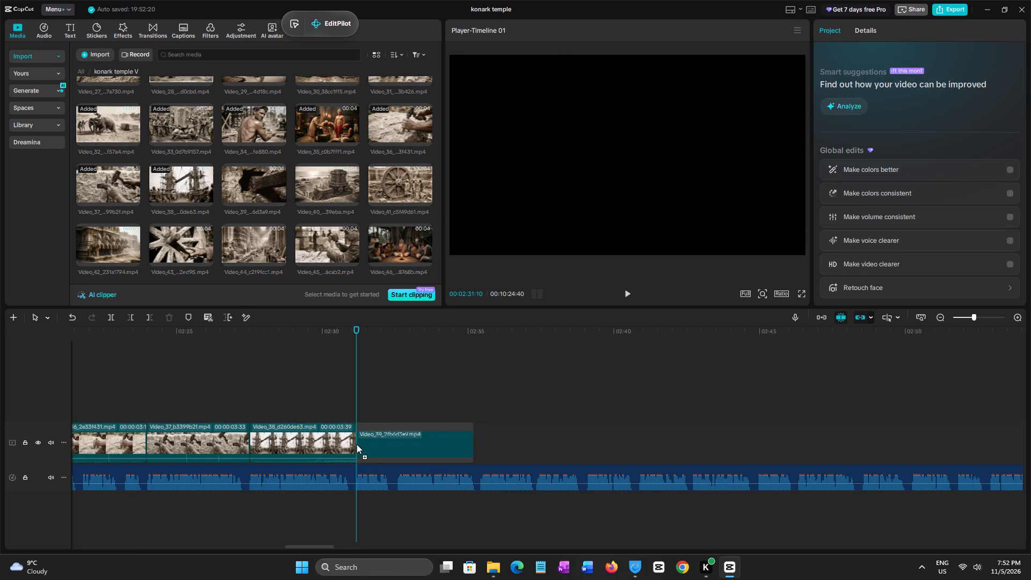
drag(357, 444, 353, 444)
key(space)
drag(373, 404, 380, 453)
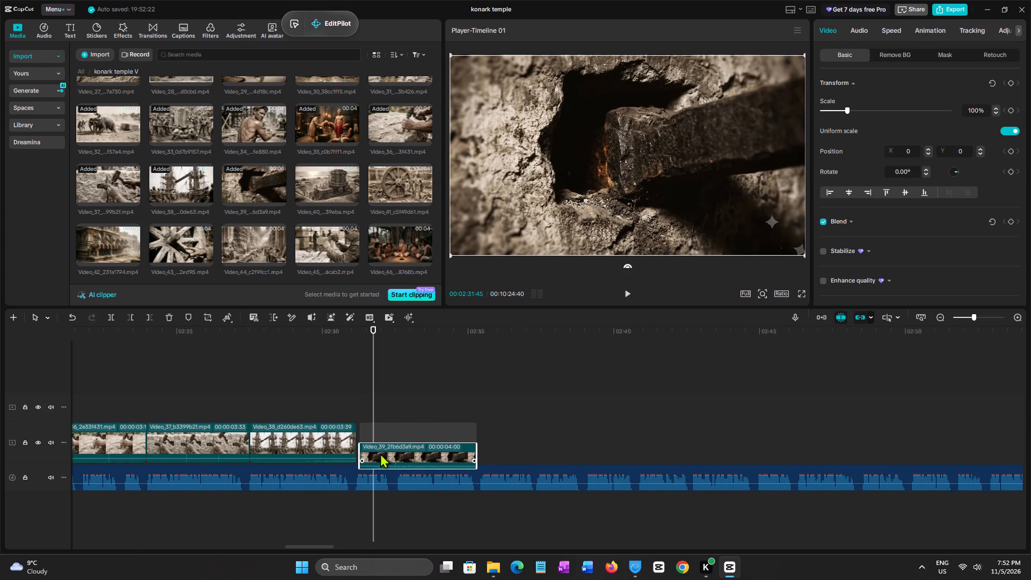
drag(380, 453, 377, 453)
Listen to the narration over Video_39 and place Video_40 at about 00:02:35:20 on the main track, leaving a short gap after Video_39.
click(344, 397)
key(space)
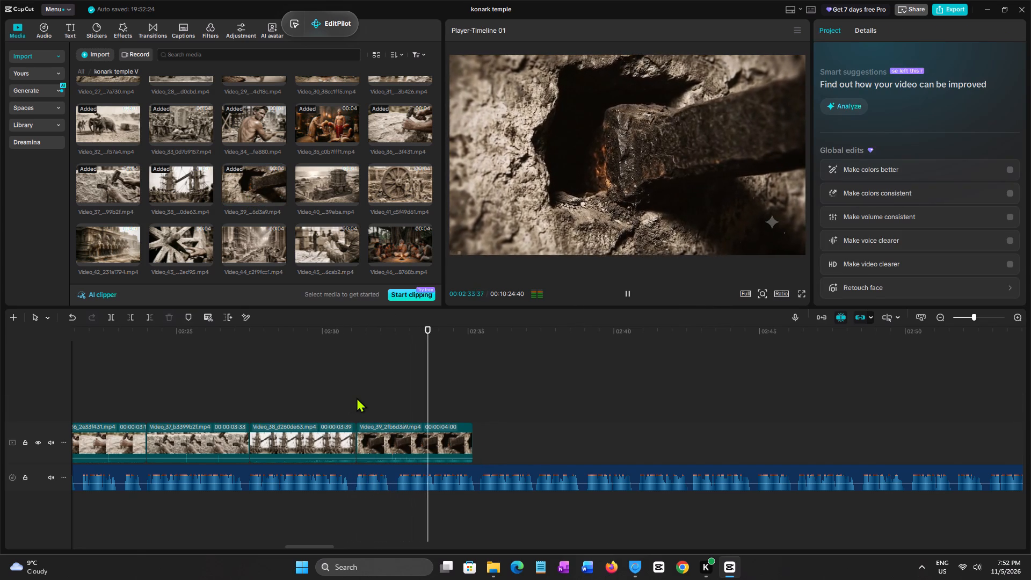
key(space)
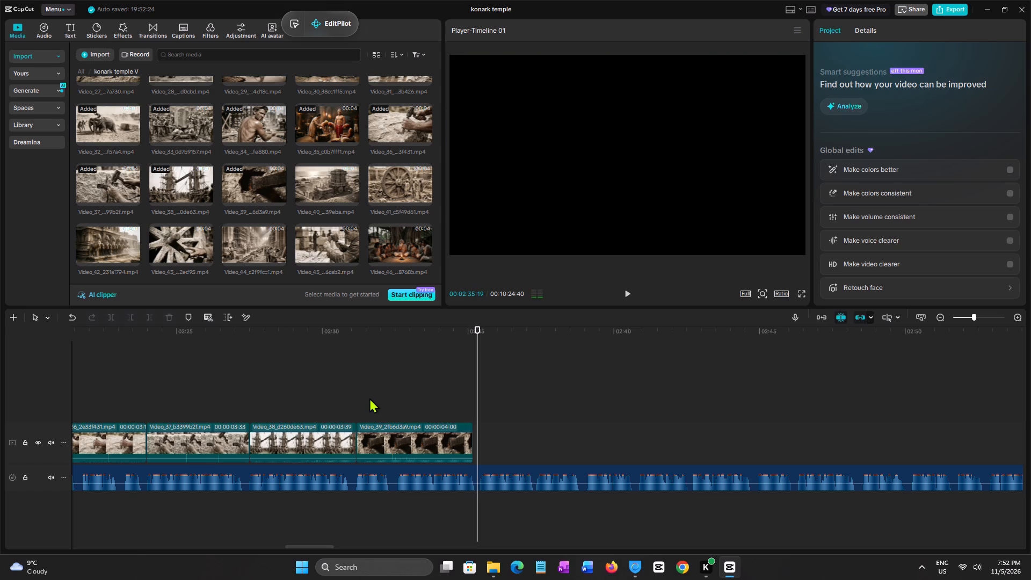
key(space)
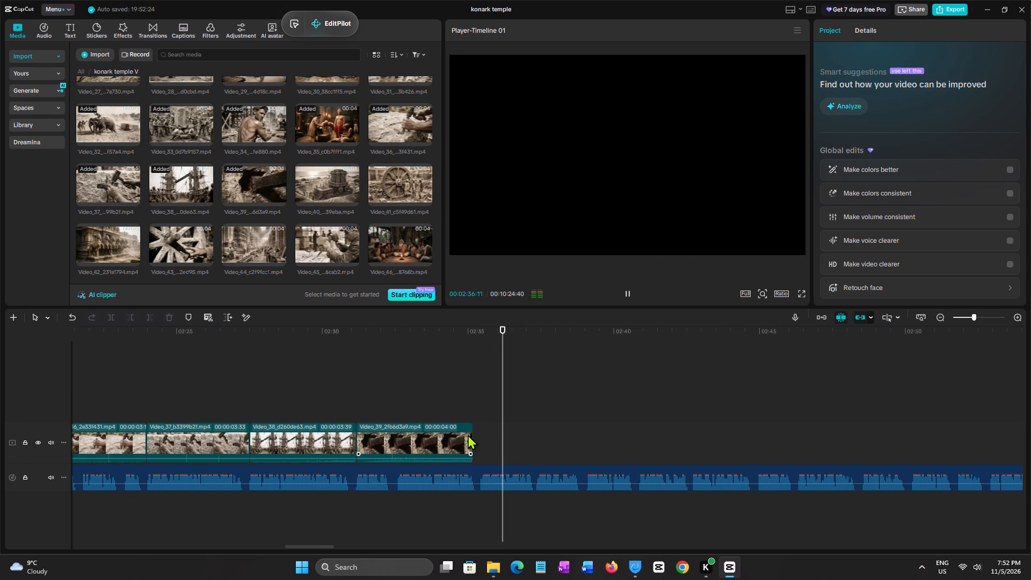
click(320, 184)
drag(320, 184, 477, 440)
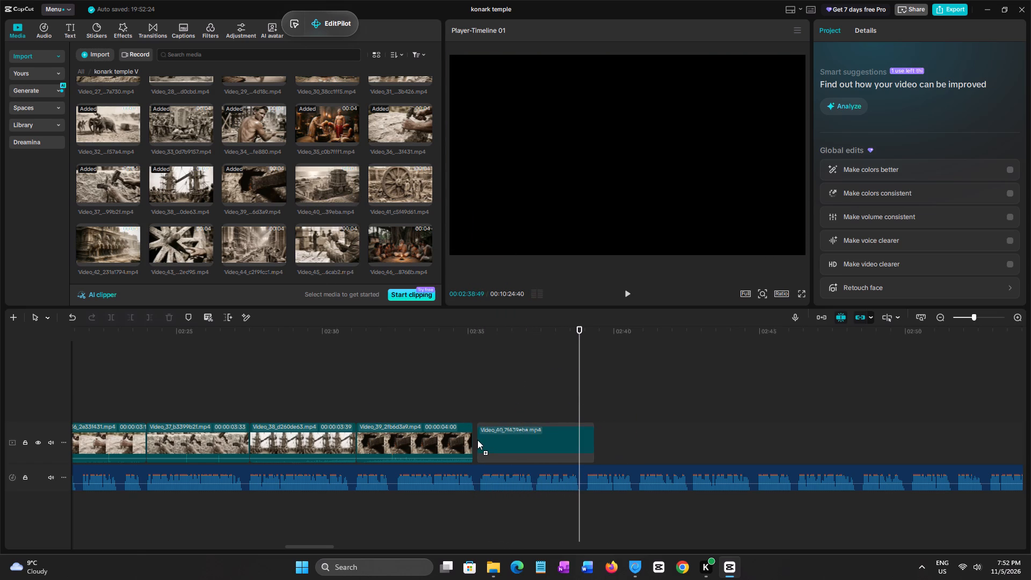
drag(477, 440, 478, 440)
Listen to the narration over Video_40 and trim that clip's end to the phrase break at 00:02:39:01.
click(466, 402)
key(space)
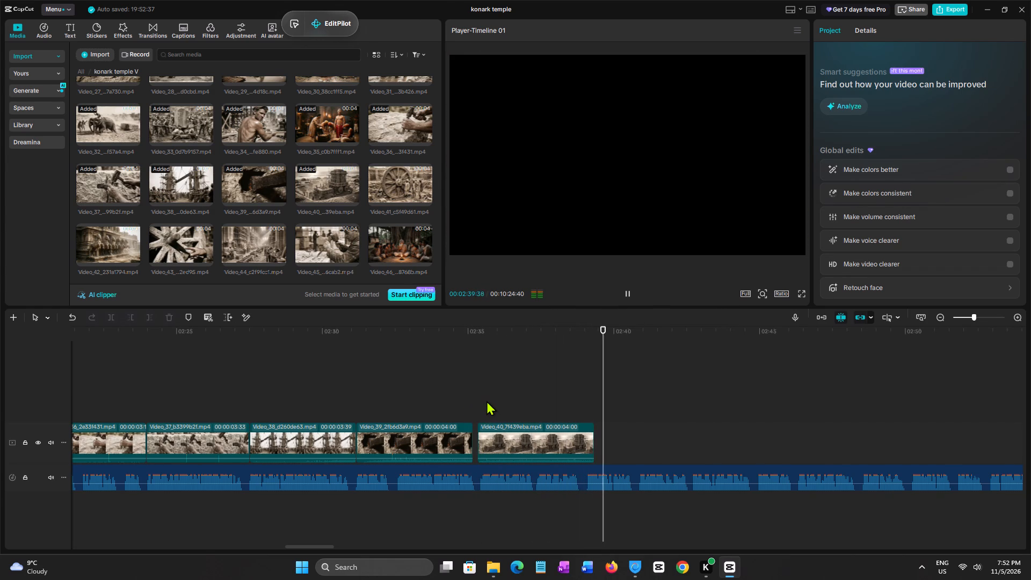
key(space)
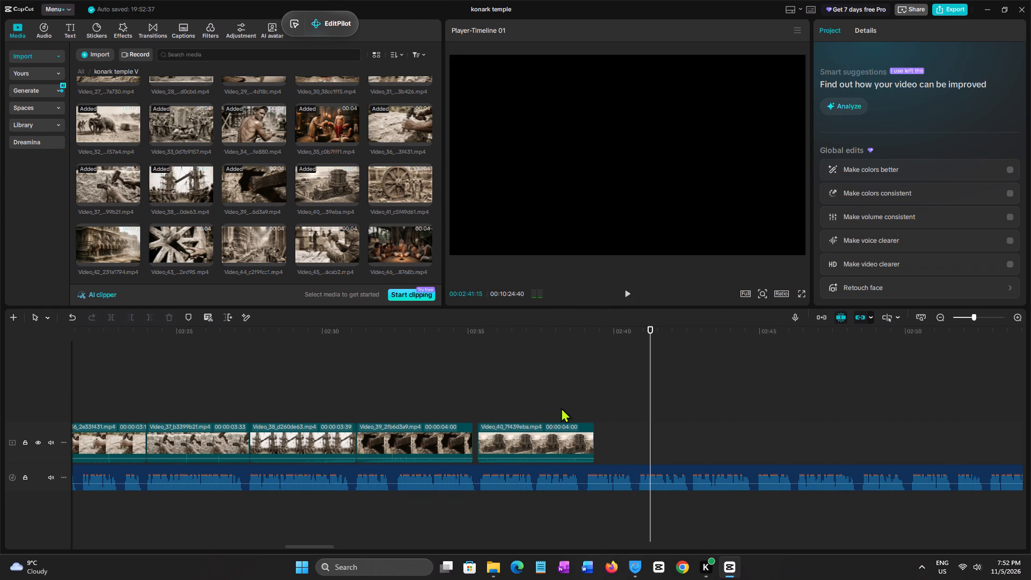
click(592, 411)
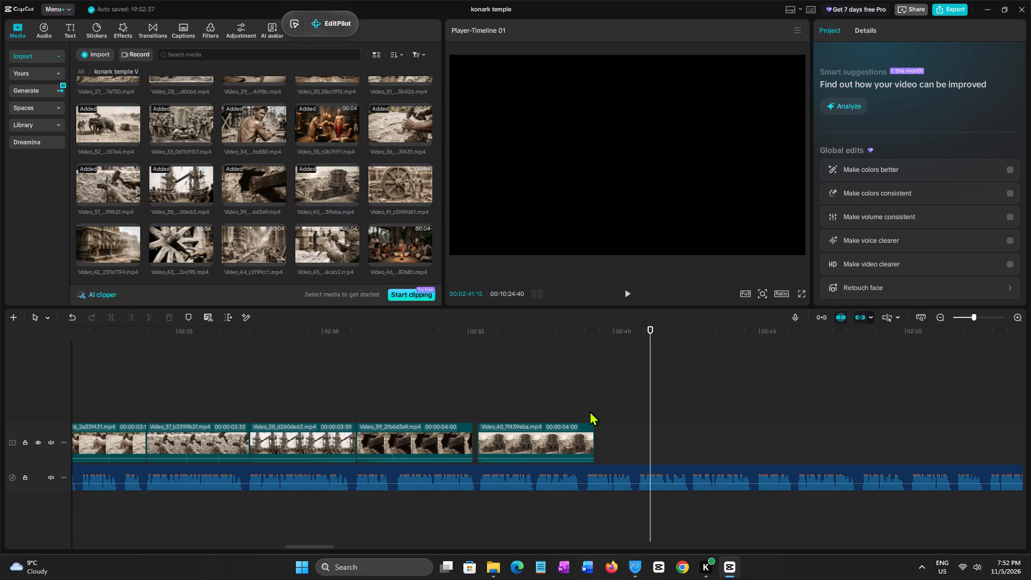
click(585, 411)
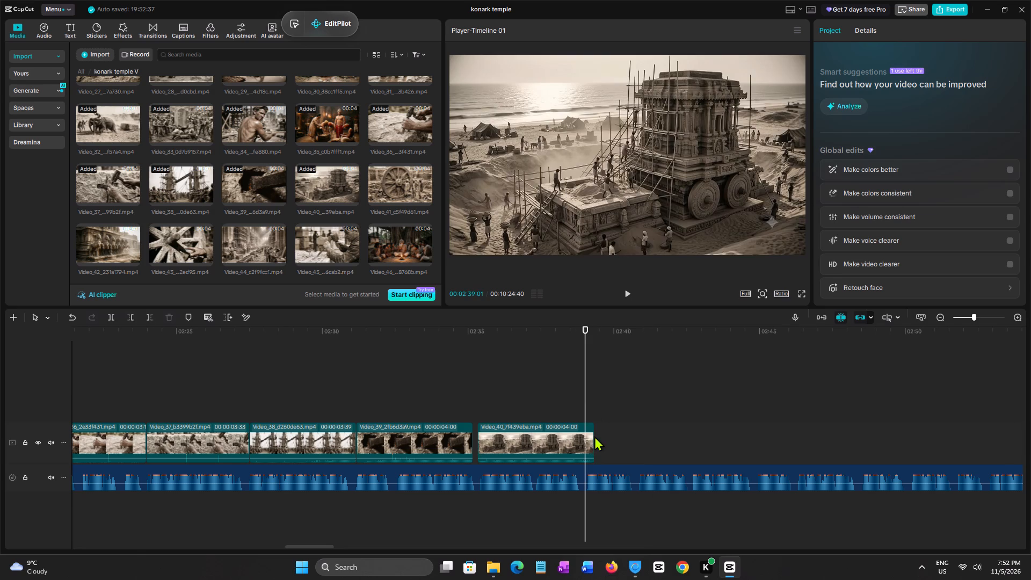
click(584, 446)
key(w)
Place Video_41 on the main track directly after Video_40 at 00:02:39:01.
click(398, 190)
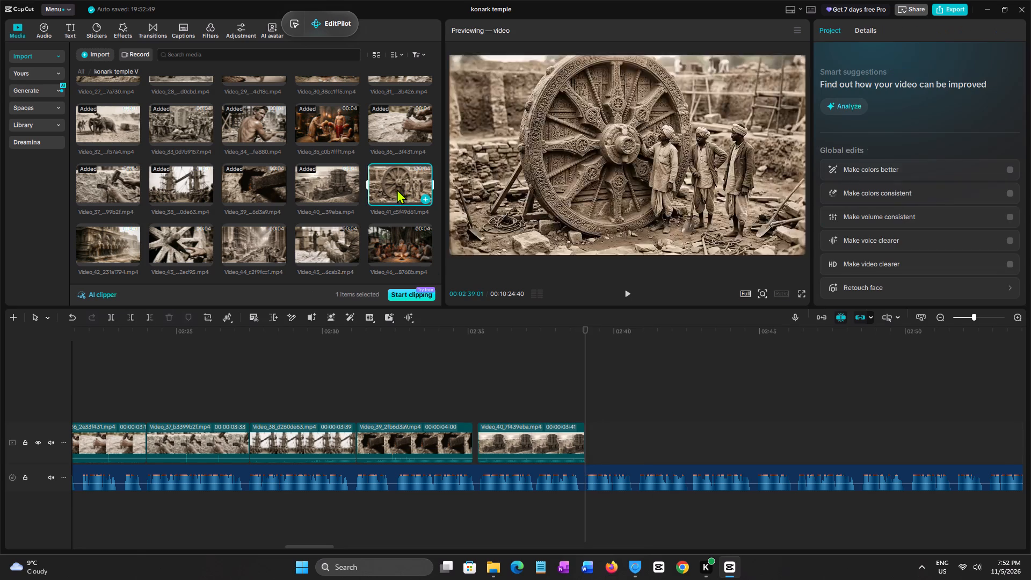
drag(397, 188, 584, 432)
Find the narration's phrase break near the end of Video_41 by replaying it, and trim that clip's end to 00:02:42:41.
key(space)
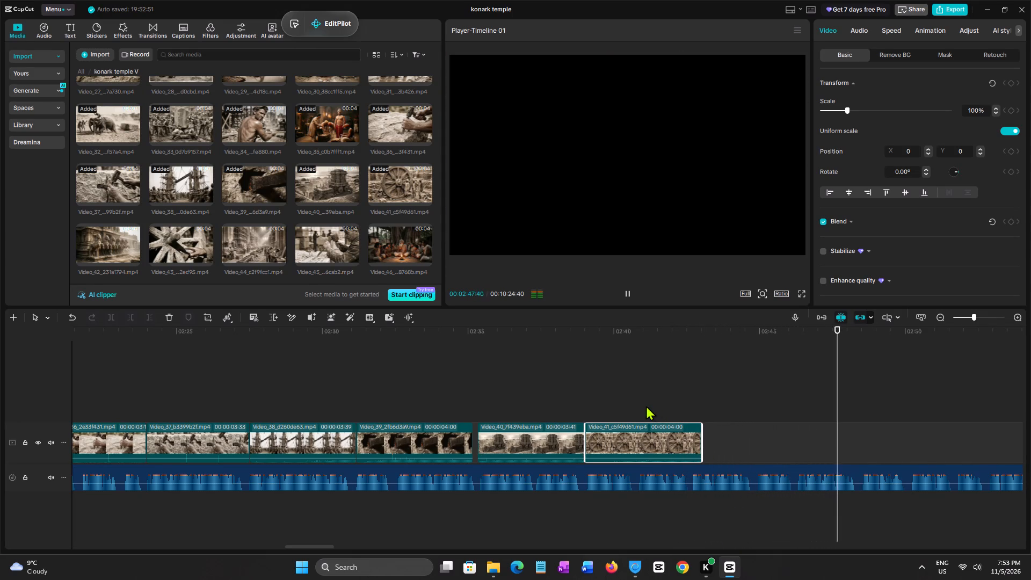
click(585, 396)
key(space)
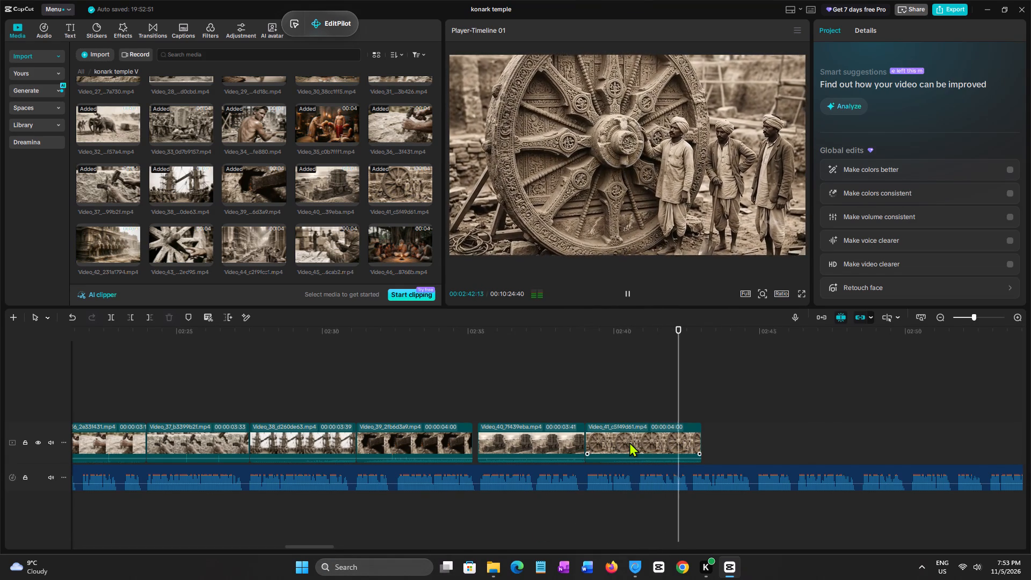
key(space)
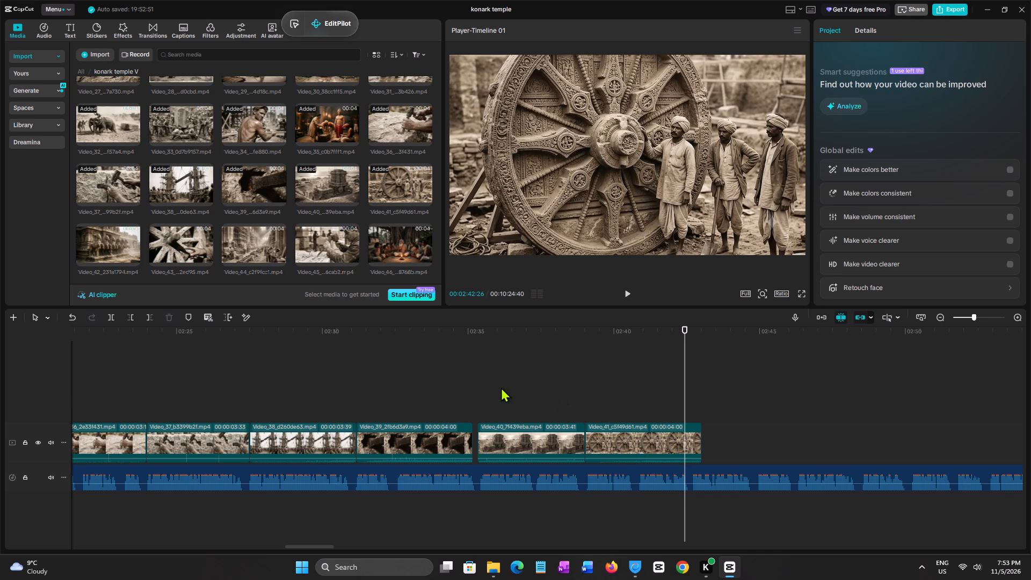
click(471, 380)
key(space)
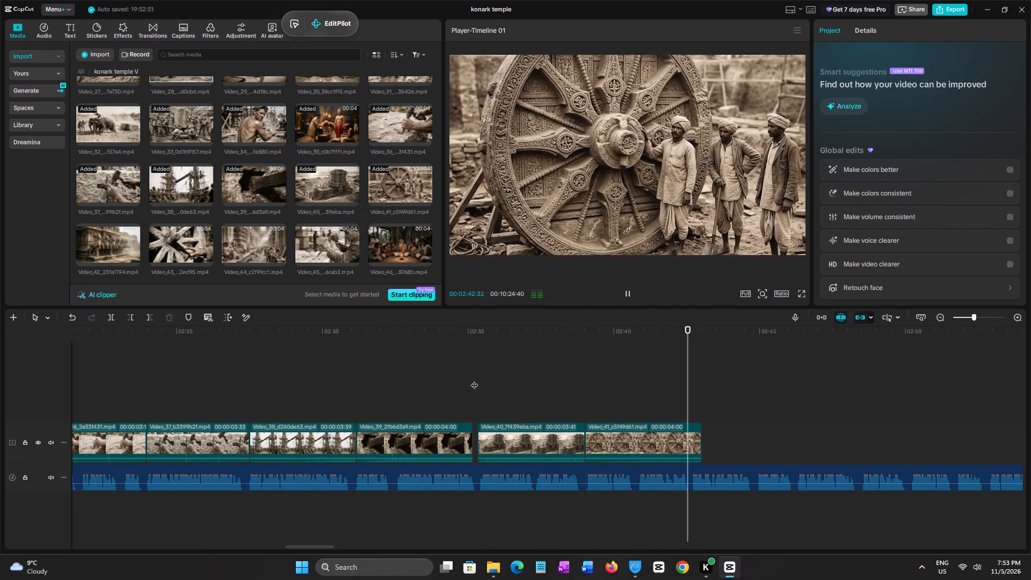
key(space)
key(space)
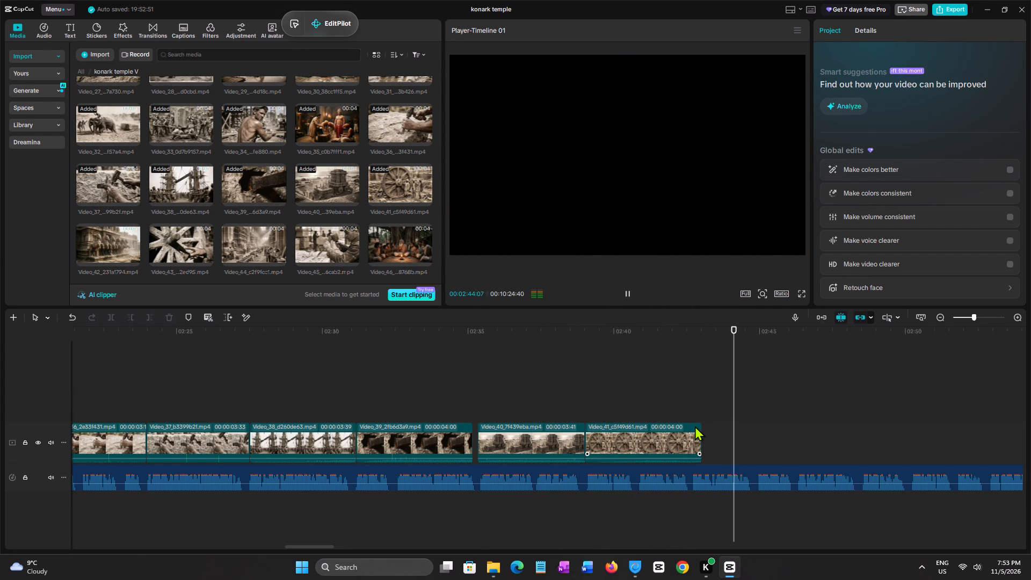
click(695, 423)
click(690, 422)
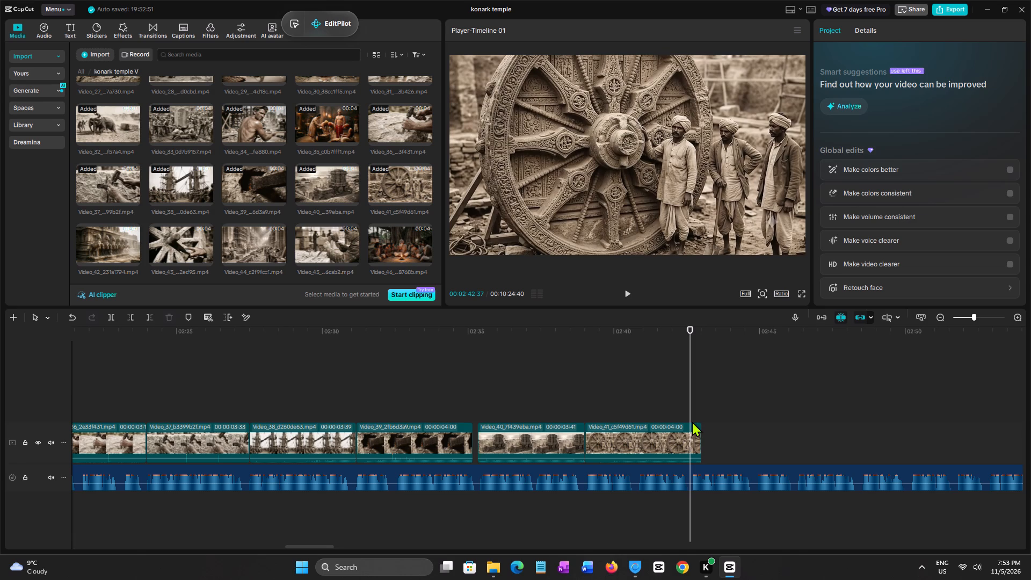
click(692, 422)
click(689, 436)
key(w)
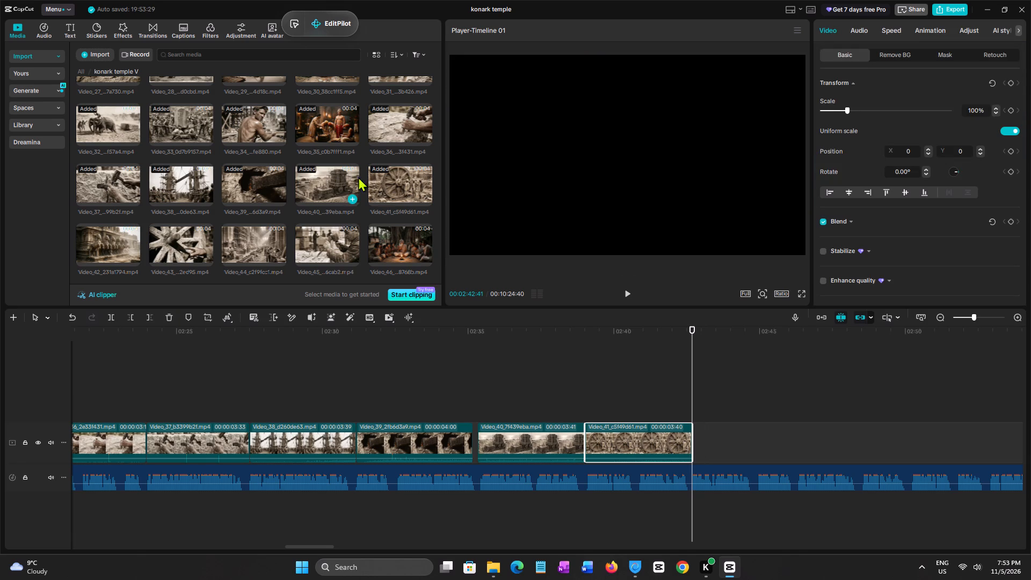
Place Video_42 on the main track directly after Video_41 at 00:02:42:41.
scroll(308, 154, down, 1)
click(107, 186)
drag(100, 193, 337, 288)
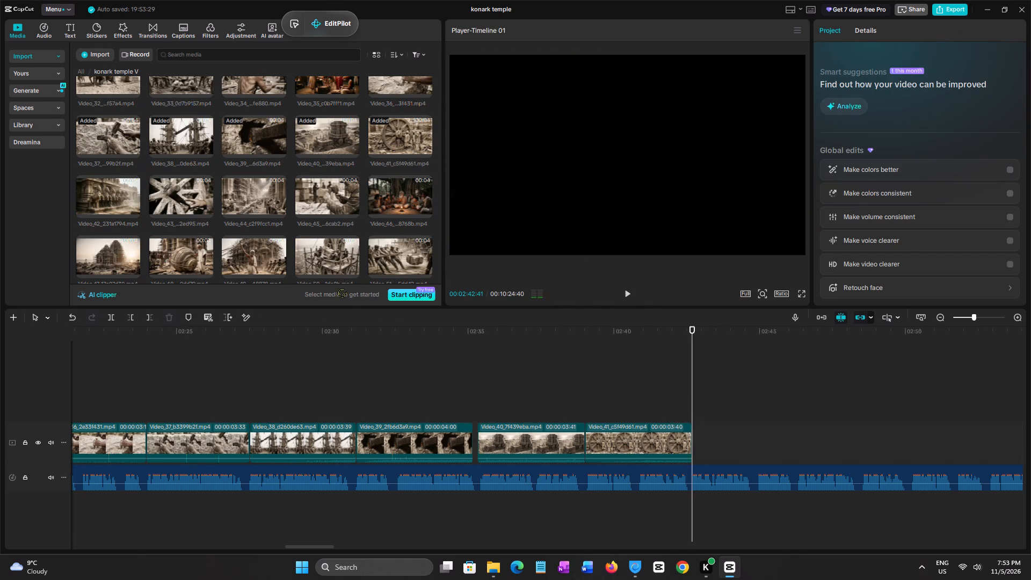
drag(337, 288, 694, 455)
Replay the narration over Video_42 to find its phrase break and trim that clip's end to 00:02:44:57.
key(space)
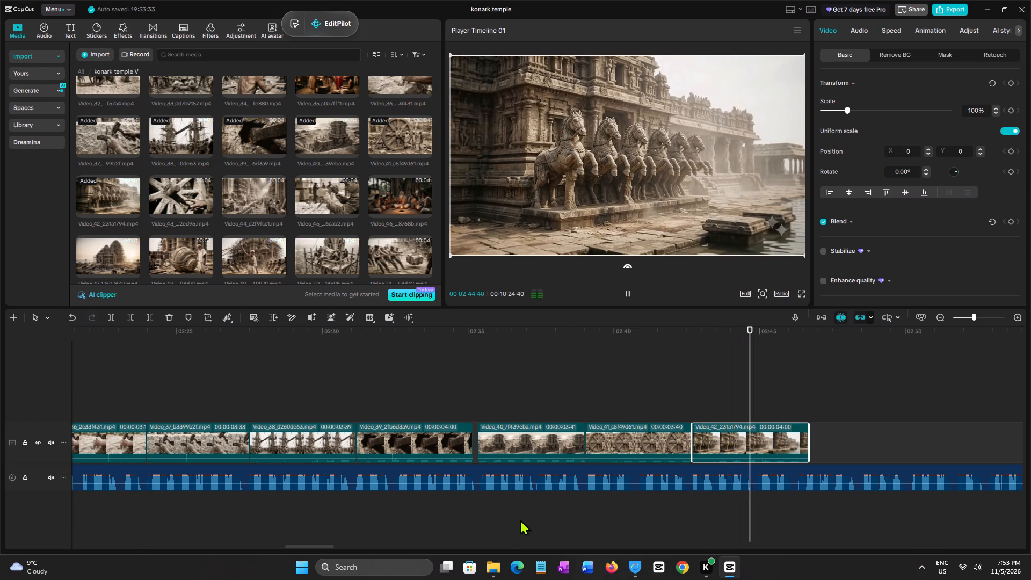
key(space)
key(space)
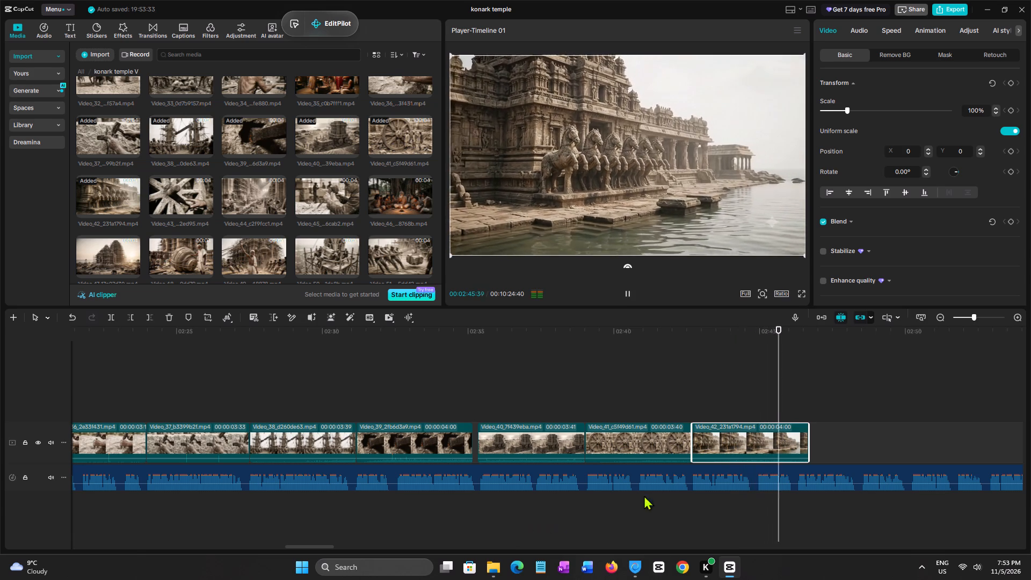
click(727, 409)
key(space)
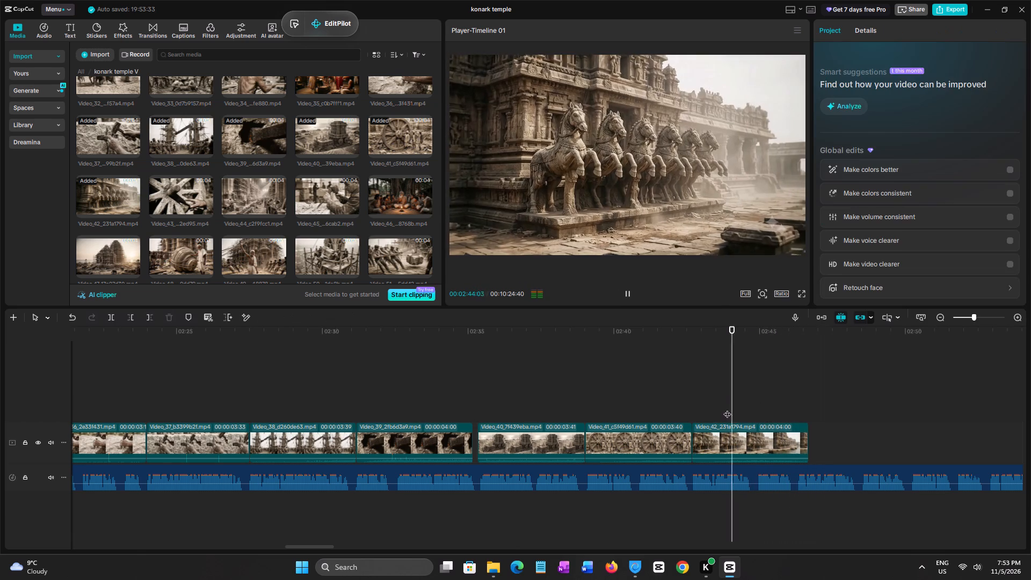
click(751, 412)
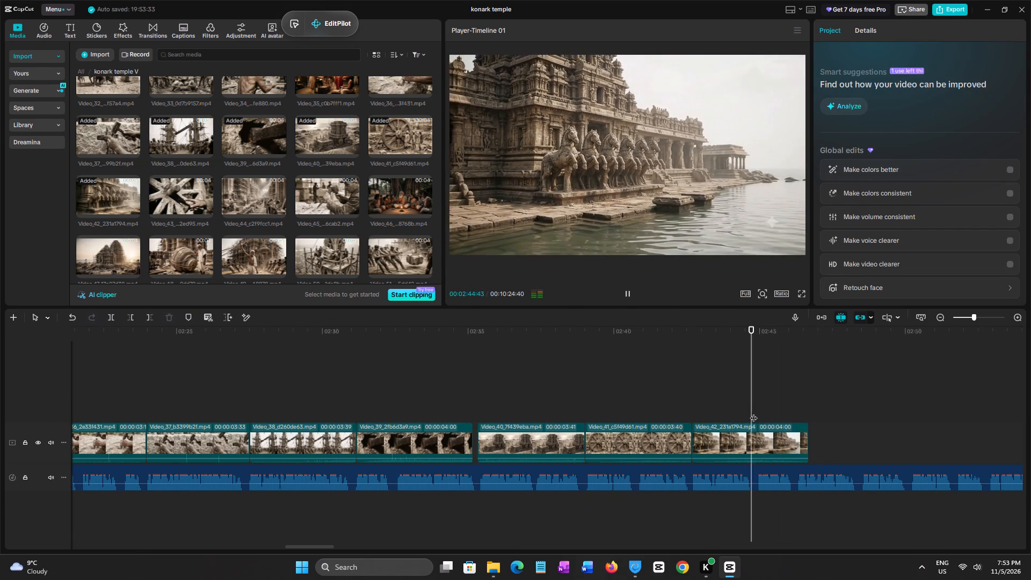
click(758, 415)
click(763, 443)
key(w)
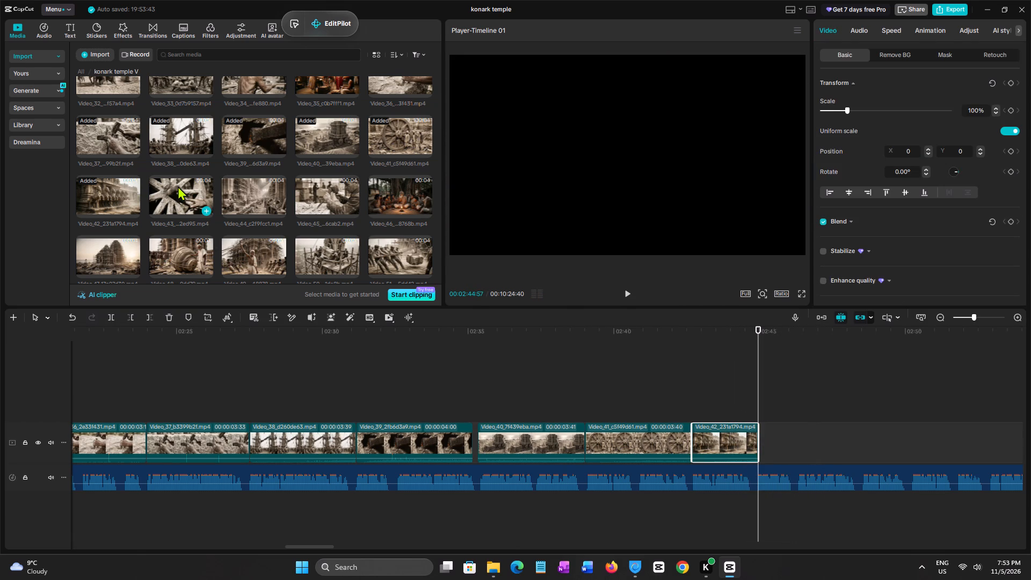
Place Video_43 on the main track directly after Video_42 at 00:02:44:57.
click(176, 186)
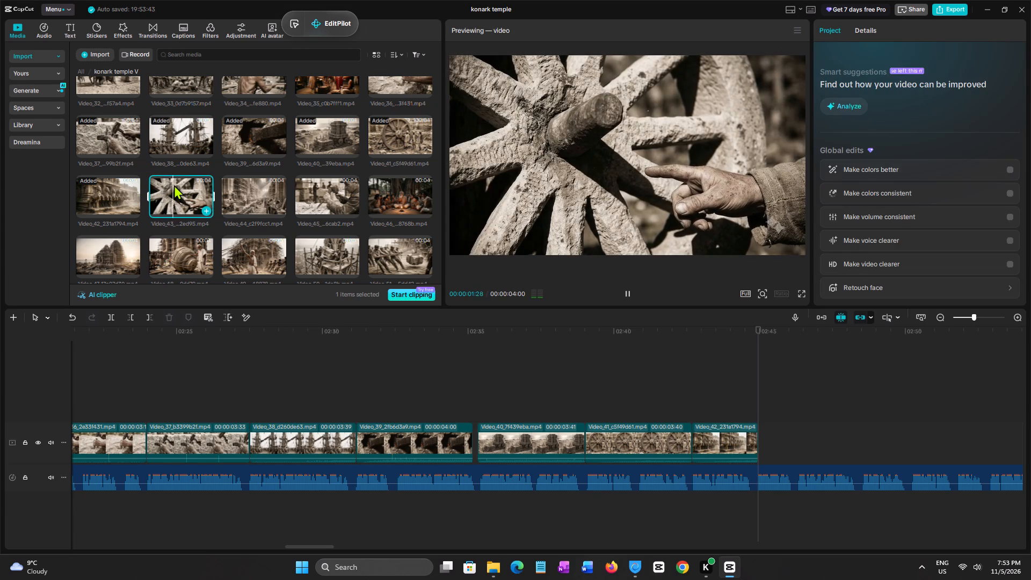
drag(174, 185, 788, 463)
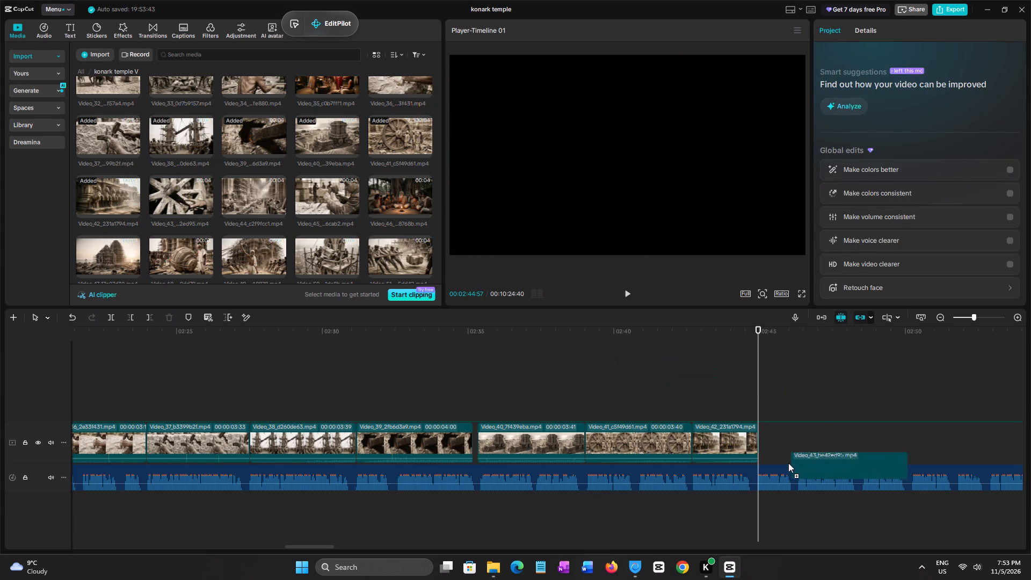
drag(788, 463, 760, 446)
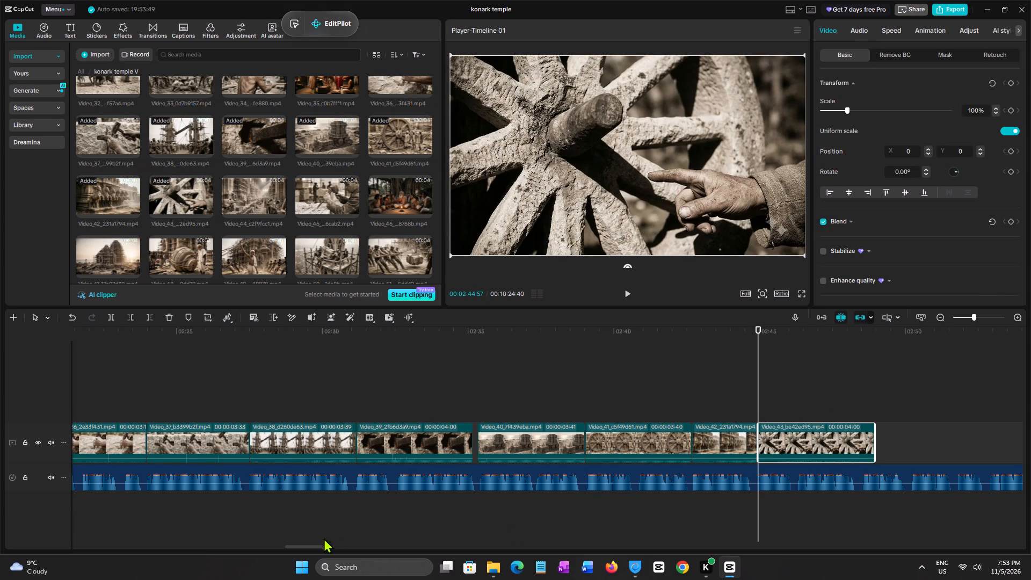
Play the narration past Video_43 to find the matching phrase start and place Video_44 on the main track at 00:02:57:59, leaving a gap.
drag(317, 546, 350, 547)
key(space)
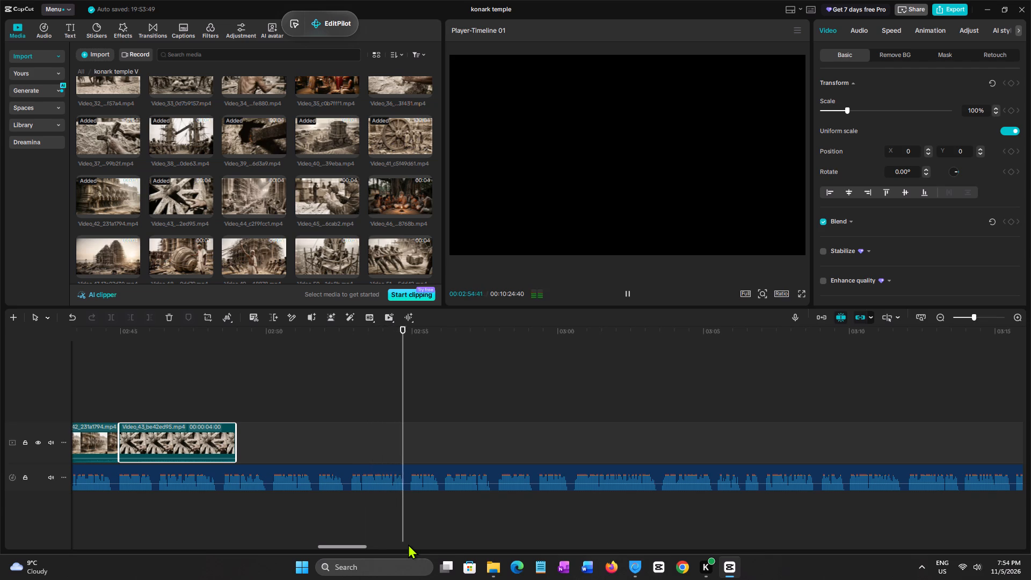
key(space)
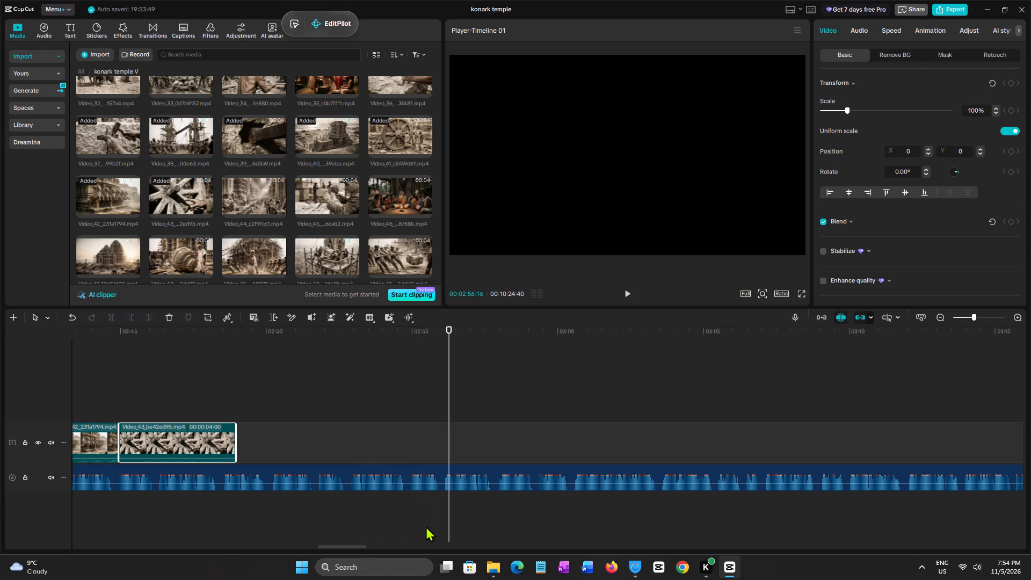
key(space)
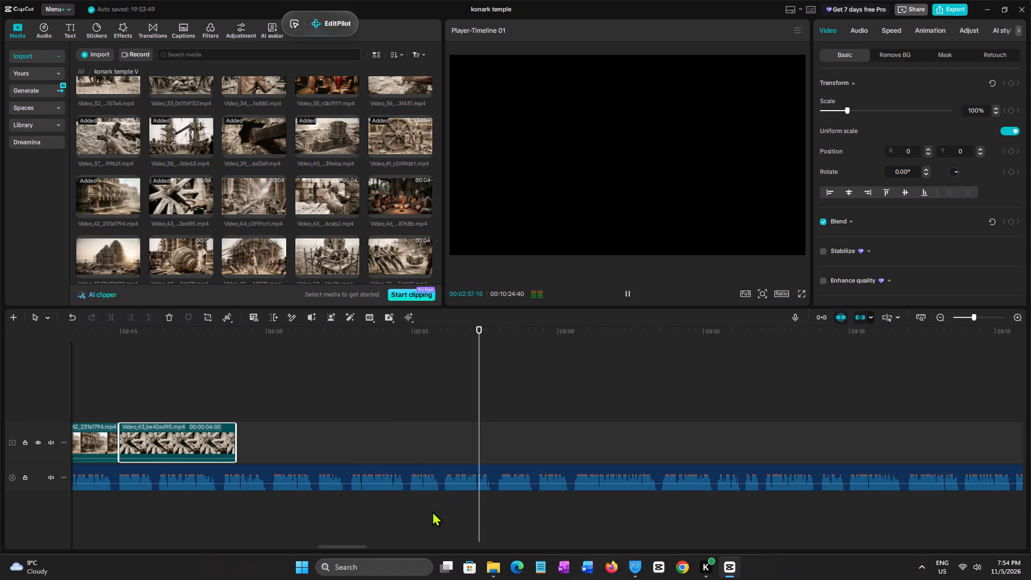
key(space)
key(space)
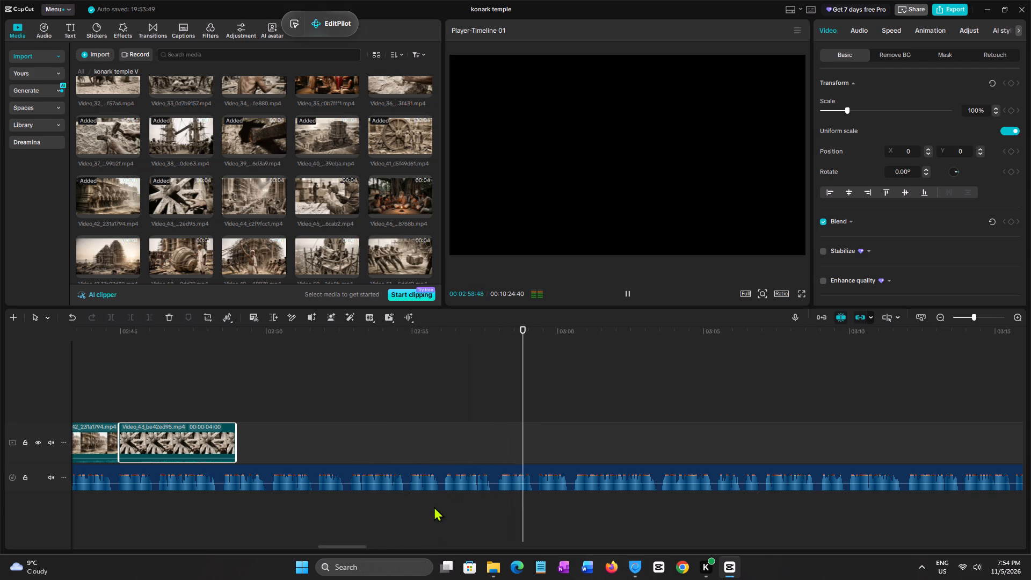
key(space)
click(493, 431)
click(499, 431)
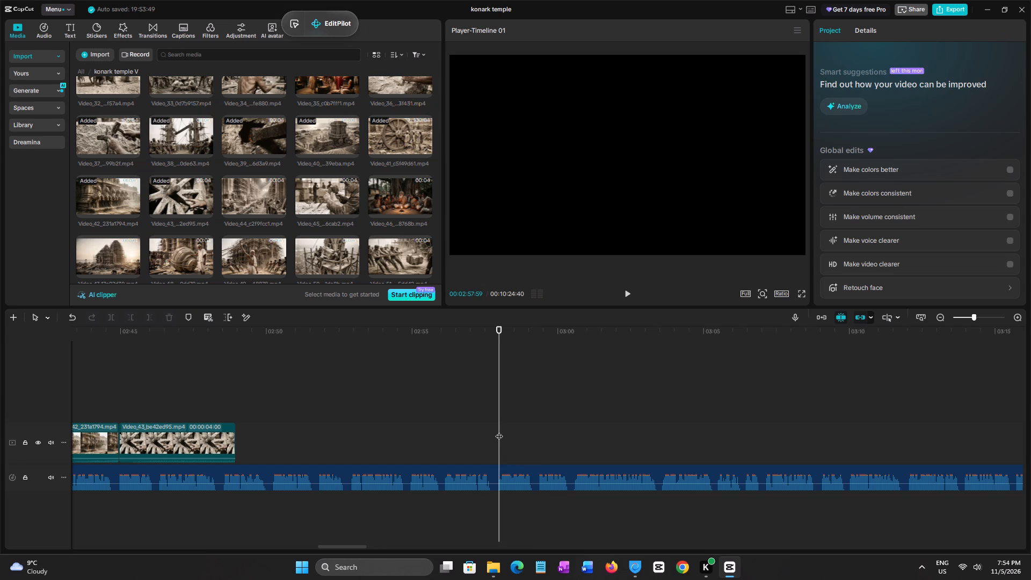
click(247, 185)
drag(247, 190, 482, 431)
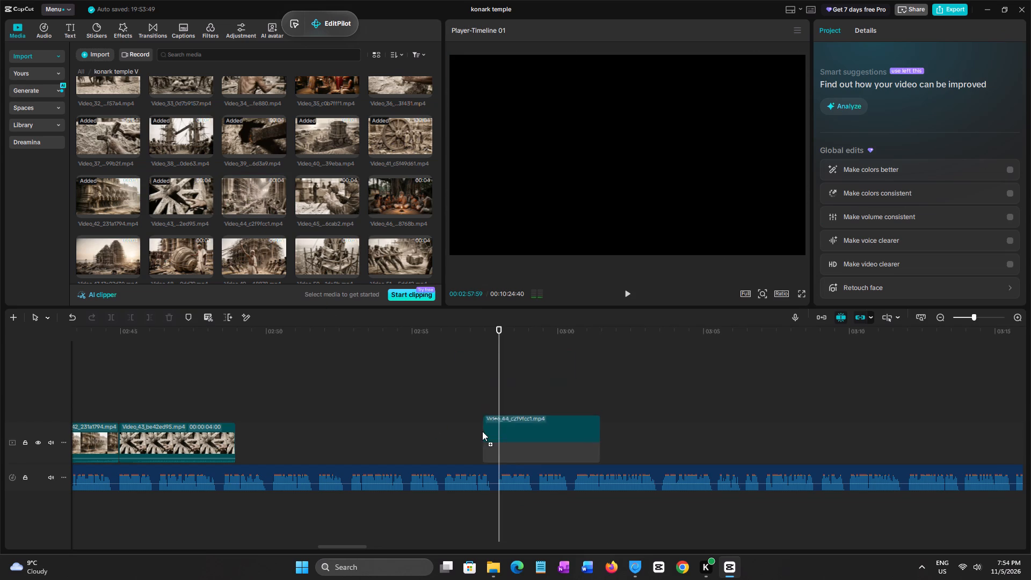
drag(482, 431, 498, 438)
Lower the Video_44 clip's volume to about -3.5 dB.
key(space)
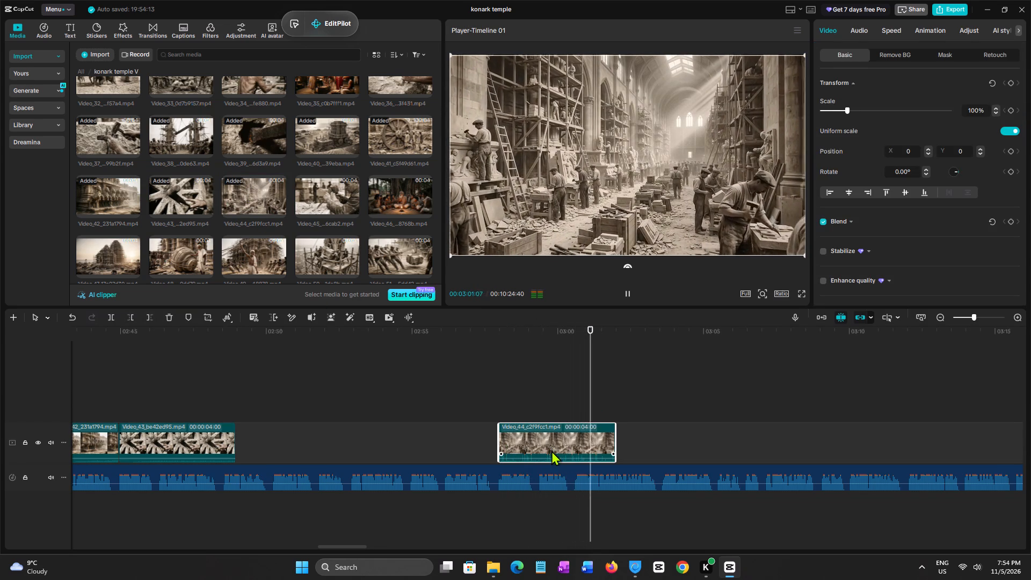
click(540, 459)
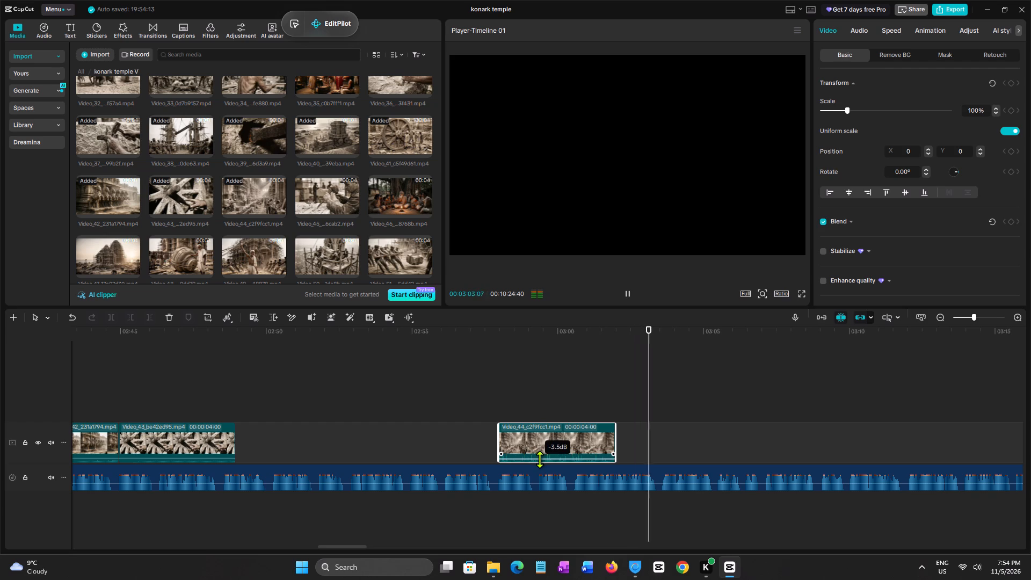
Replay the narration from Video_44 to locate the next phrase start and place Video_45 on the main track at 00:03:03:34.
click(514, 389)
key(space)
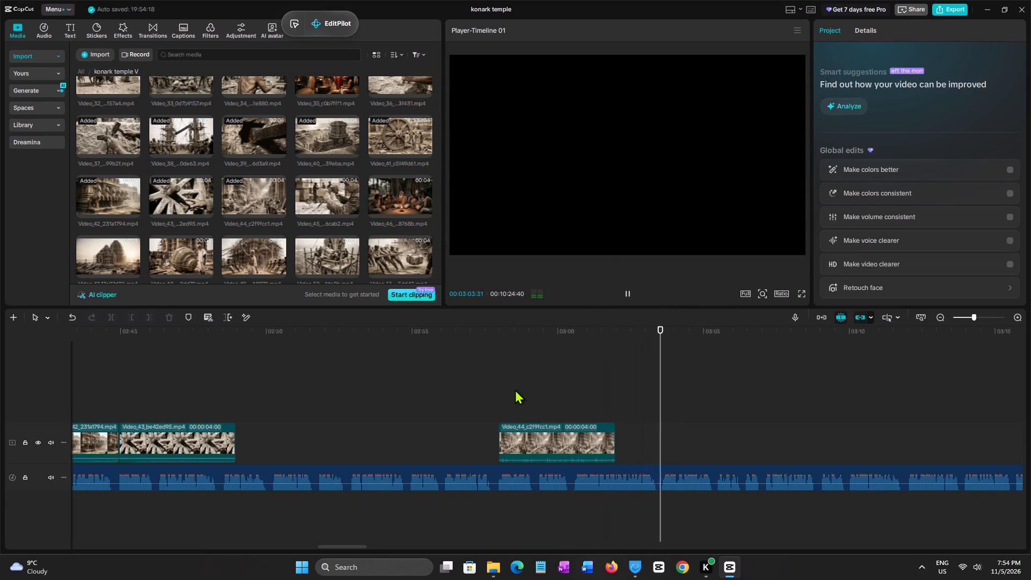
click(658, 430)
click(662, 430)
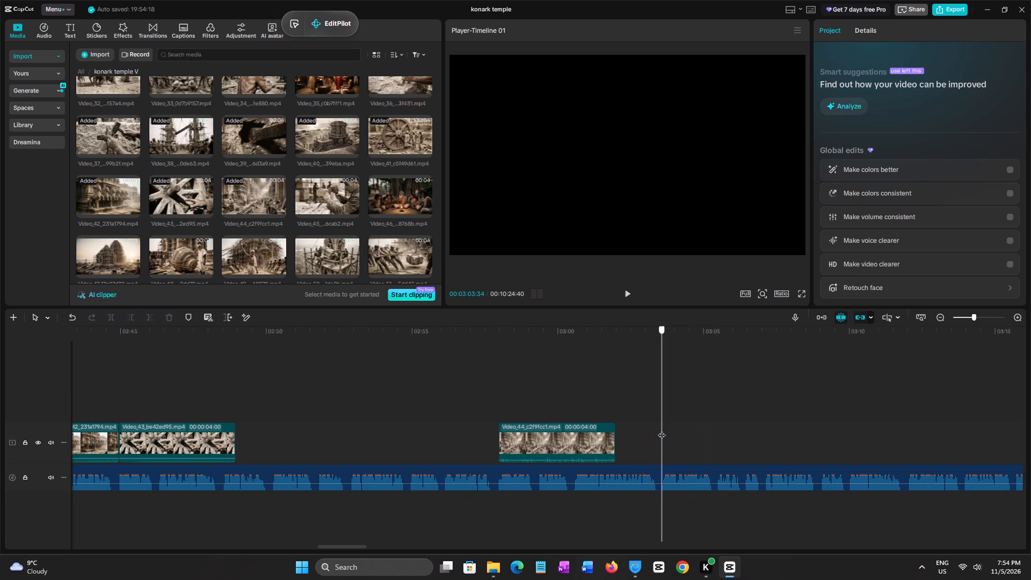
click(326, 199)
drag(326, 199, 645, 421)
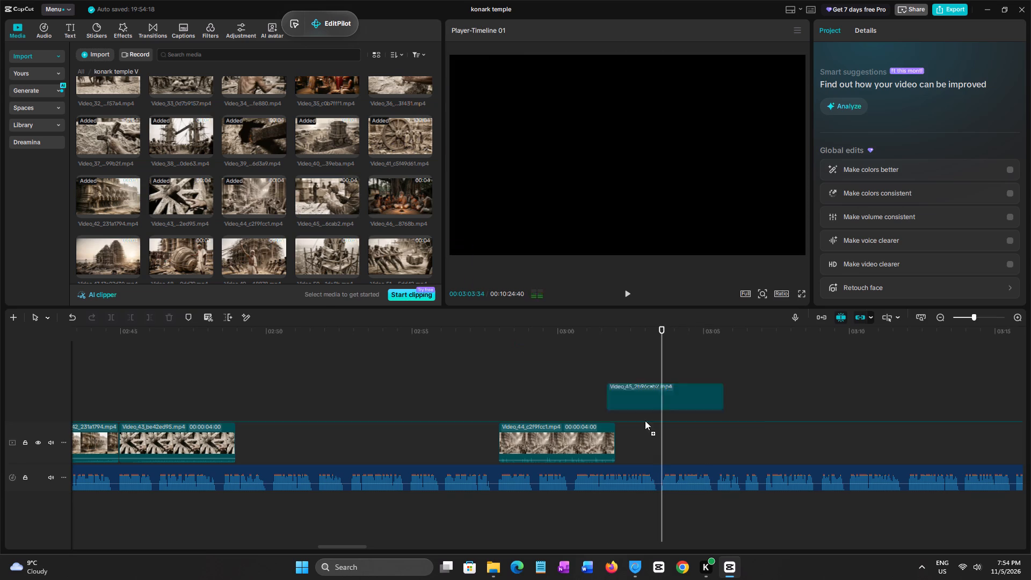
drag(645, 421, 663, 435)
Listen to the narration past Video_45 for the matching phrase and place Video_46 on the main track at 00:03:12:00.
key(space)
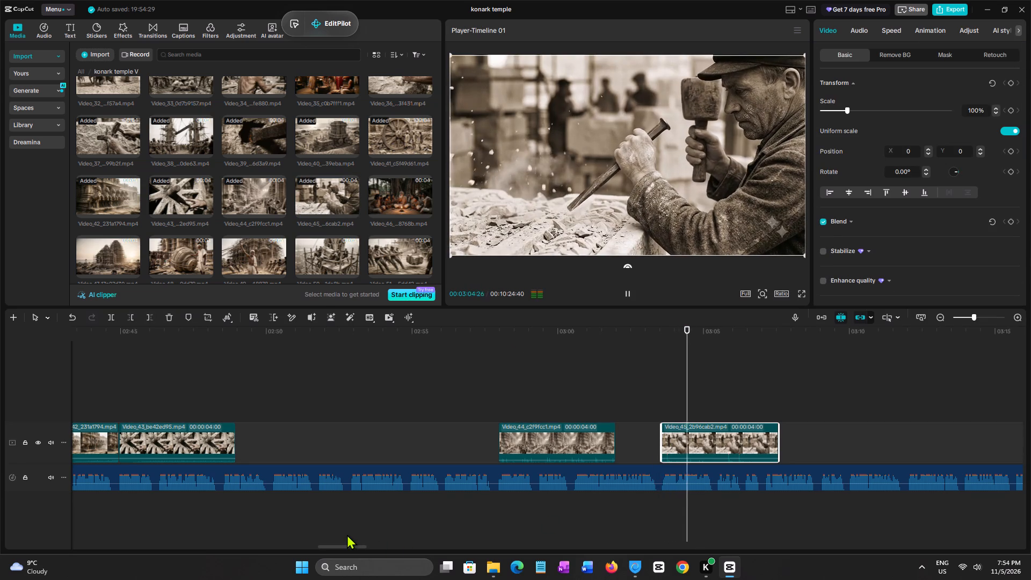
drag(345, 545, 360, 546)
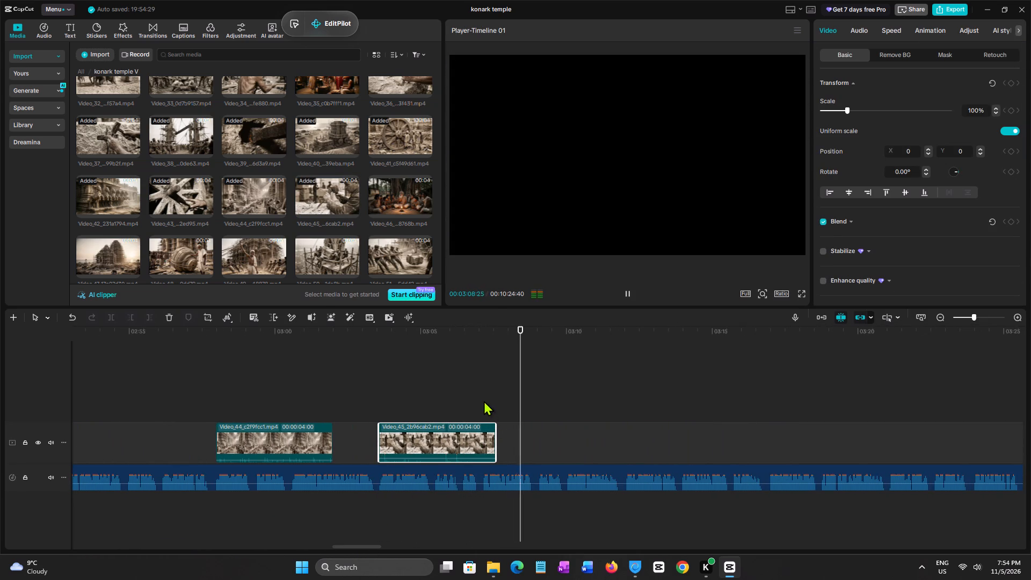
click(424, 368)
key(space)
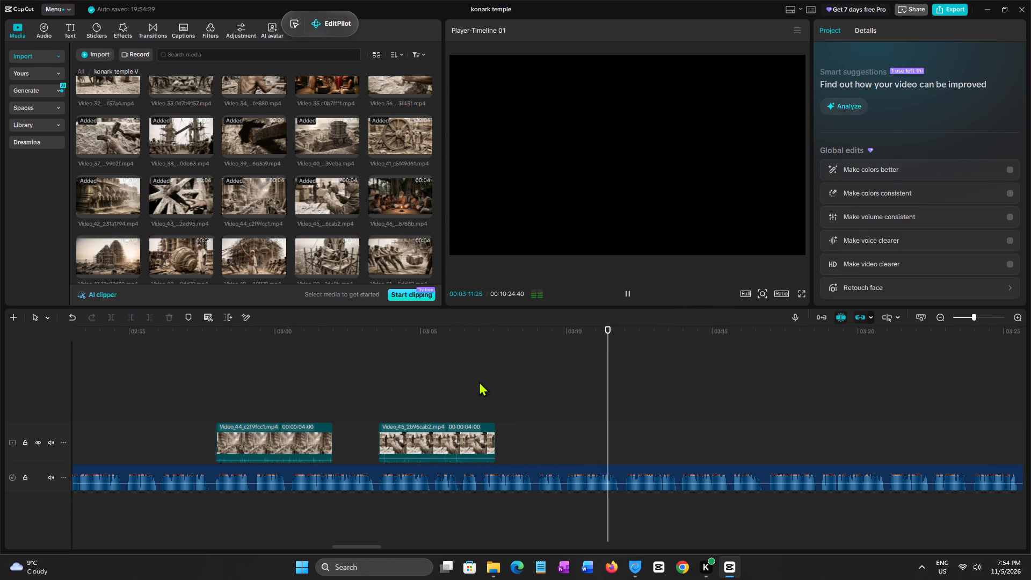
click(625, 438)
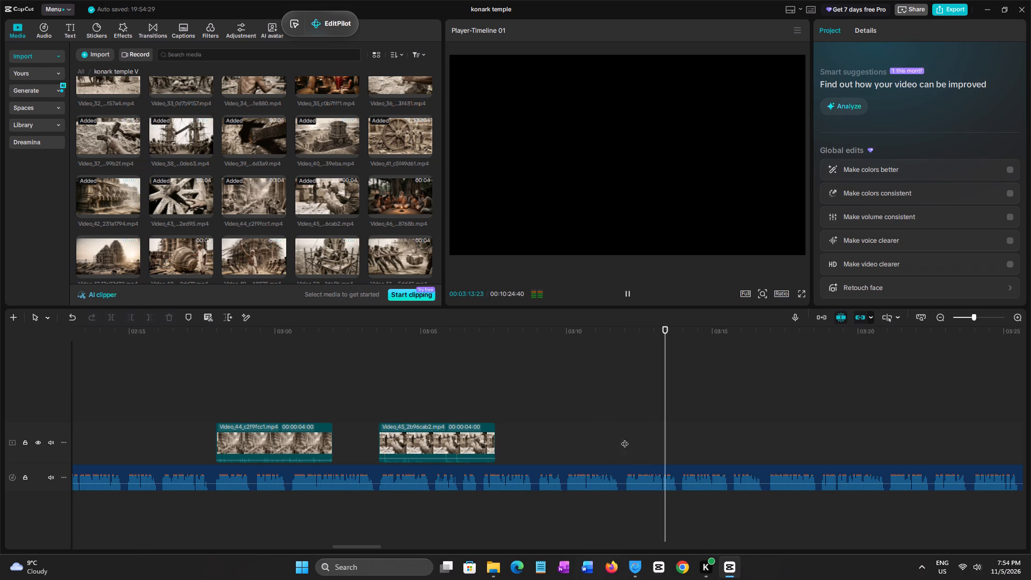
click(381, 205)
drag(386, 204, 490, 282)
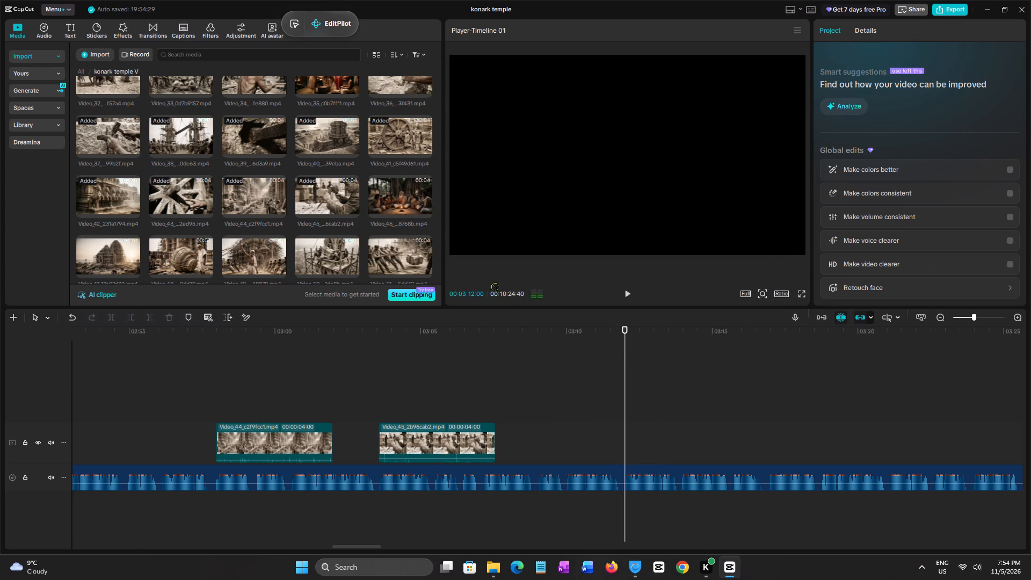
drag(490, 282, 626, 437)
Mute the Video_46 clip by lowering its volume to -∞ dB.
key(space)
drag(656, 459, 656, 499)
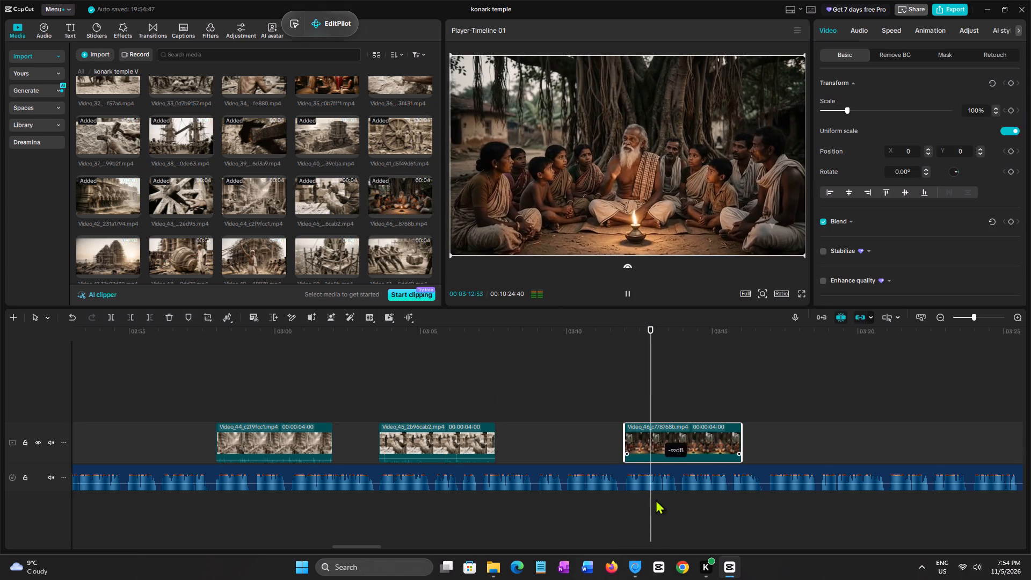
drag(656, 499, 653, 504)
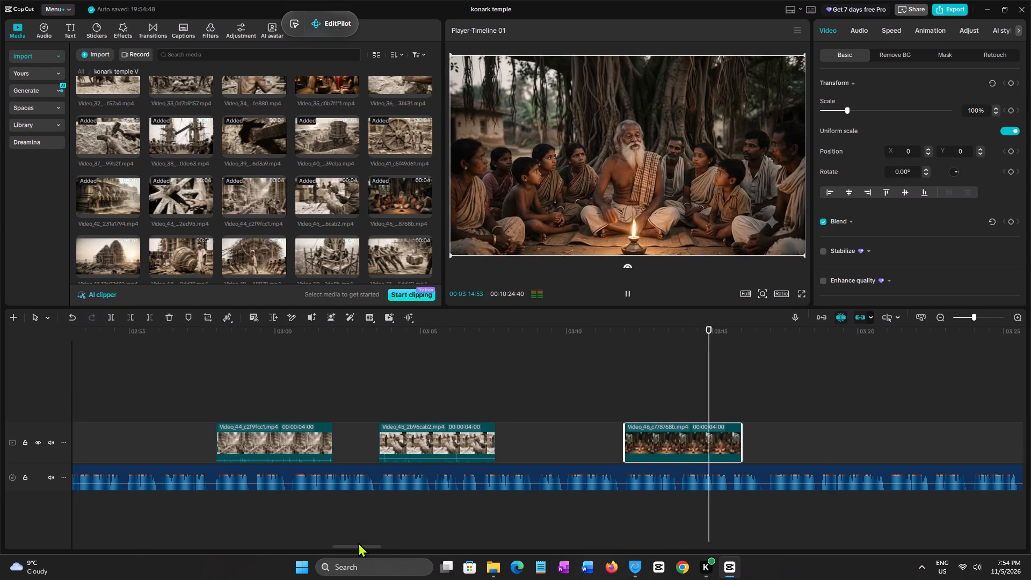
Listen past Video_46 for the matching narration phrase, enlarge the media library area, and place Video_47 on the main track at 00:03:21:09.
drag(358, 545, 384, 546)
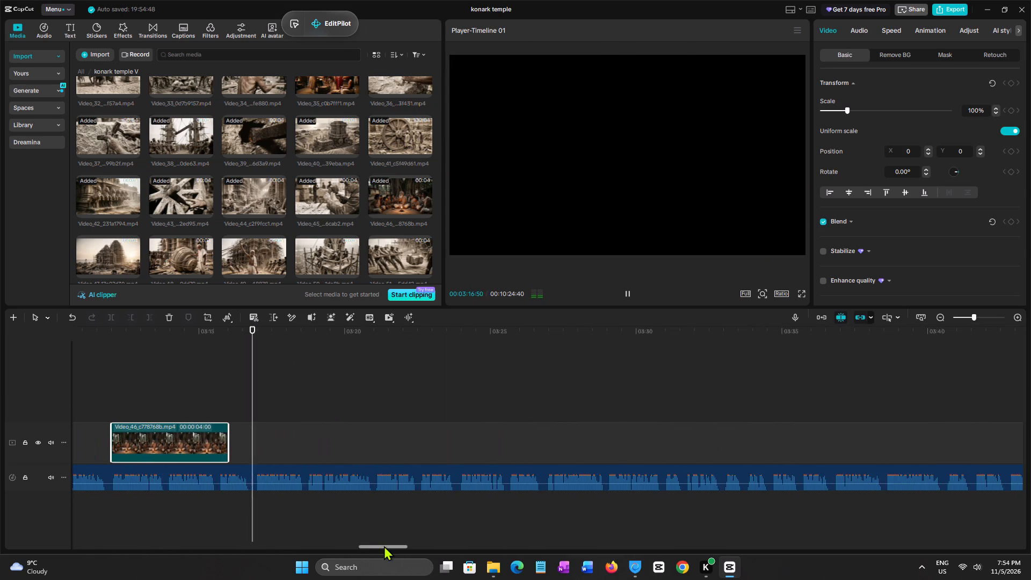
key(space)
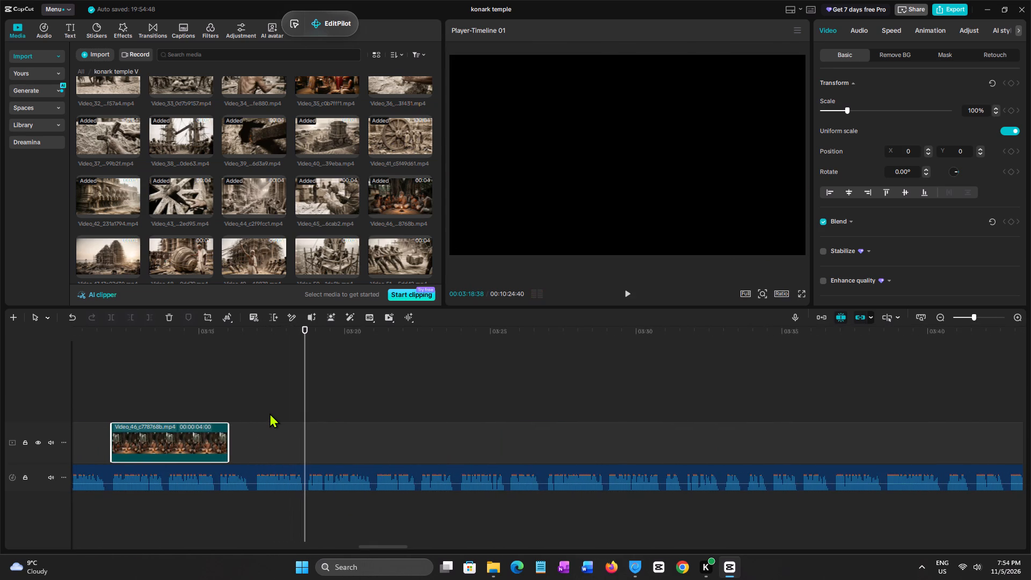
key(space)
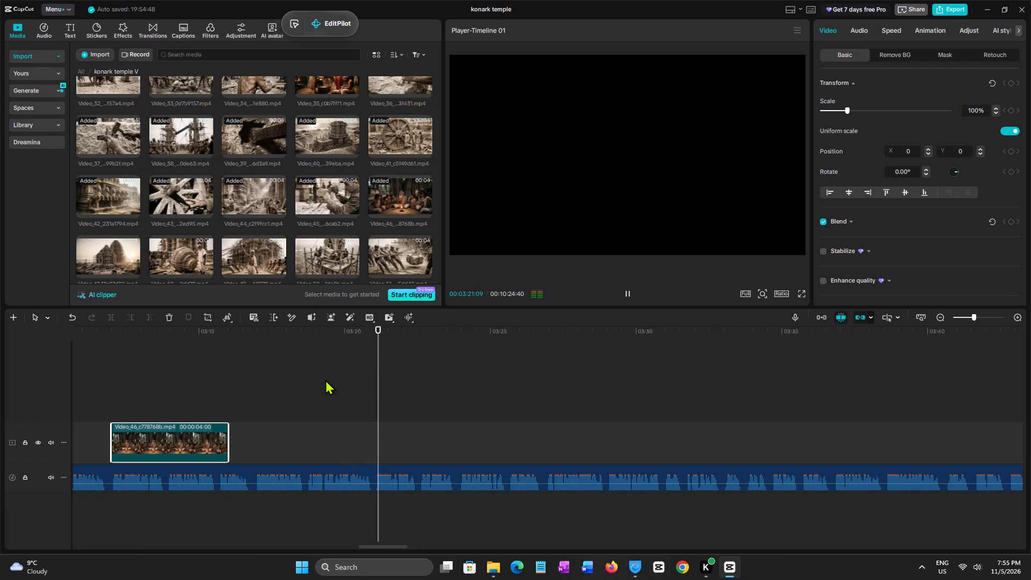
click(380, 415)
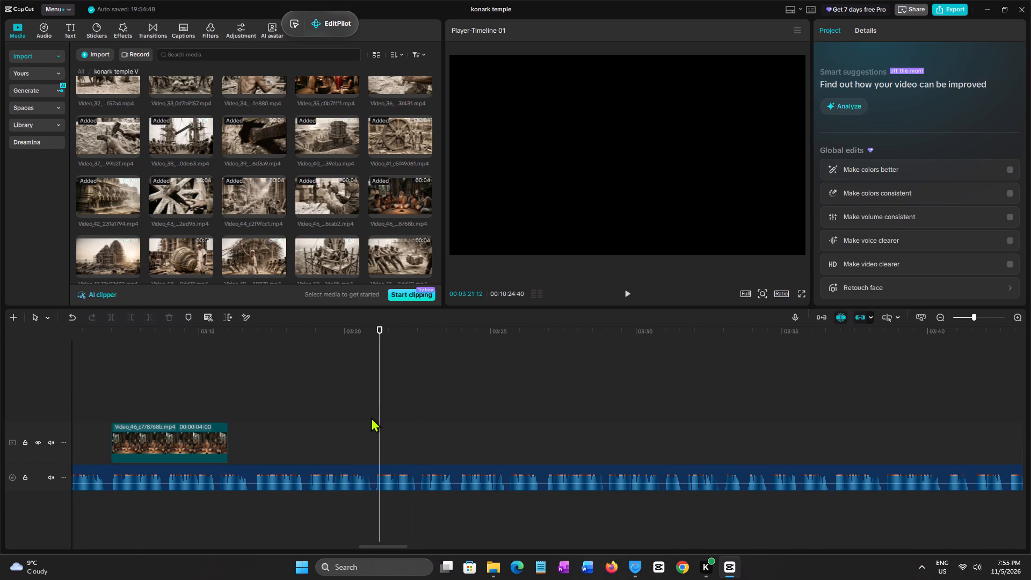
click(371, 417)
click(378, 418)
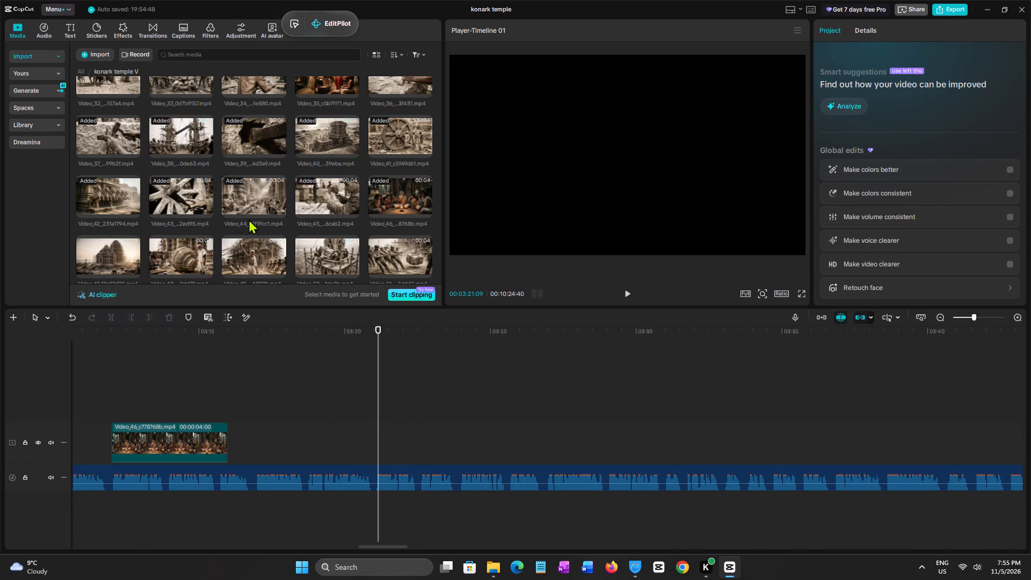
scroll(268, 182, down, 2)
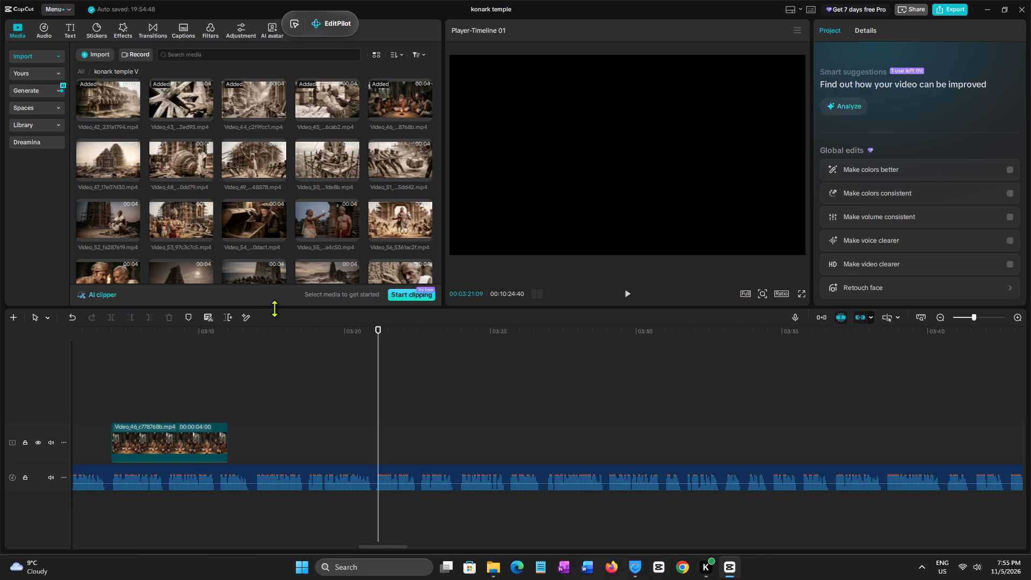
drag(274, 307, 291, 361)
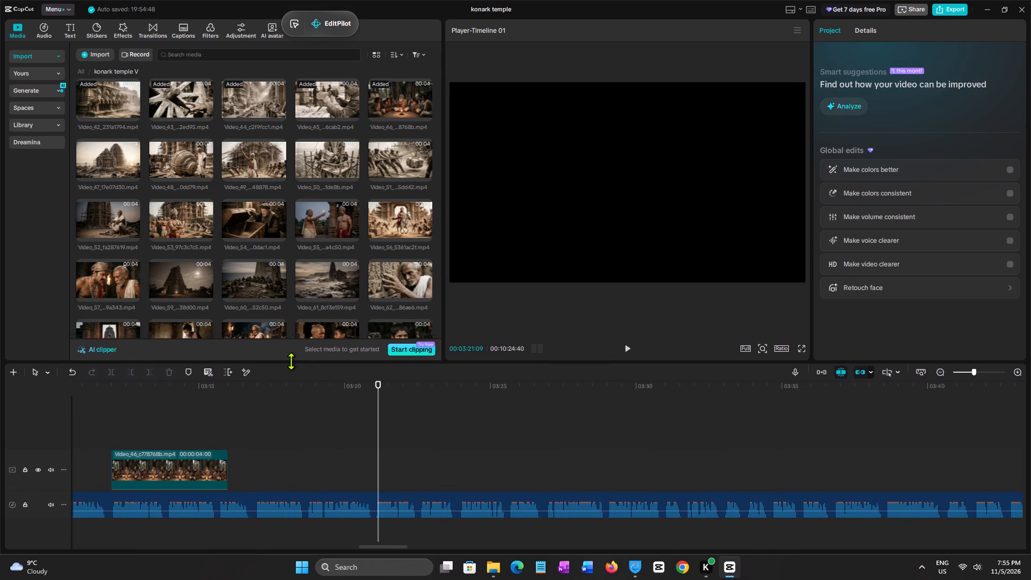
drag(291, 361, 292, 361)
click(101, 164)
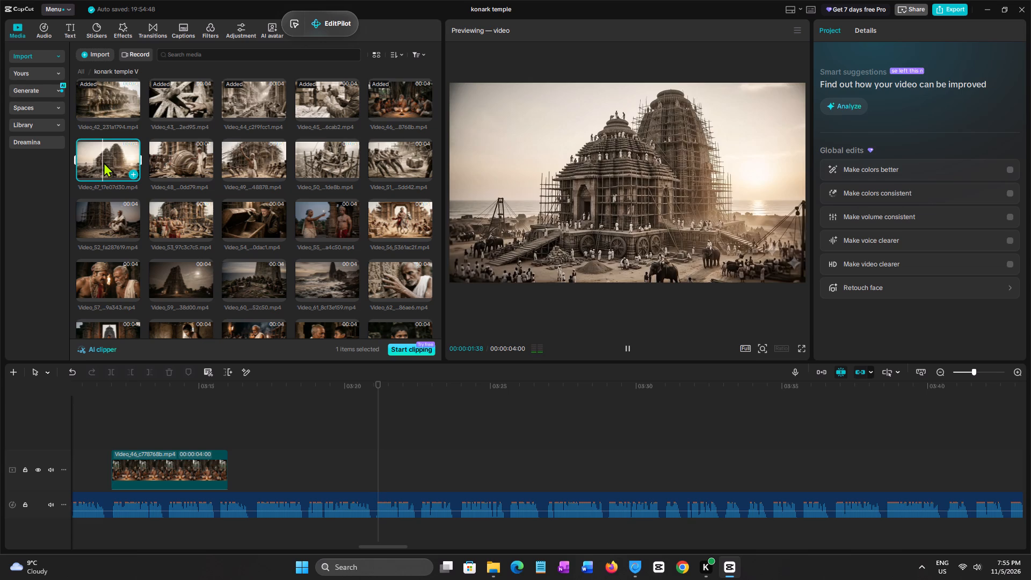
drag(104, 162, 379, 459)
Play the narration past Video_47 to its next phrase start and place Video_48 on the main track at 00:03:27:02.
key(space)
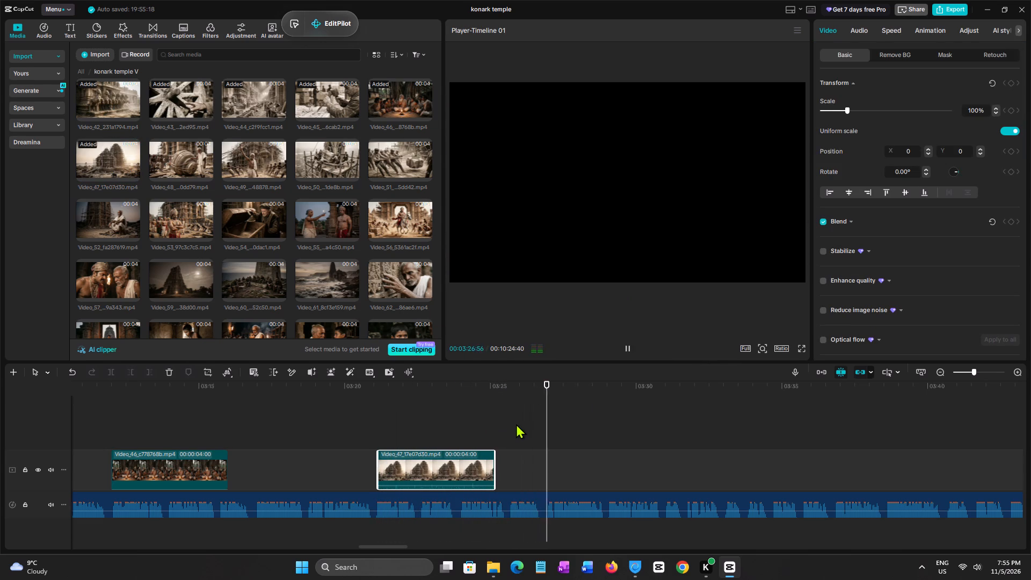
click(543, 454)
click(550, 454)
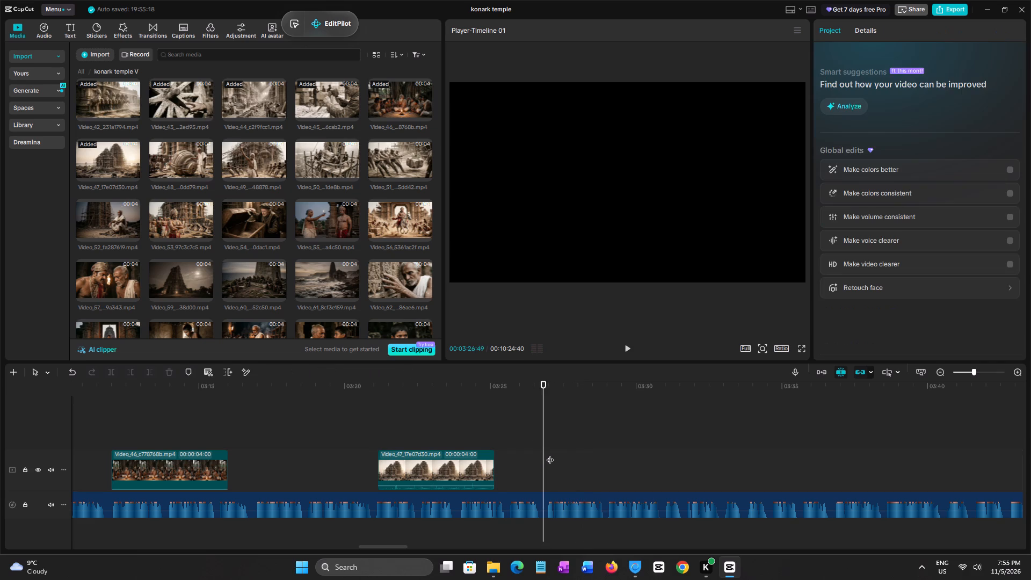
click(550, 454)
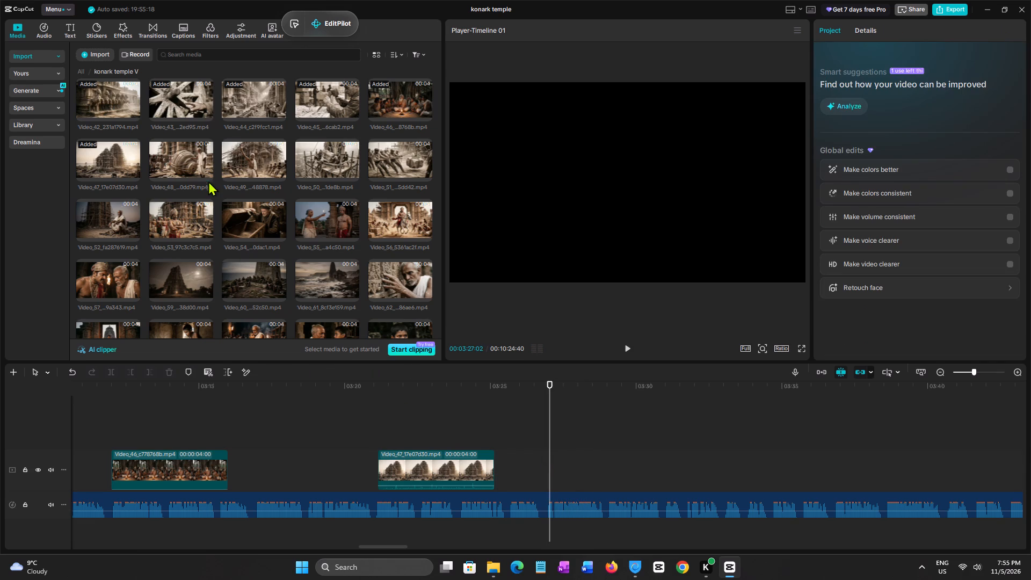
click(190, 162)
drag(182, 160, 553, 459)
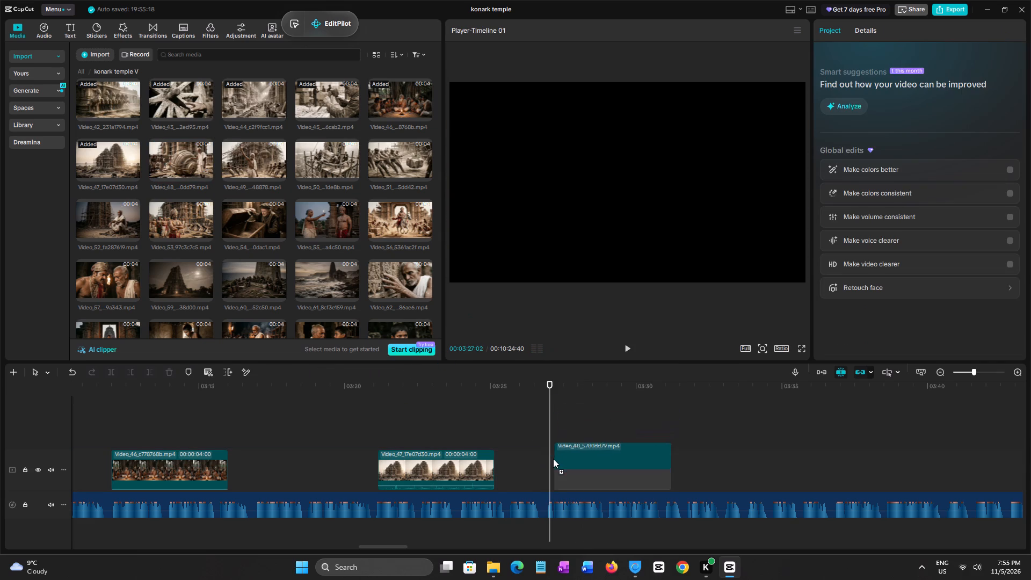
drag(553, 459, 549, 464)
Play the narration under Video_48 to find the phrase end and trim the end of Video_48 to 00:03:29:04.
key(space)
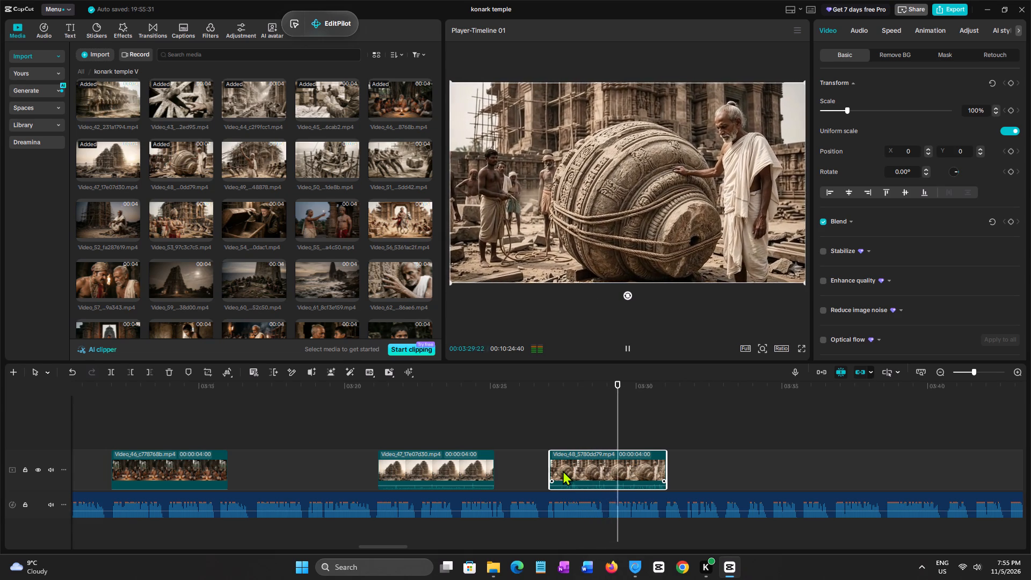
key(space)
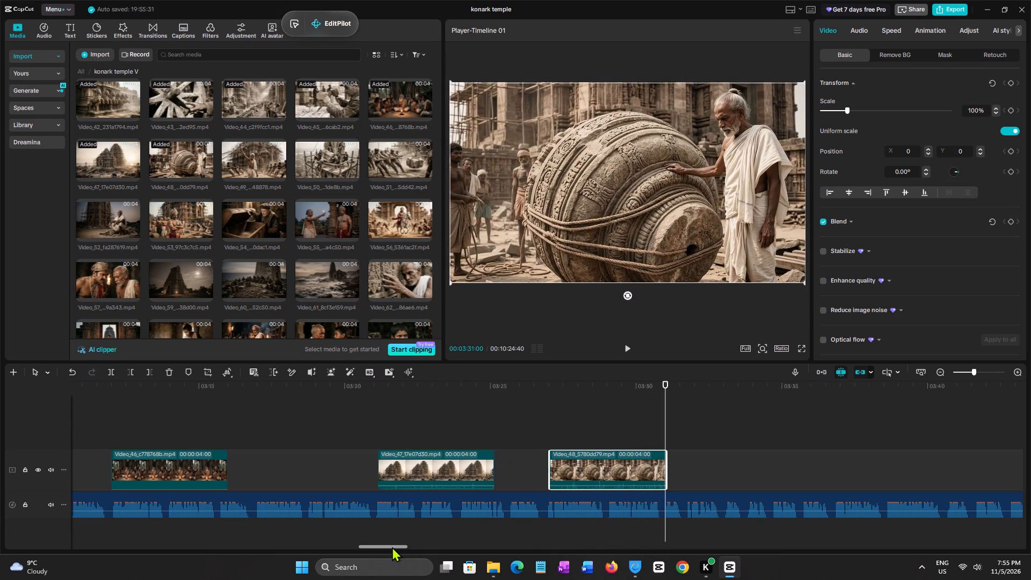
drag(392, 547, 413, 547)
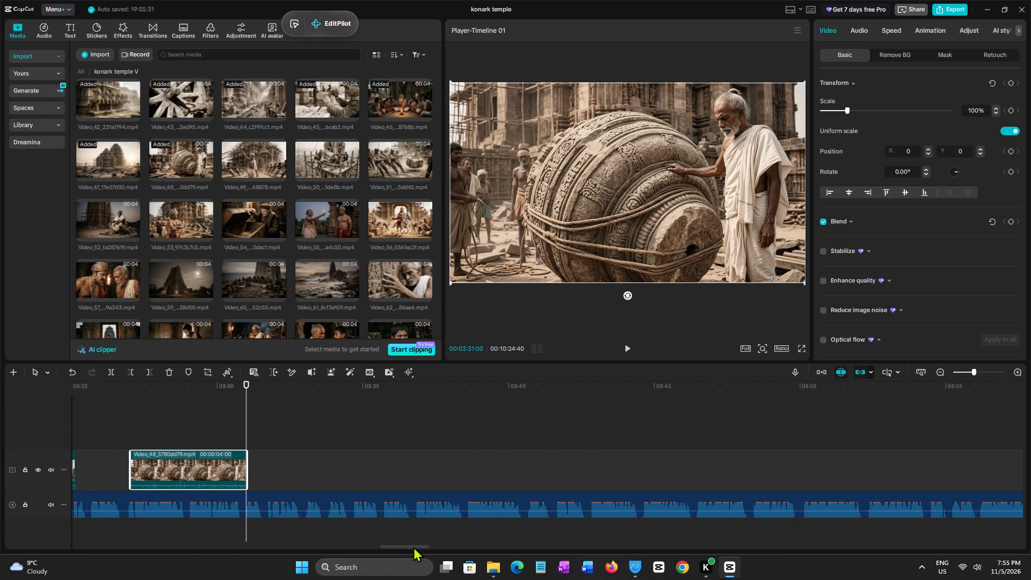
drag(413, 547, 412, 547)
click(153, 419)
key(space)
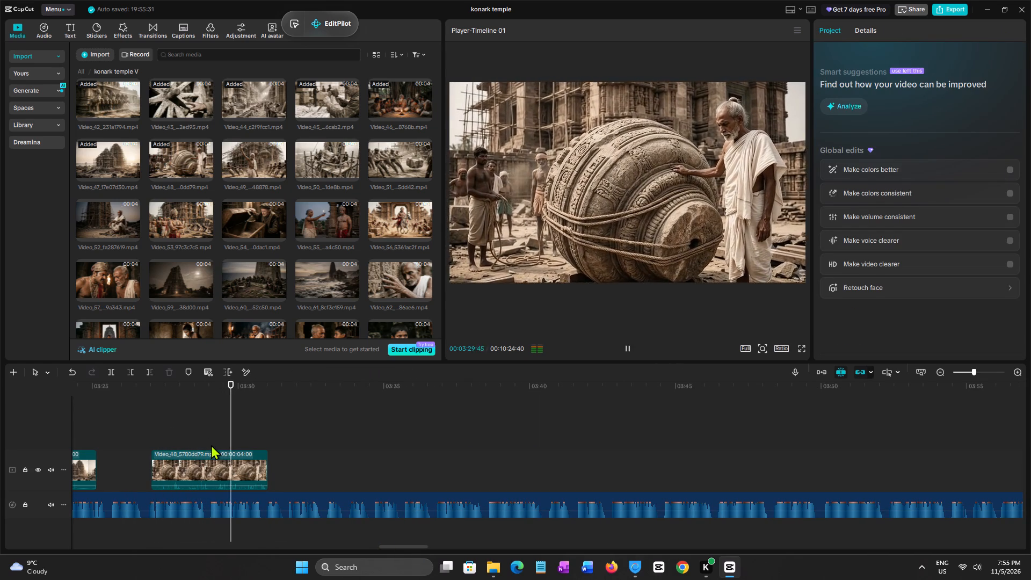
click(211, 446)
click(211, 446)
click(245, 480)
key(w)
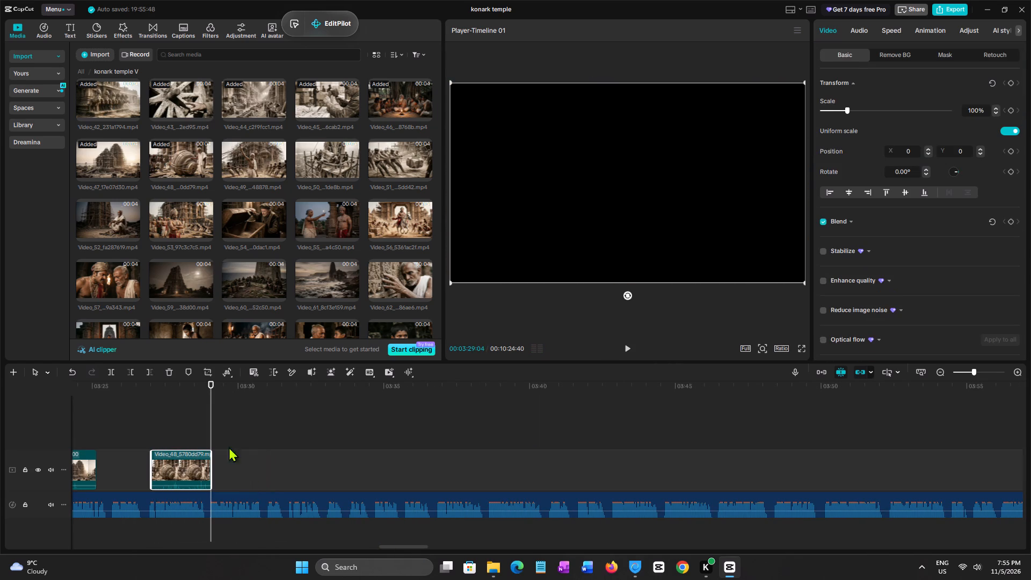
Place Video_49 on the main track directly after Video_48, starting at 00:03:29:04.
click(257, 167)
drag(257, 165, 209, 459)
Listen to the narration under Video_49, preview Video_50, and trim the end of Video_49 to 00:03:30:58.
key(space)
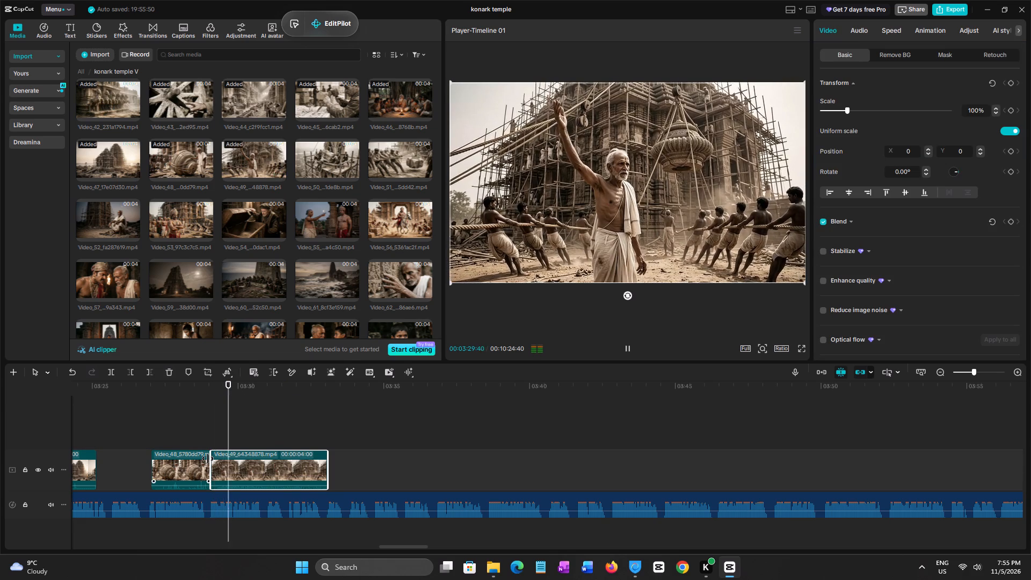
key(space)
key(space)
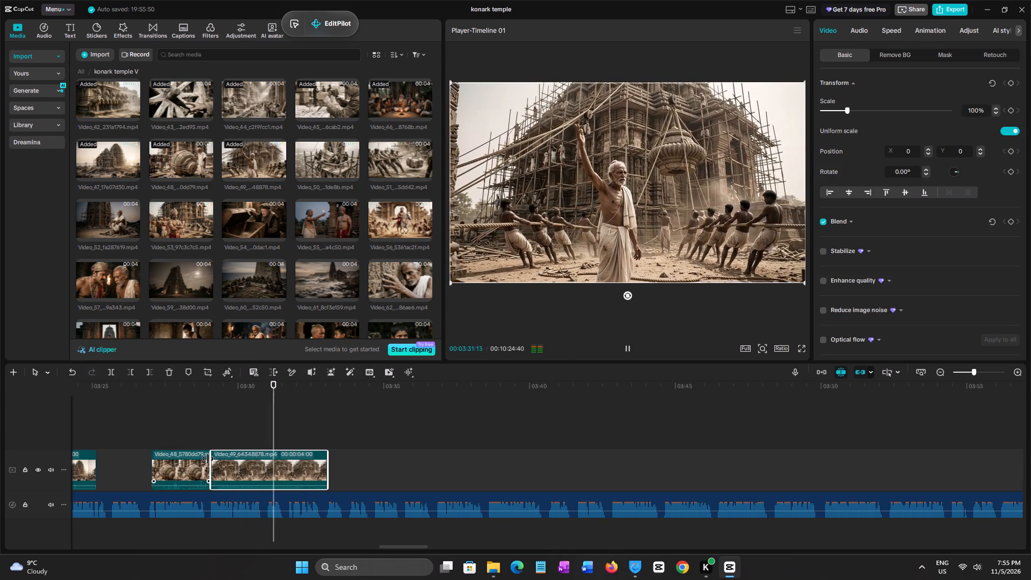
key(space)
key(space)
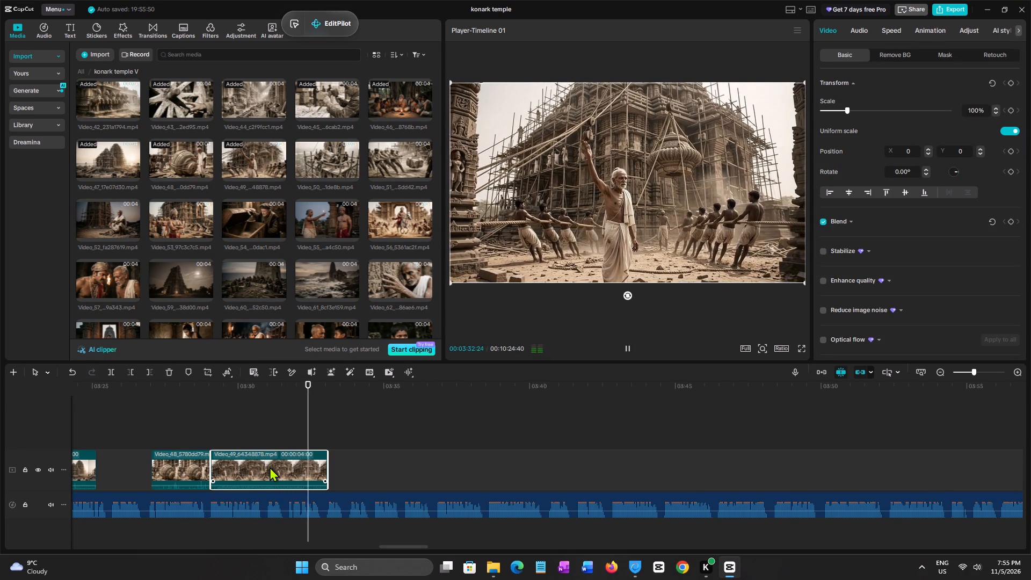
key(space)
click(325, 155)
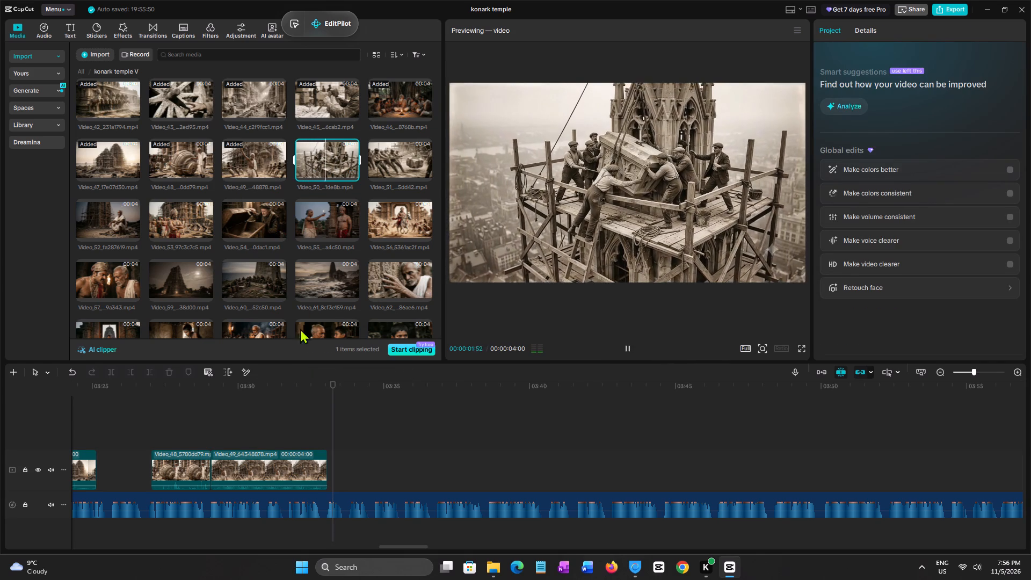
click(212, 430)
key(space)
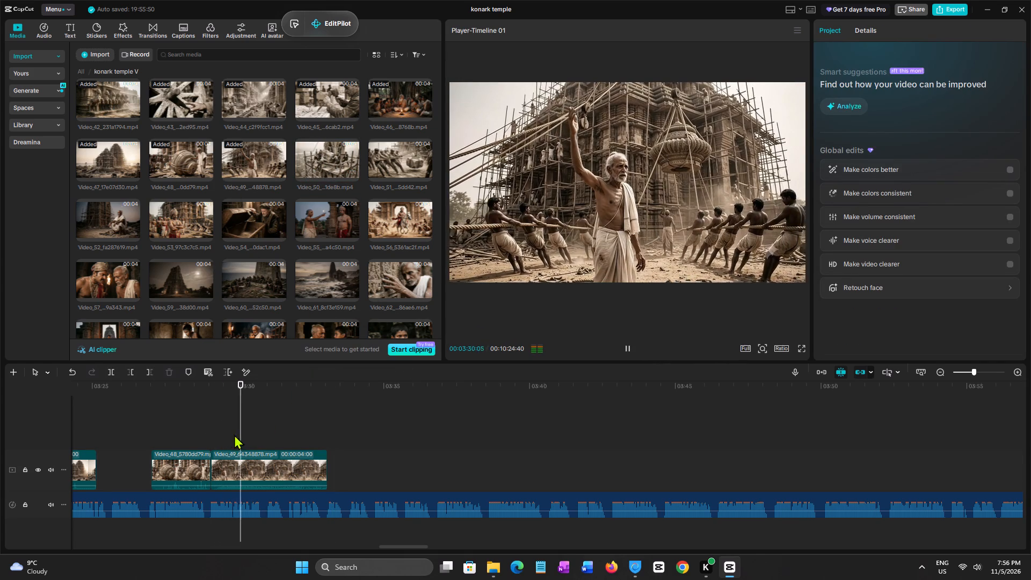
click(264, 444)
click(266, 444)
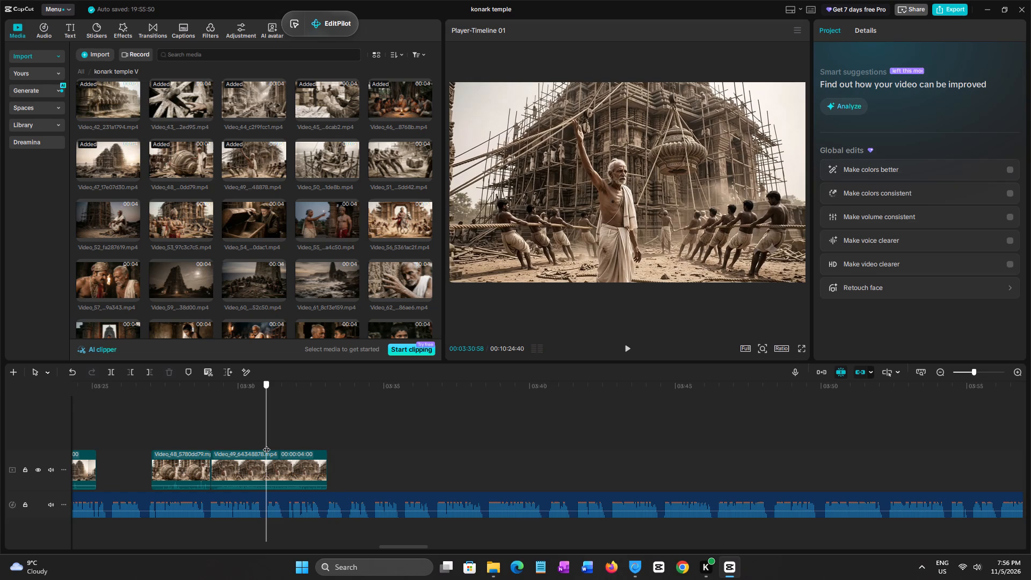
click(276, 460)
key(w)
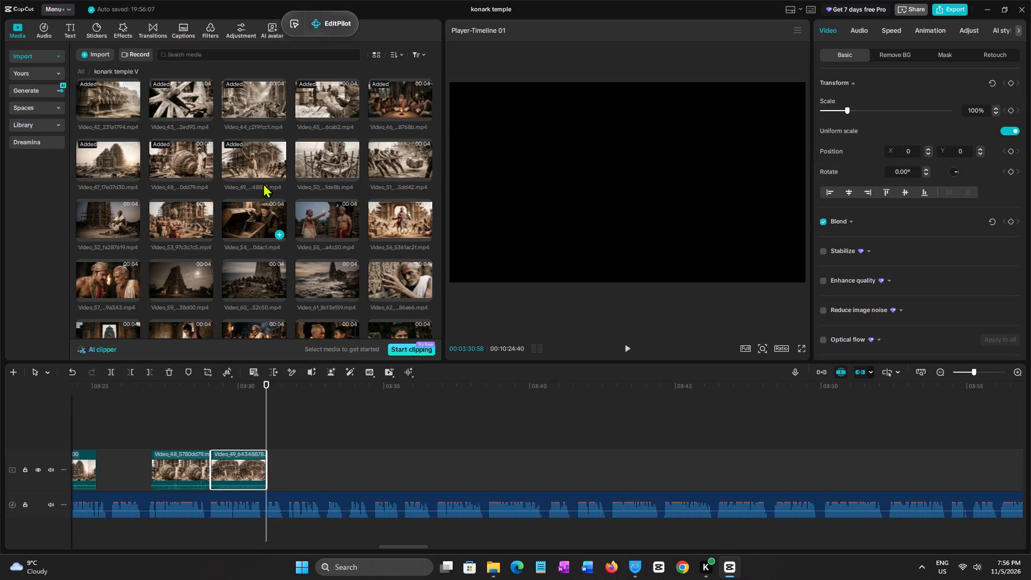
Place Video_50 on the main track directly after Video_49, starting at 00:03:30:58.
click(324, 160)
drag(322, 157, 274, 444)
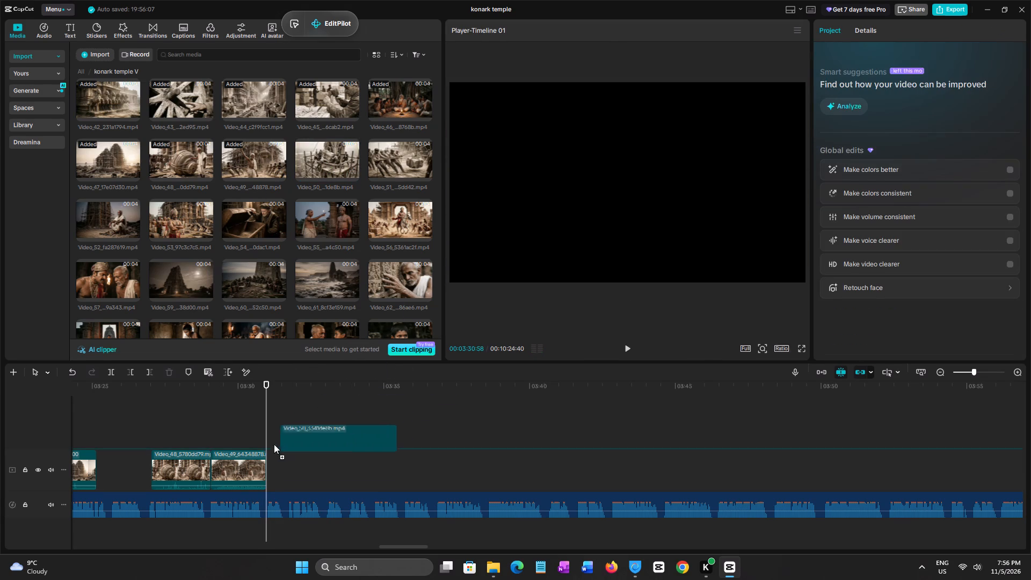
drag(274, 444, 267, 459)
Play the narration under Video_50 to its phrase end and trim the end of Video_50 to 00:03:33:02.
key(space)
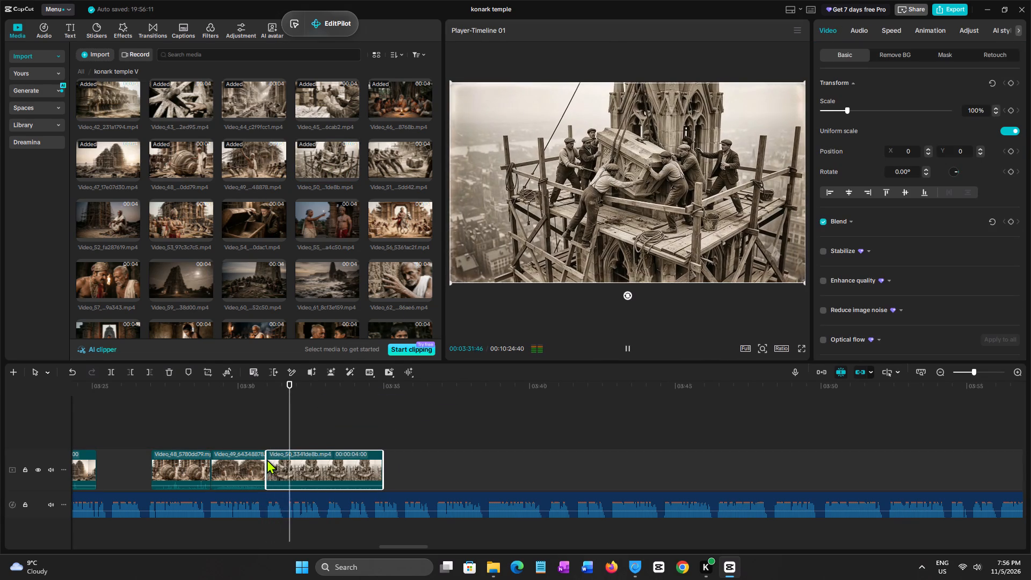
key(space)
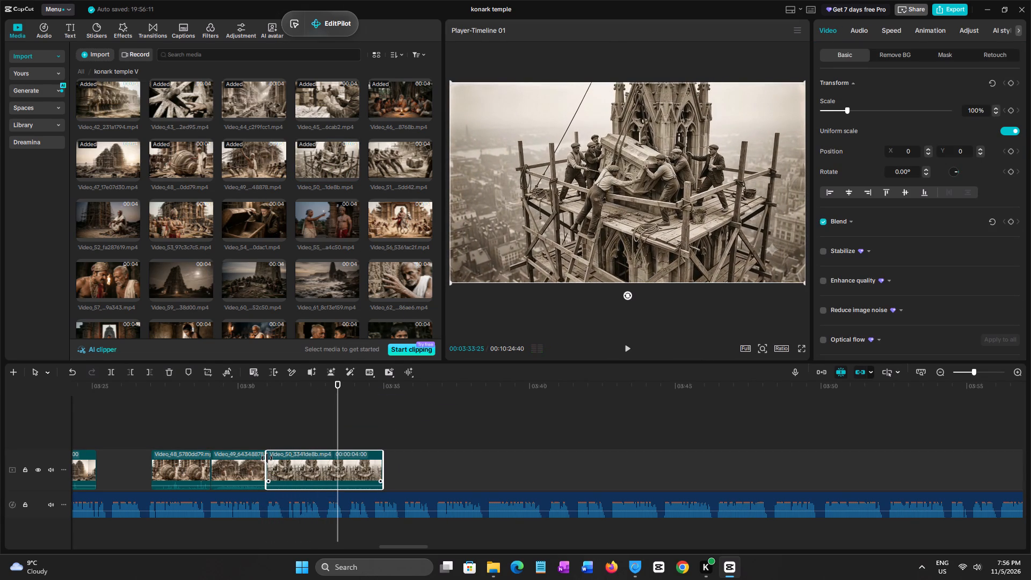
click(317, 443)
click(326, 443)
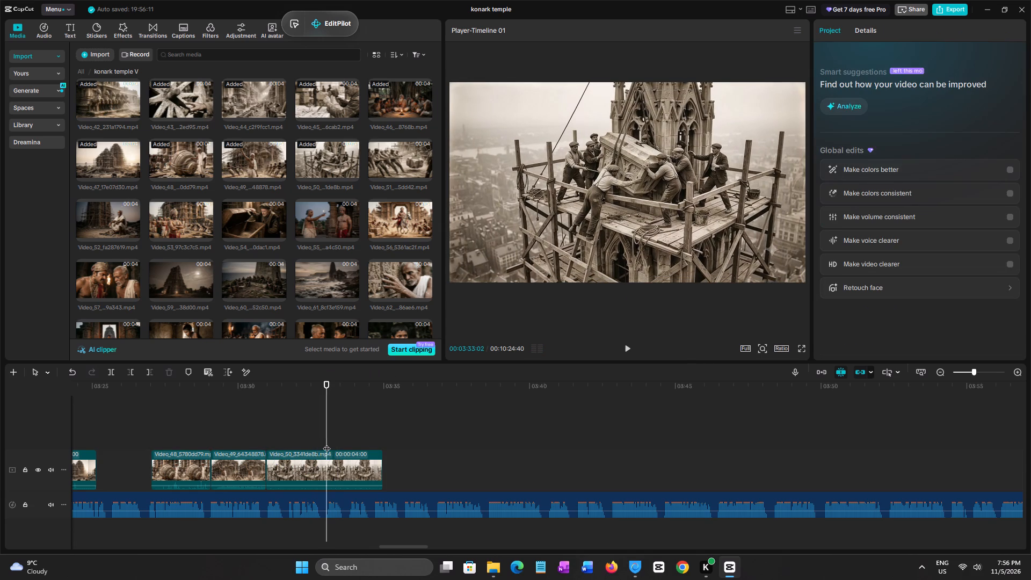
click(340, 460)
key(w)
Place Video_51 on the main track directly after Video_50, starting at 00:03:33:02.
click(397, 152)
drag(401, 152, 431, 212)
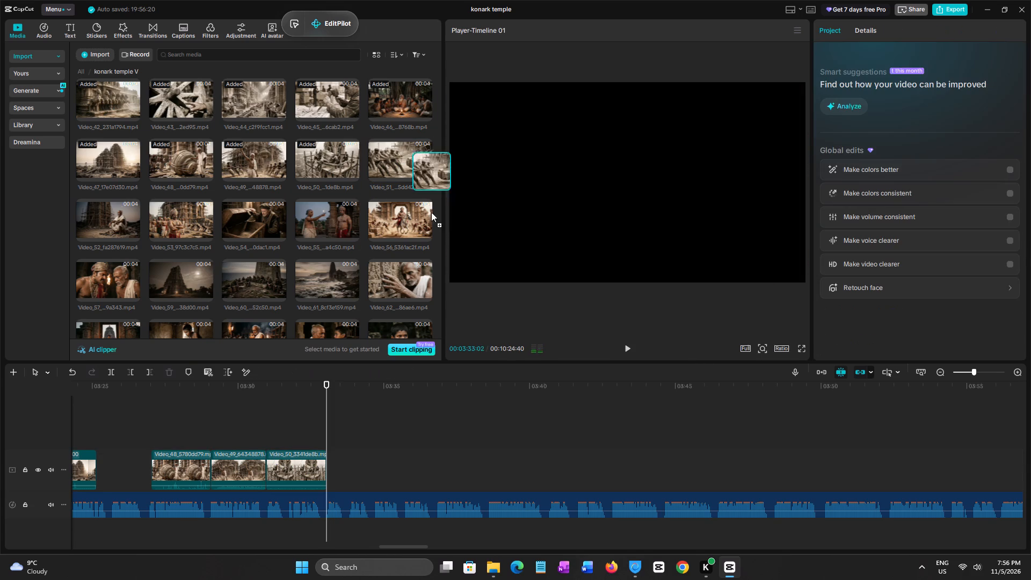
drag(431, 212, 324, 463)
Listen past Video_51 for the matching phrase and place Video_53 on the main track at the phrase start shortly after 00:03:38.
click(313, 444)
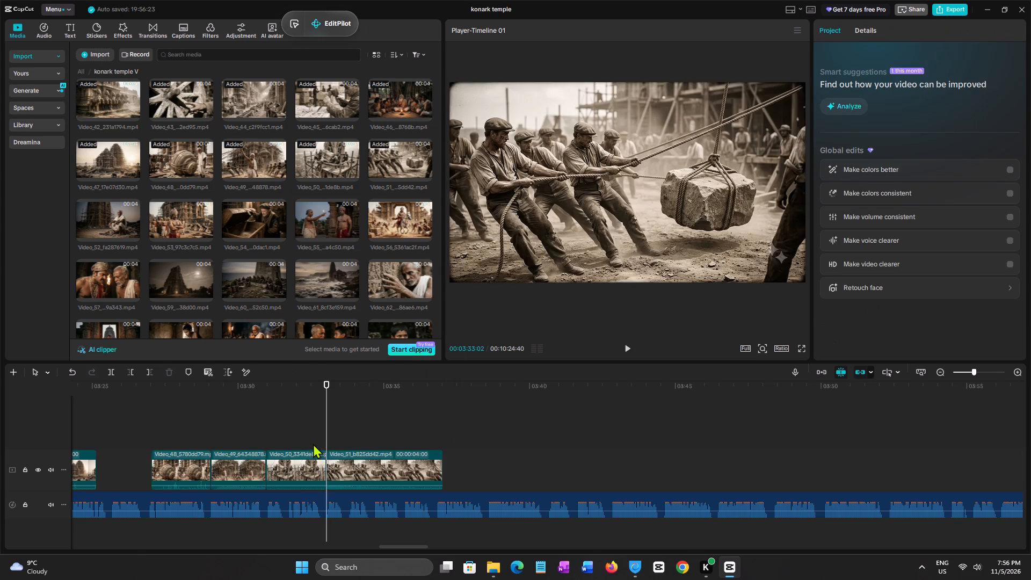
key(space)
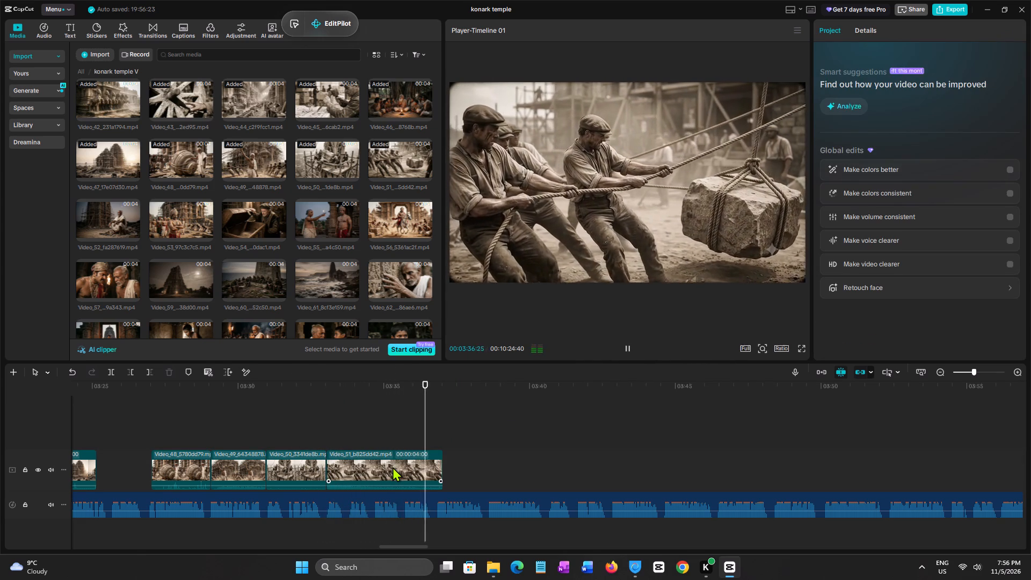
key(space)
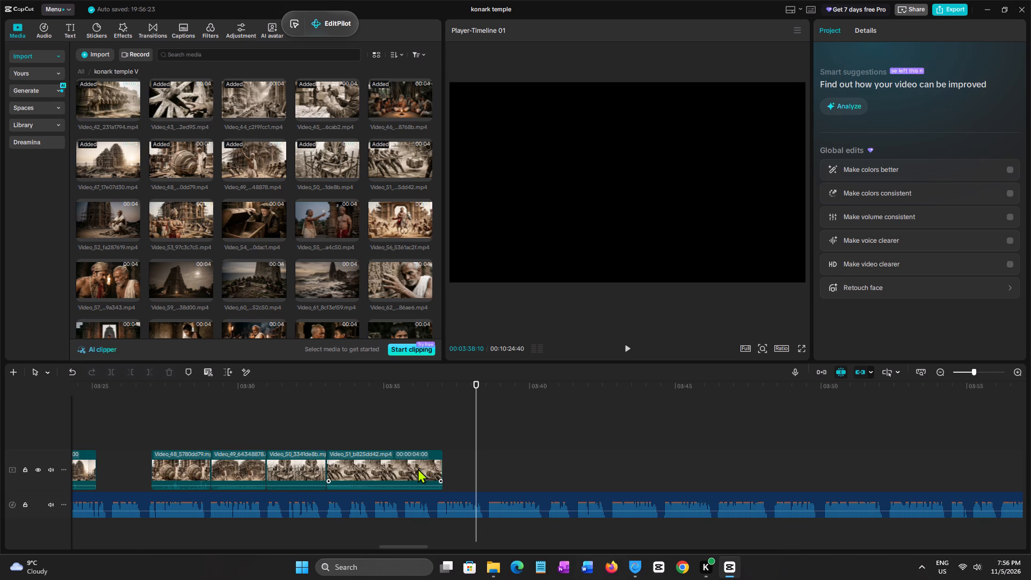
key(space)
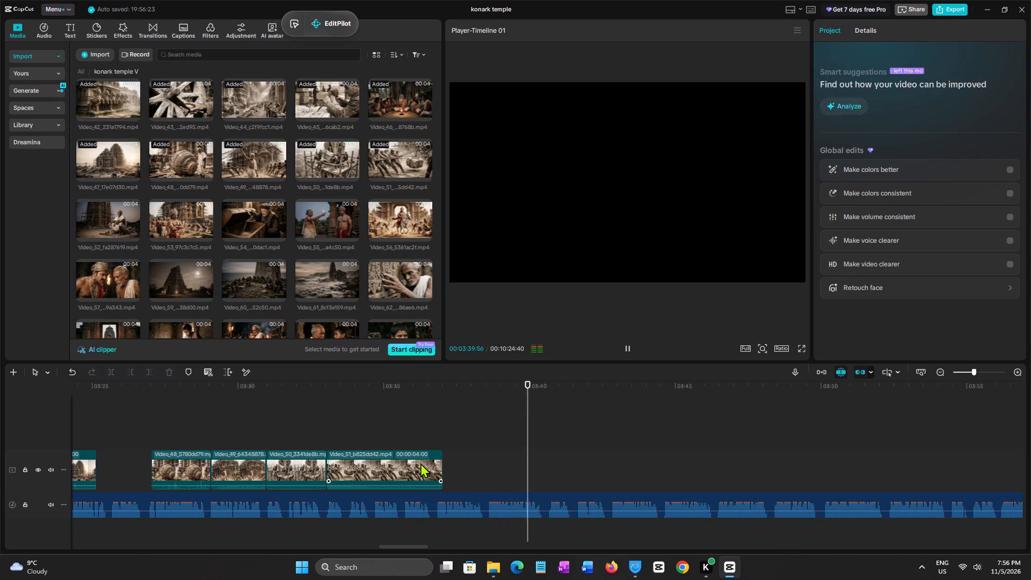
key(space)
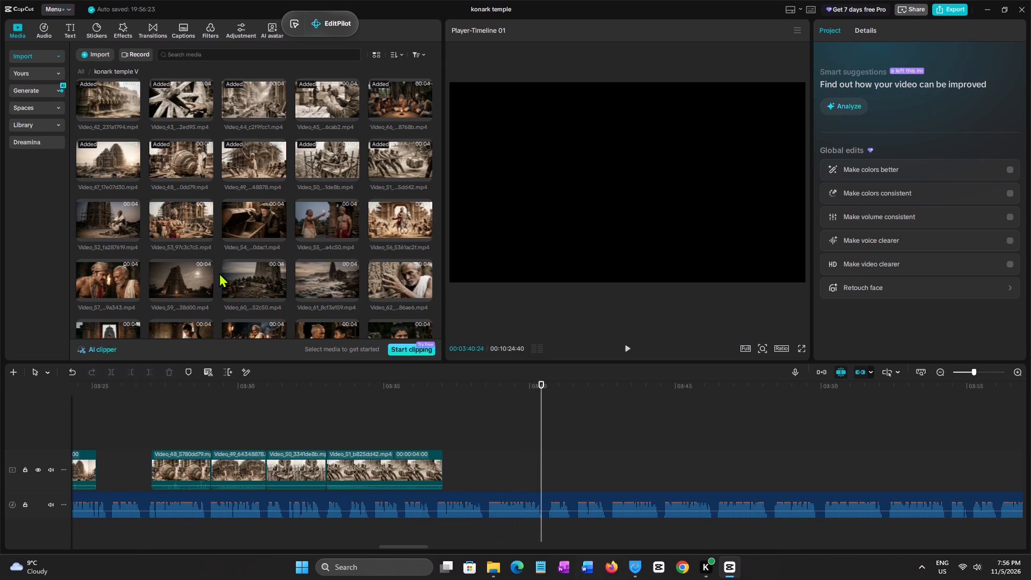
click(180, 216)
drag(175, 212, 506, 466)
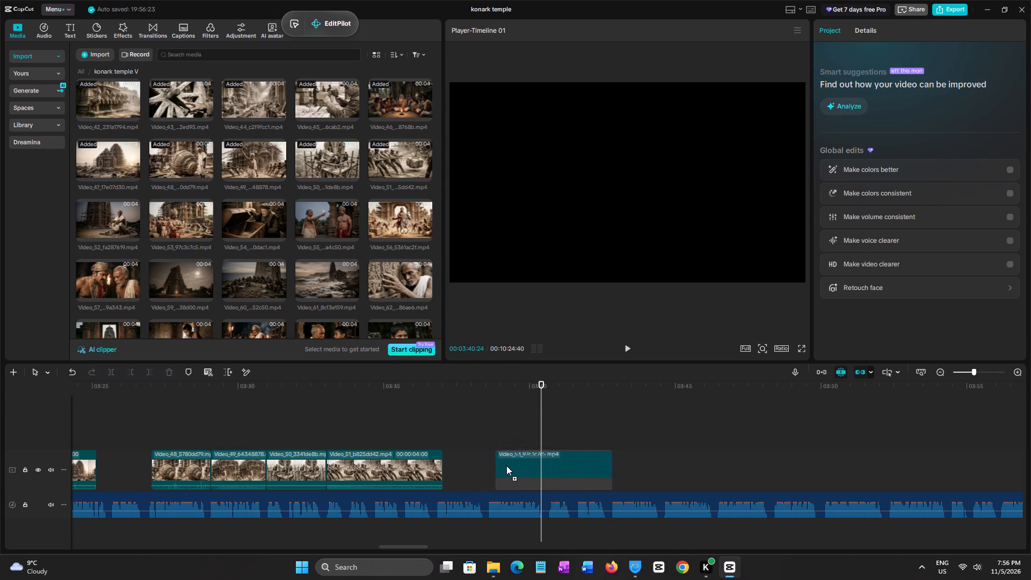
drag(506, 466, 488, 465)
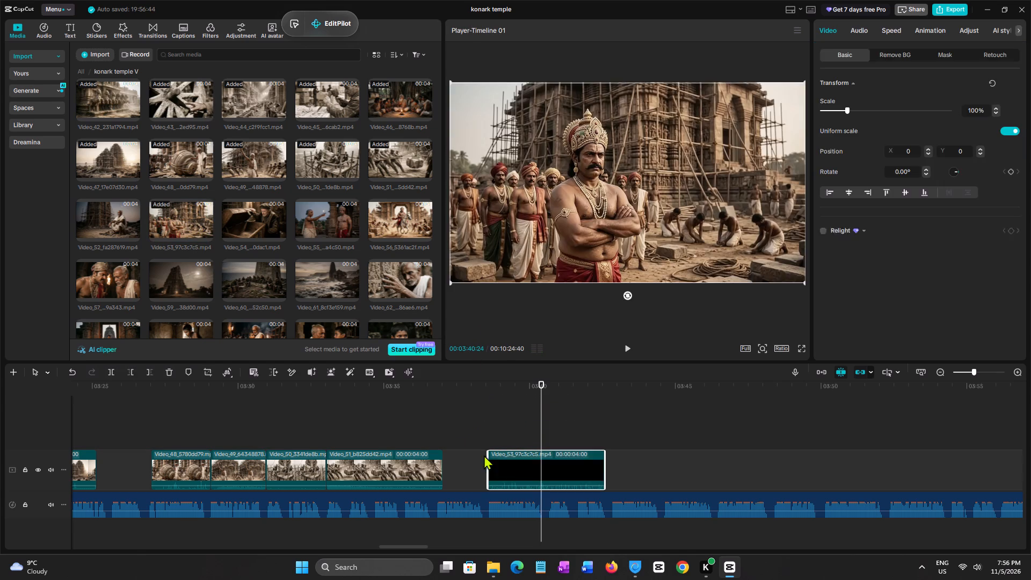
Replay the narration under Video_53 and Video_51 to find the phrase break, and trim the end of Video_51 to 00:03:35:47.
click(484, 430)
key(space)
click(489, 430)
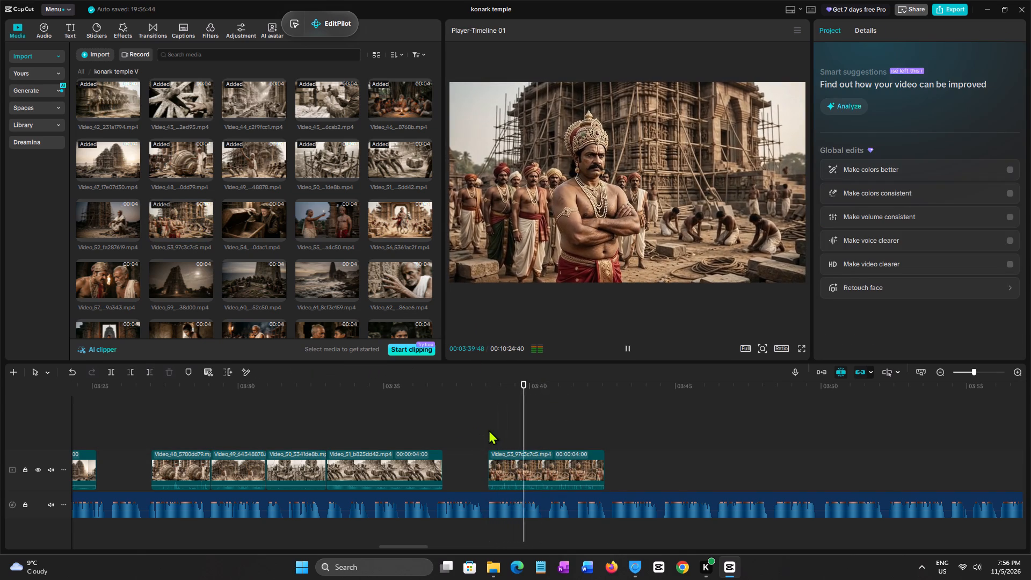
click(332, 415)
key(space)
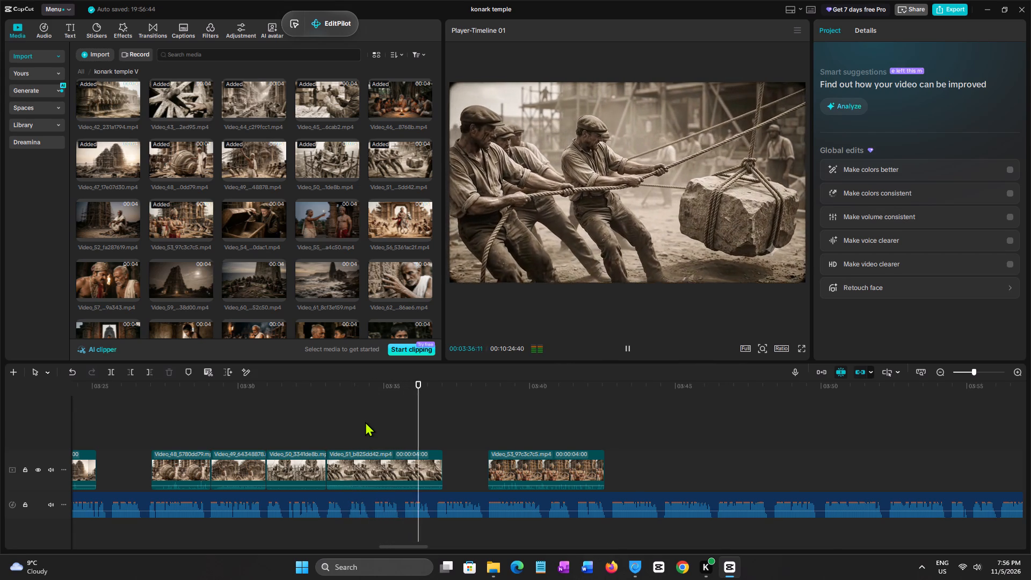
key(space)
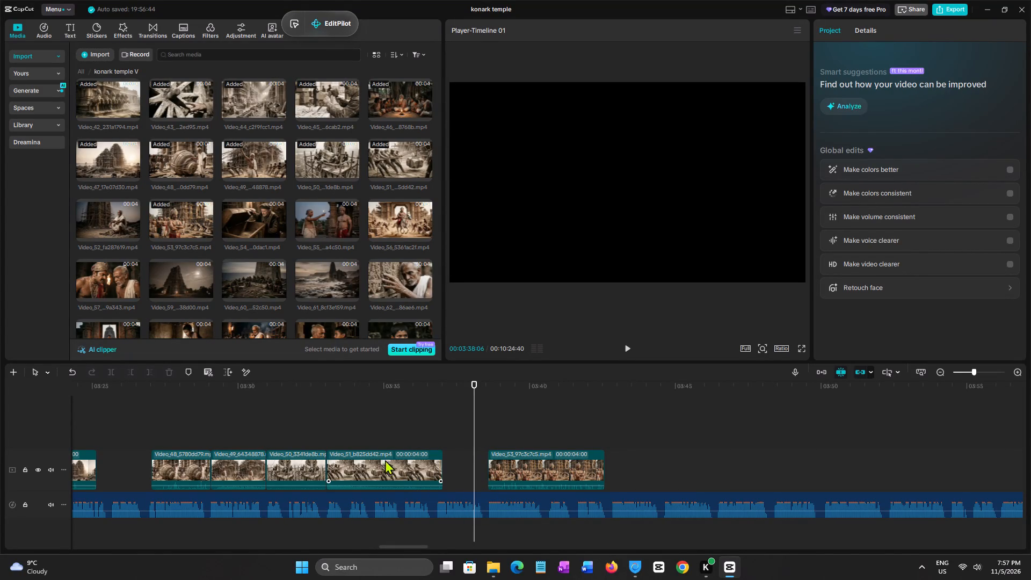
click(324, 436)
key(space)
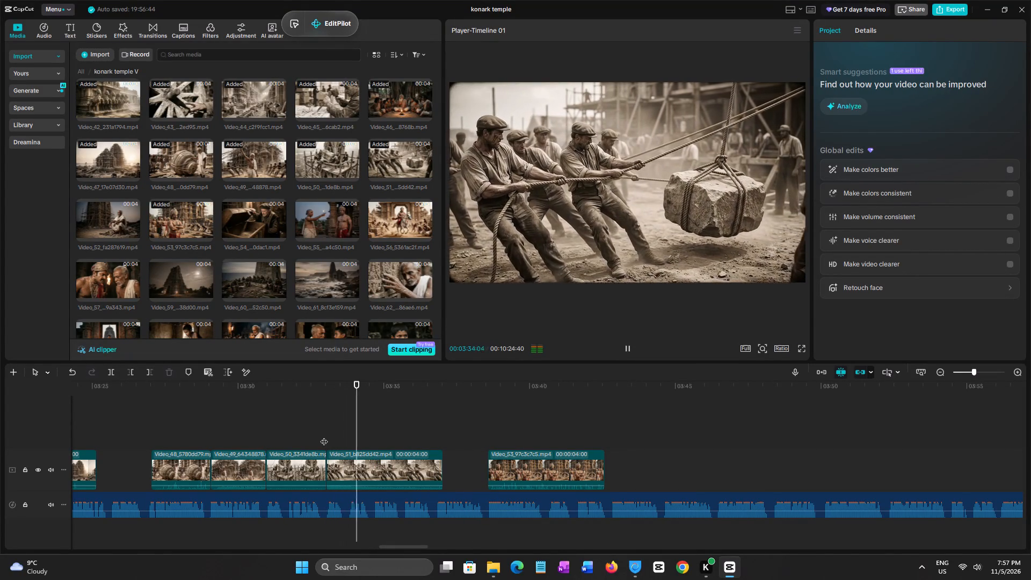
click(406, 444)
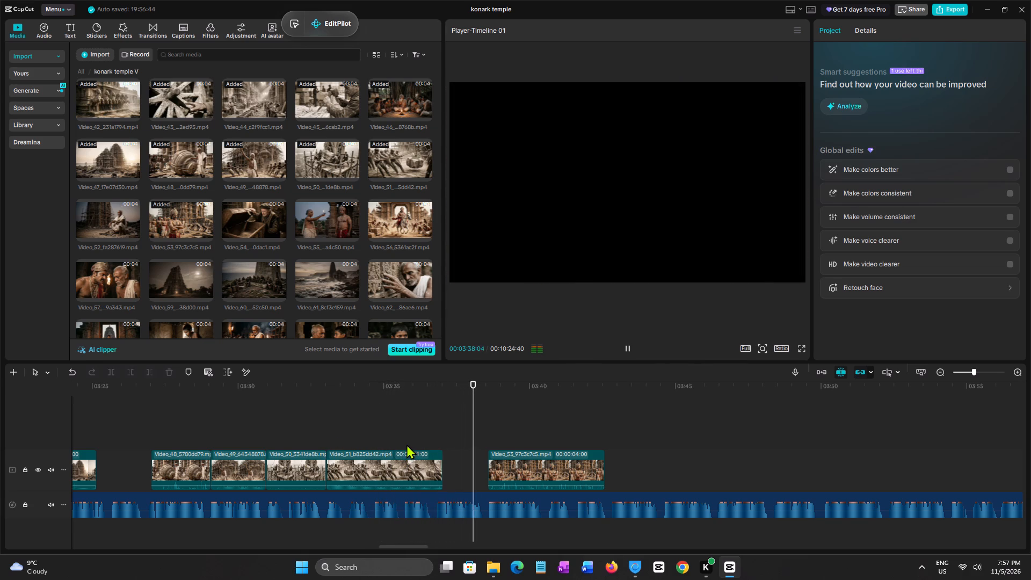
click(415, 468)
key(w)
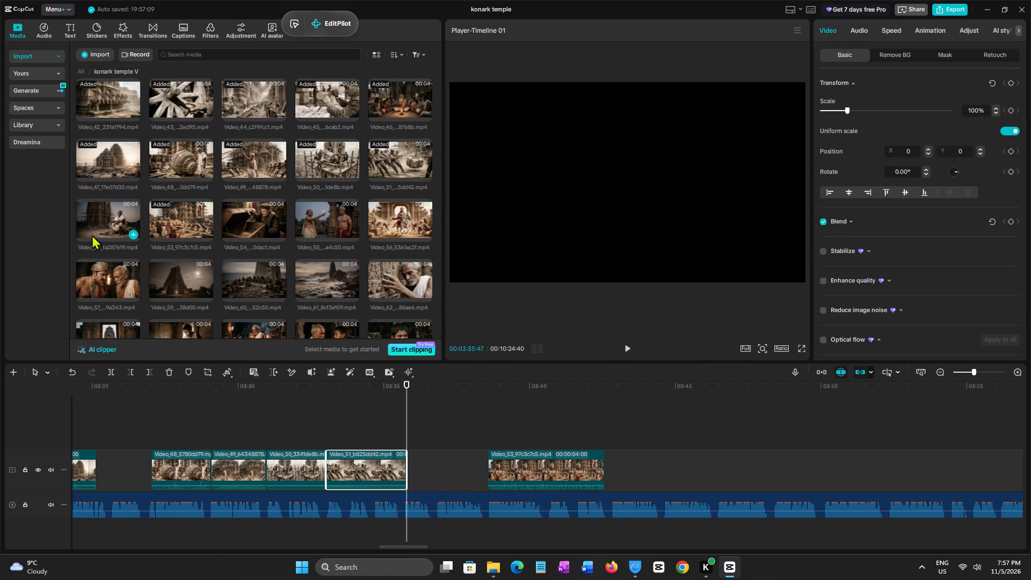
Place Video_52 on a new track above the main track, overlapping the end of Video_51 from about 00:03:34:35.
click(95, 227)
drag(95, 222, 369, 430)
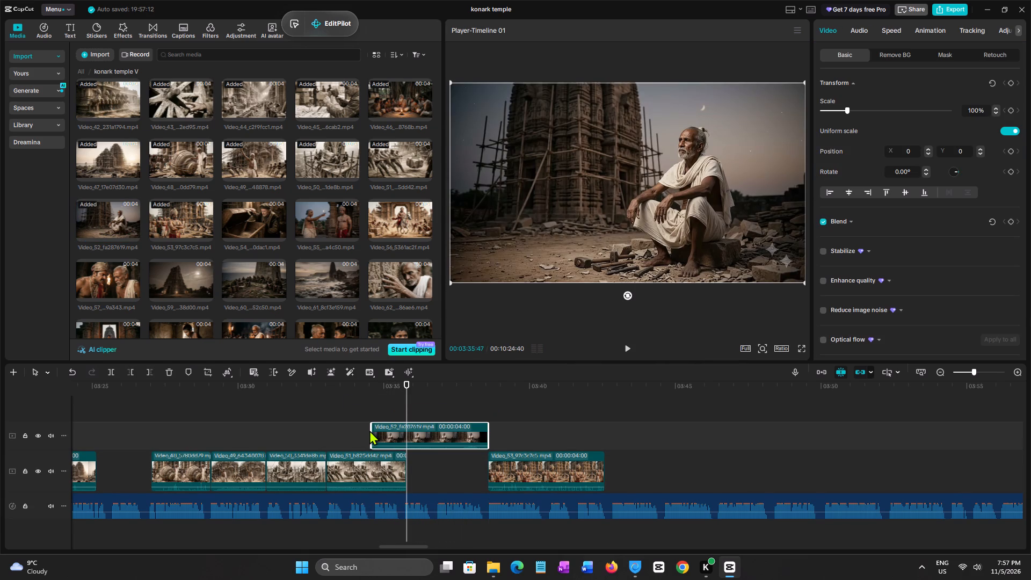
click(369, 430)
click(366, 408)
Replay the narration from the start of Video_51 and trim its end to 00:03:34:35, where Video_52 begins.
click(327, 417)
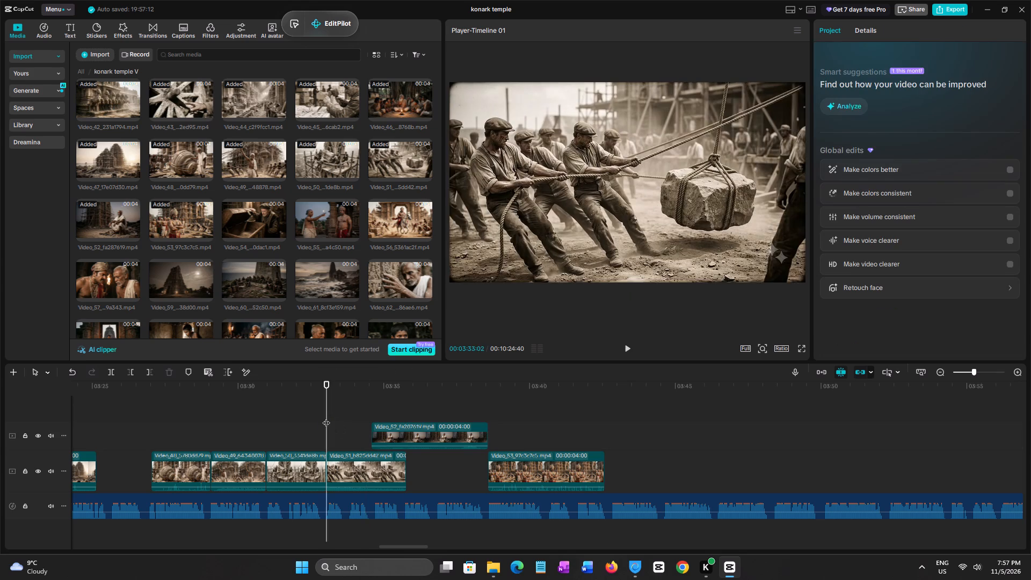
key(space)
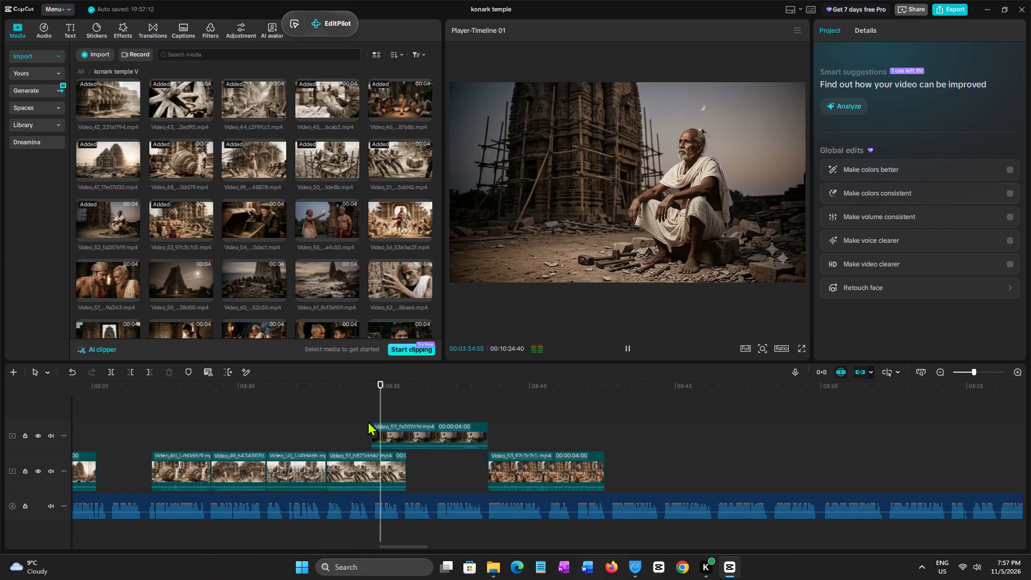
click(372, 417)
click(394, 472)
key(w)
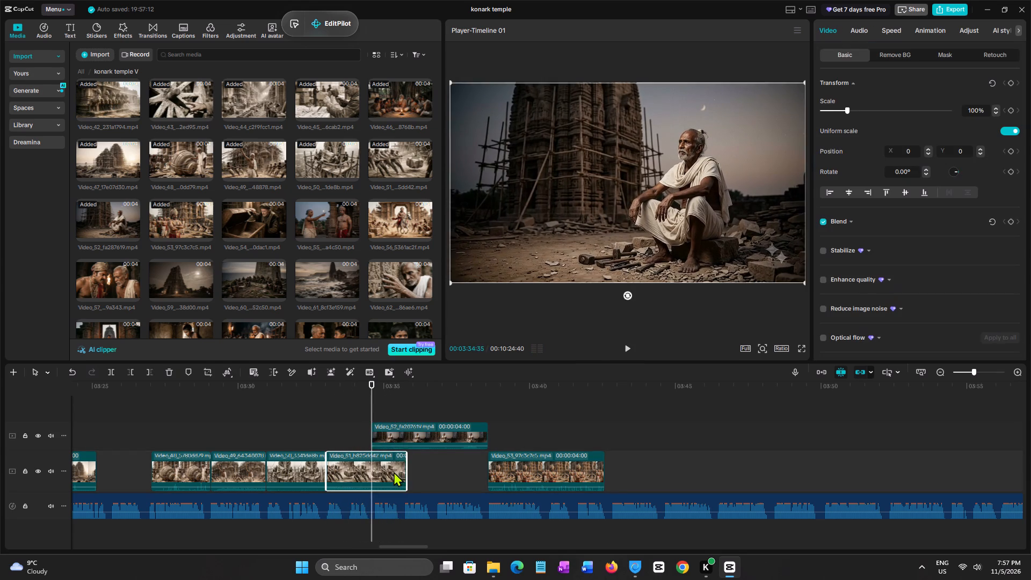
Move Video_52 from the upper track down onto the main track, between Video_51 and Video_53.
drag(423, 436, 424, 481)
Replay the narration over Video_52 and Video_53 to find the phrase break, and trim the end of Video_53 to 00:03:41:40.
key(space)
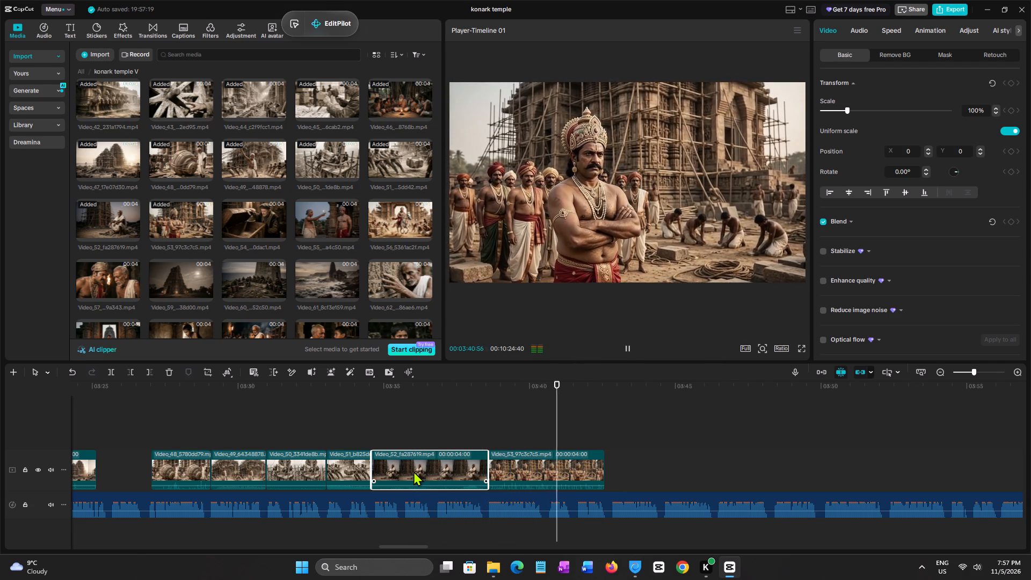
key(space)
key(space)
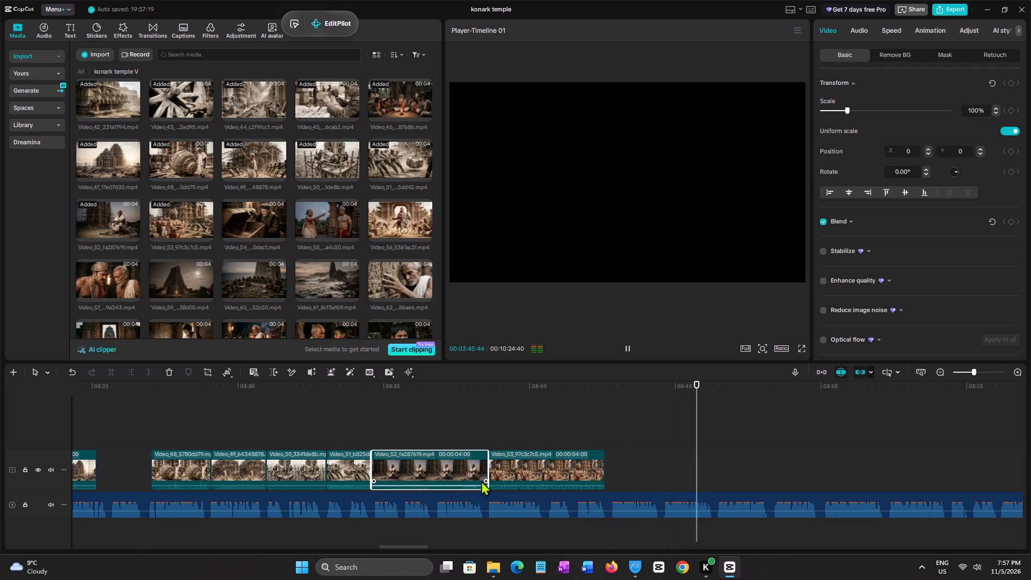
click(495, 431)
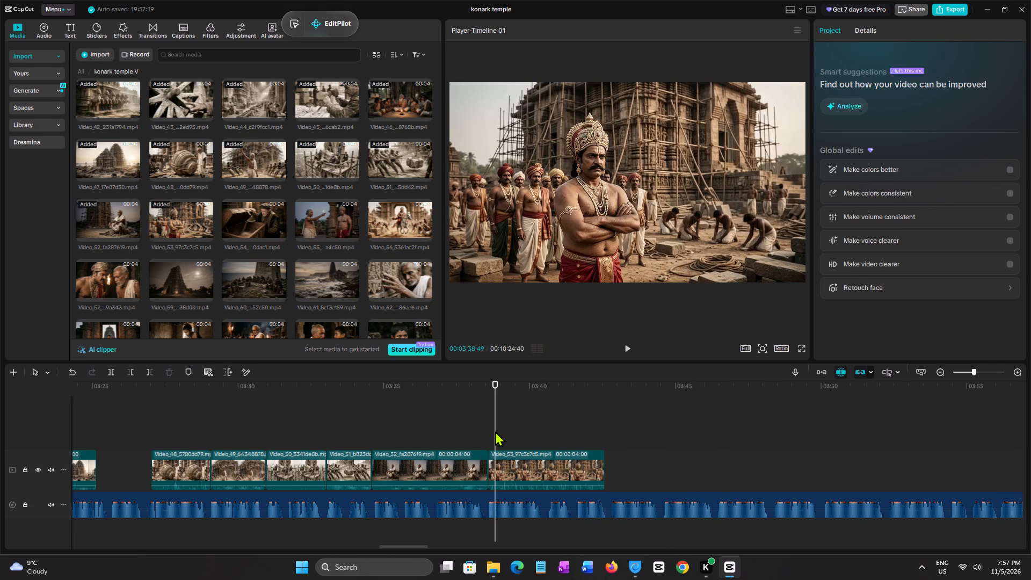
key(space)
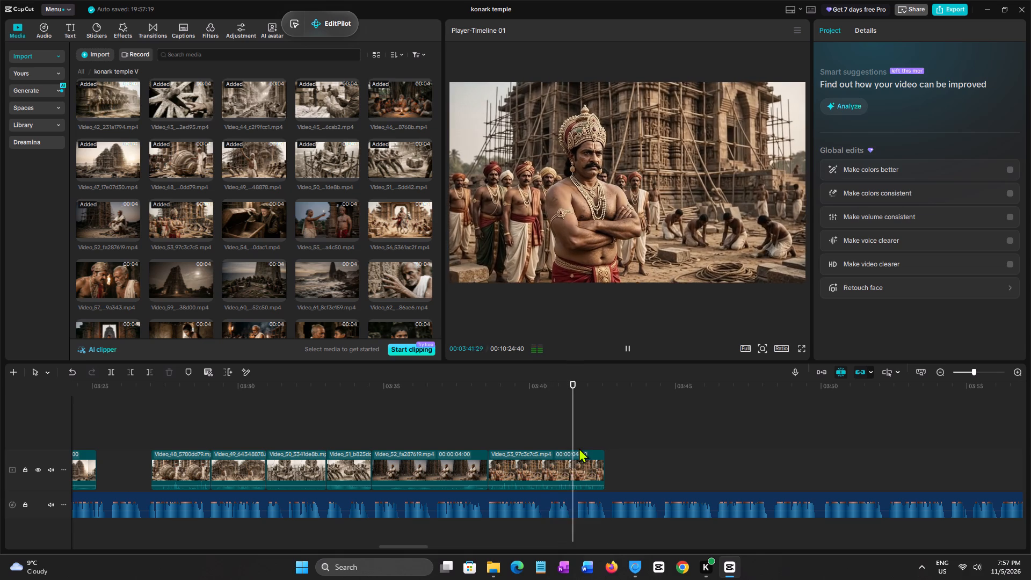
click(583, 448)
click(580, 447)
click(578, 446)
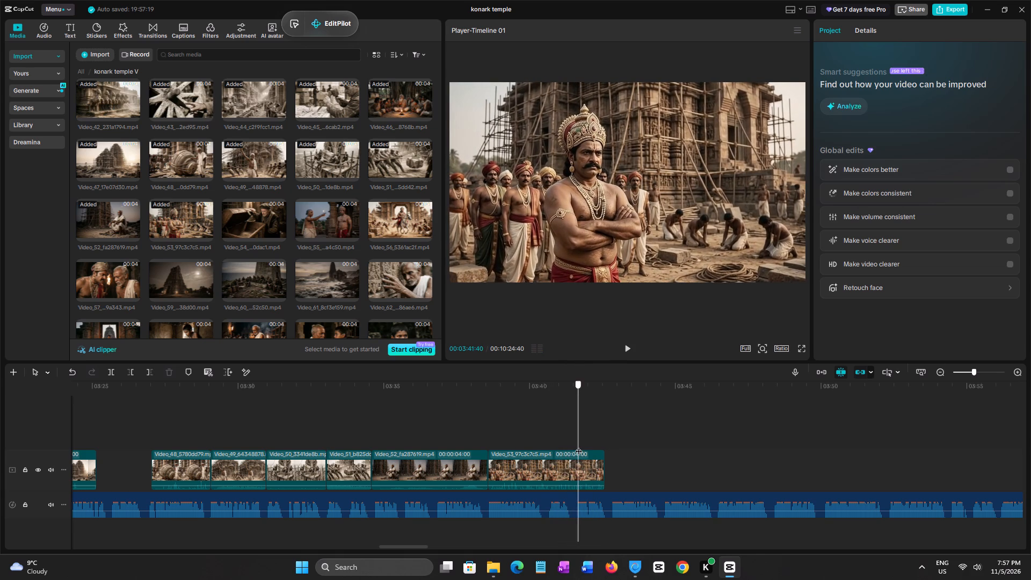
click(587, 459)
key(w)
Place Video_54 on the main track directly after Video_53, starting at 00:03:41:40.
click(263, 218)
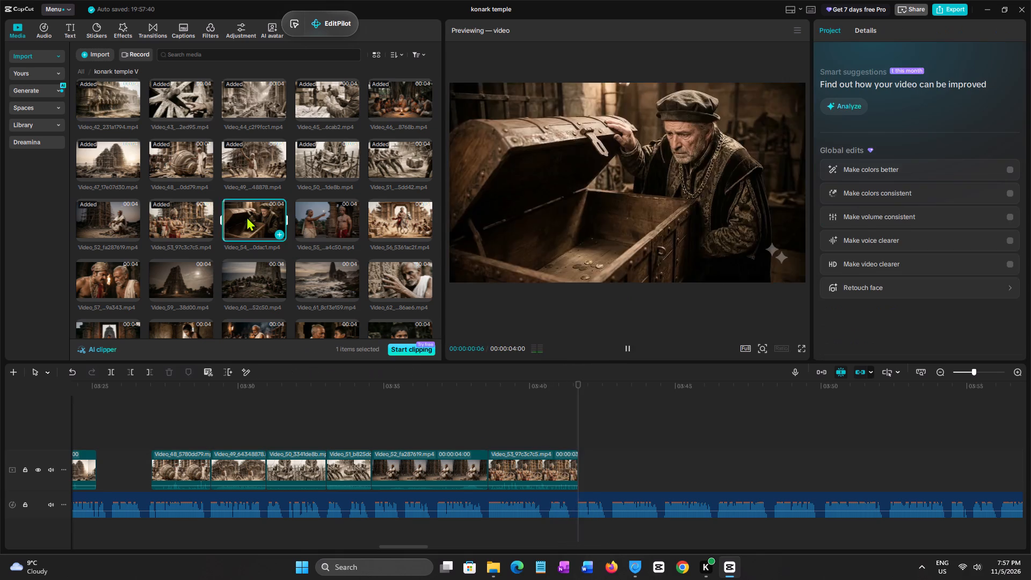
drag(246, 216, 577, 457)
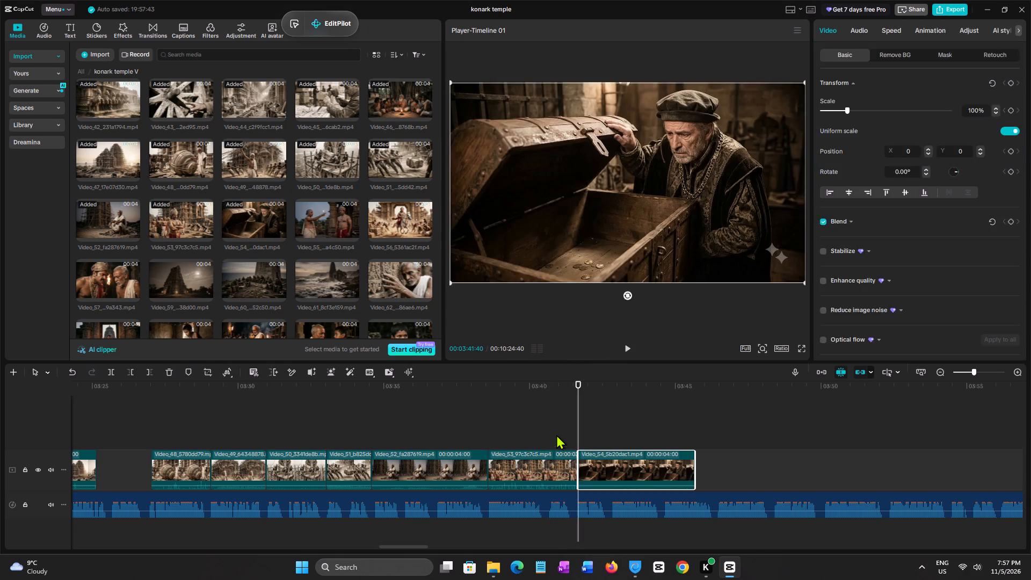
Replay the narration around the end of Video_53 and trim its end to the earlier phrase break at 00:03:40:42.
click(556, 434)
key(space)
click(579, 440)
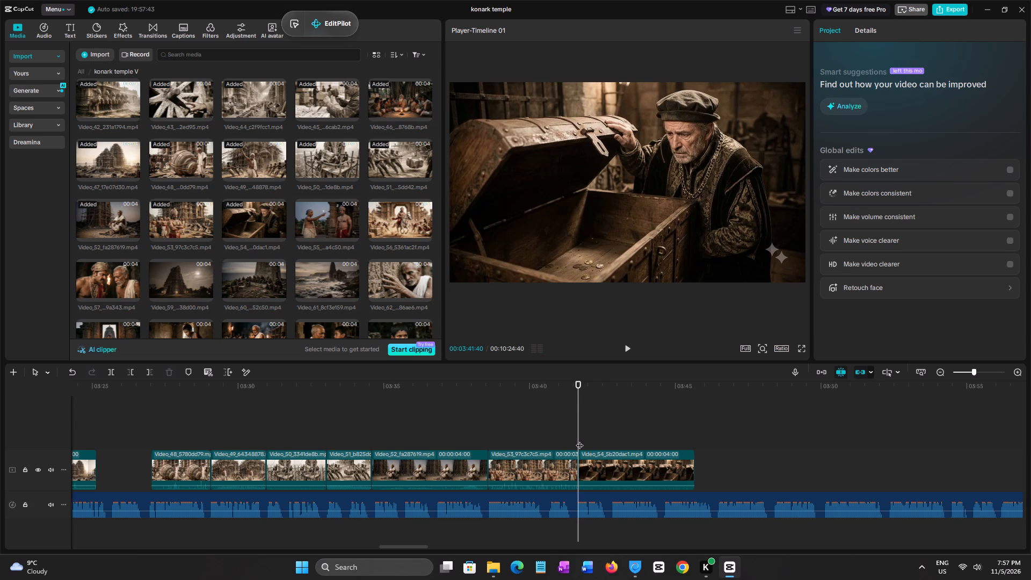
click(532, 434)
key(space)
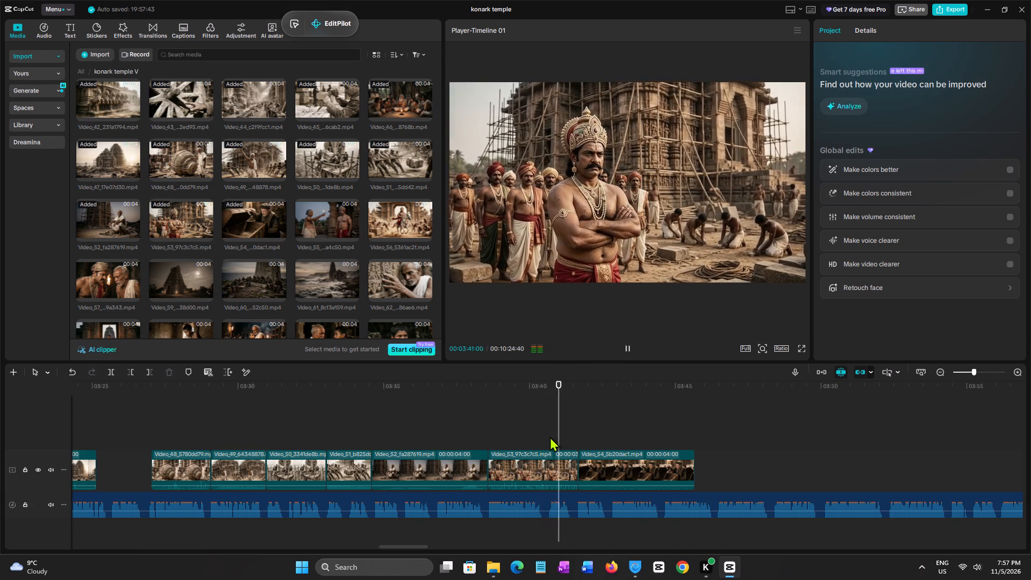
click(550, 440)
click(558, 458)
key(w)
Move Video_54 earlier on the main track so it starts at the end of Video_53, at 00:03:40:42.
click(592, 465)
drag(592, 465, 584, 466)
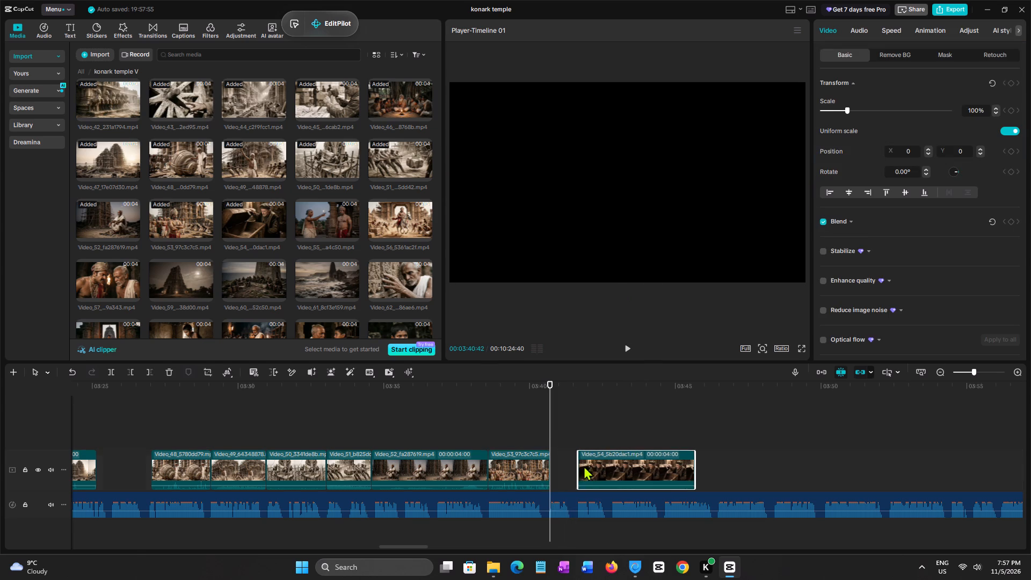
drag(584, 466, 565, 465)
Listen to the narration over Video_54 and trim the clip's end to 00:03:41:37.
key(space)
click(582, 448)
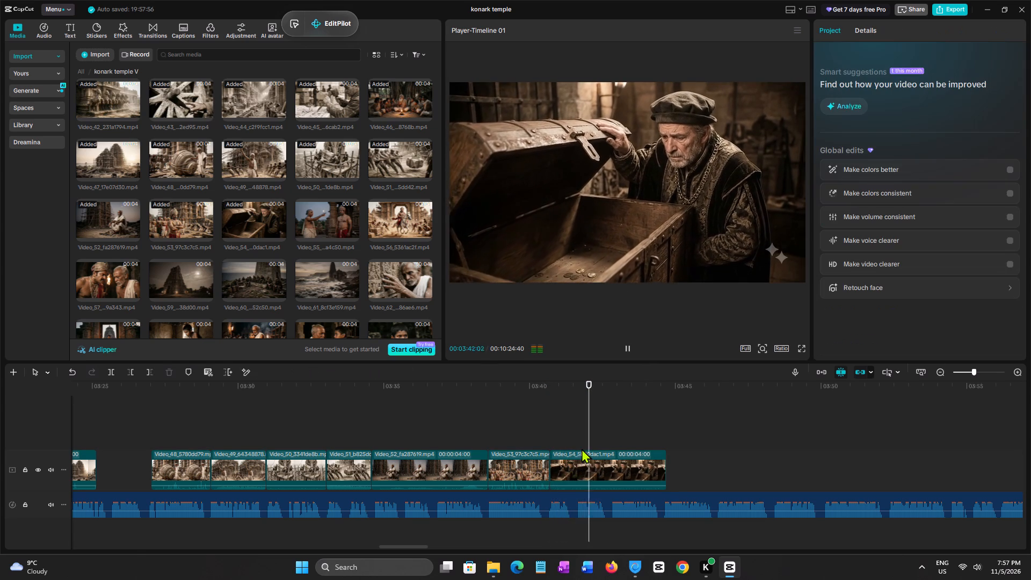
click(577, 447)
click(577, 447)
click(593, 468)
key(w)
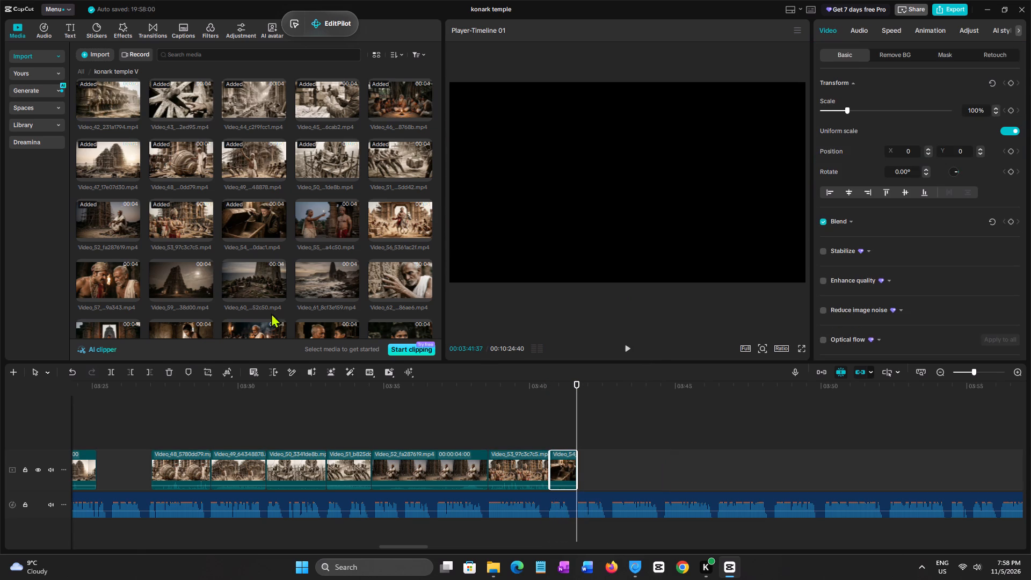
Place Video_55 on the main track directly after Video_54, starting at 00:03:41:37.
click(325, 229)
drag(324, 227, 579, 461)
Play Video_55 with the narration and lower the clip's own audio all the way to mute.
click(563, 447)
key(space)
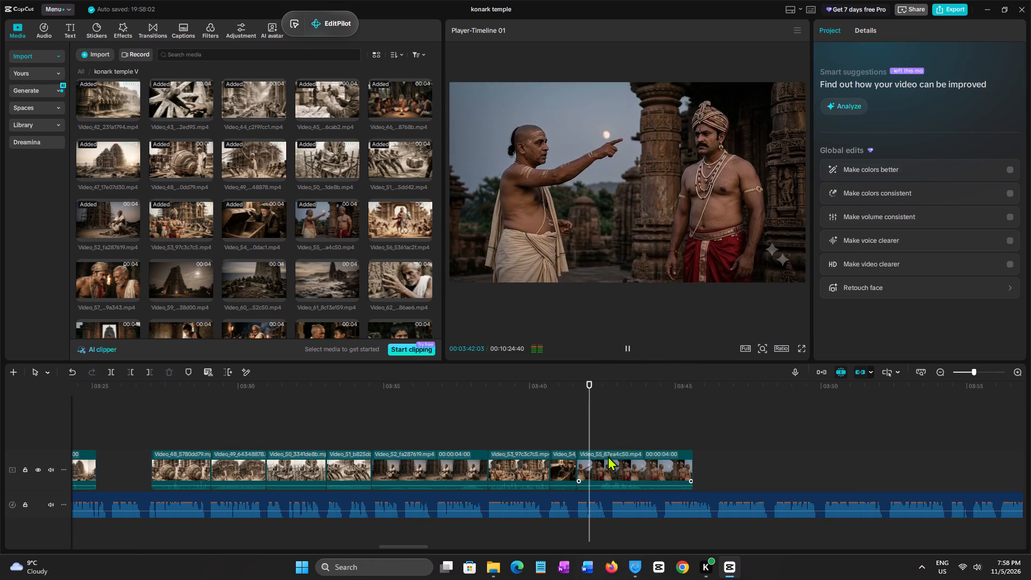
key(space)
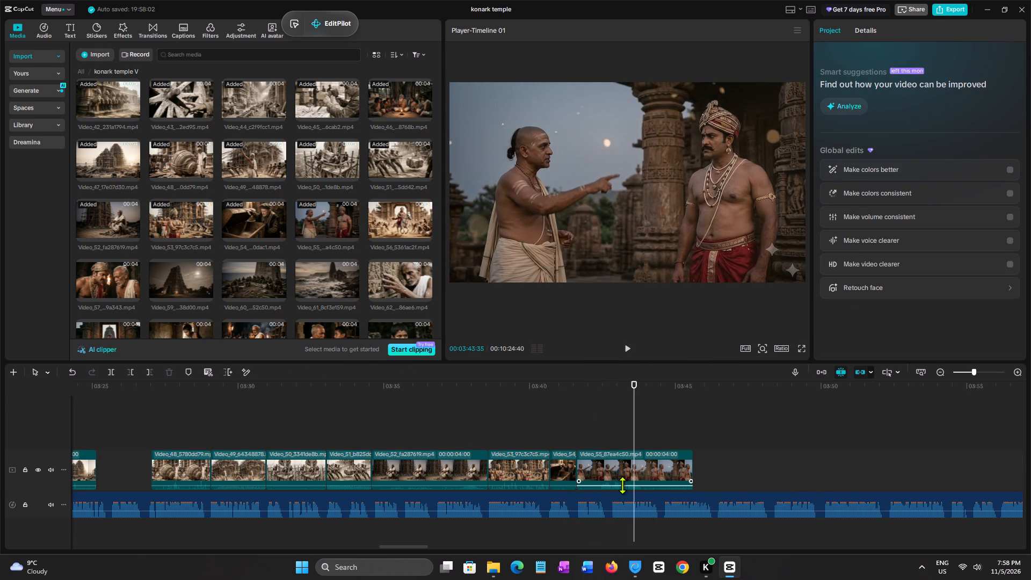
drag(622, 485, 631, 533)
Listen past Video_55 for the matching phrase and place Video_56 on the main track at 00:03:46:31, leaving a gap before it.
click(575, 438)
key(space)
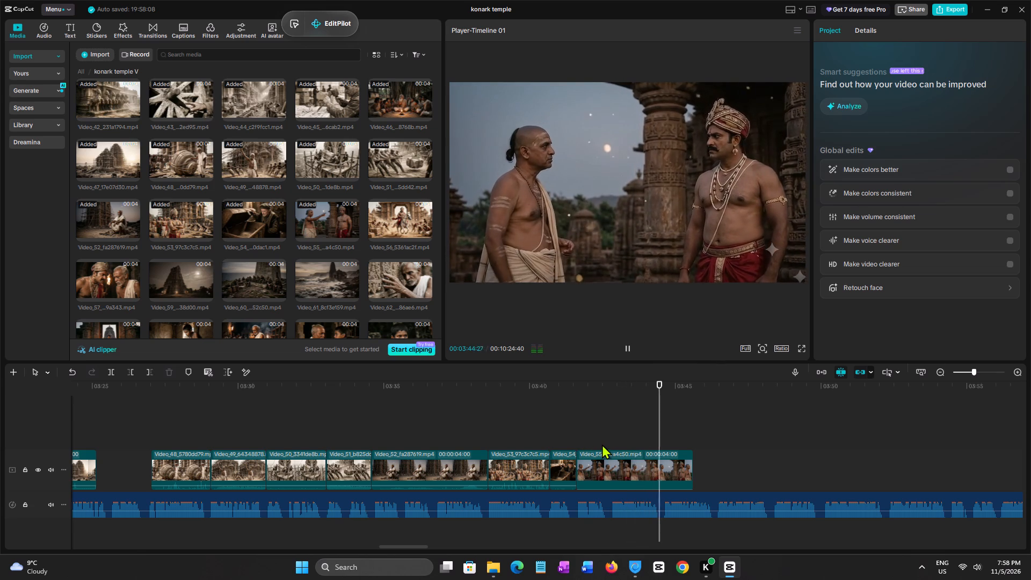
click(579, 436)
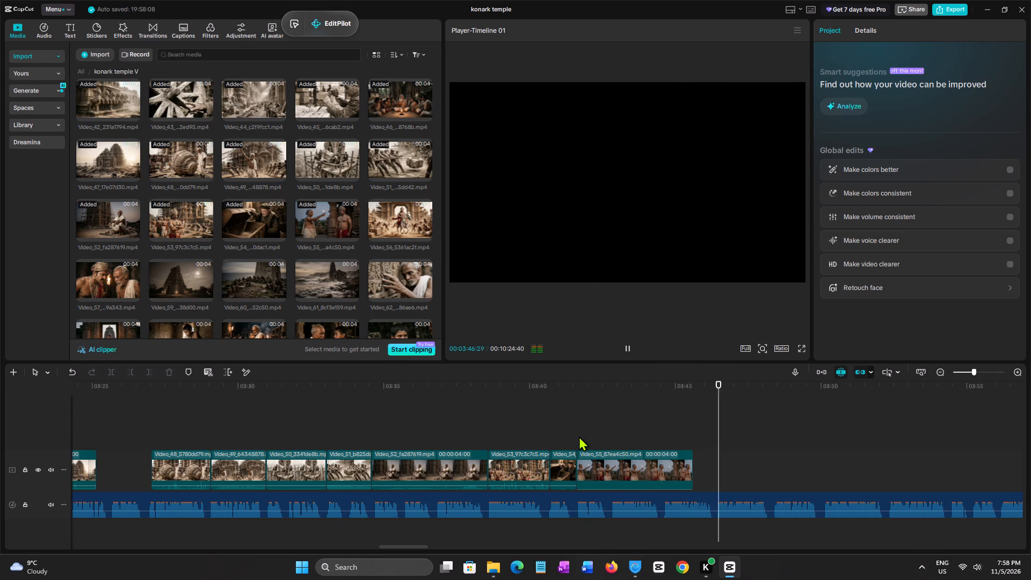
key(space)
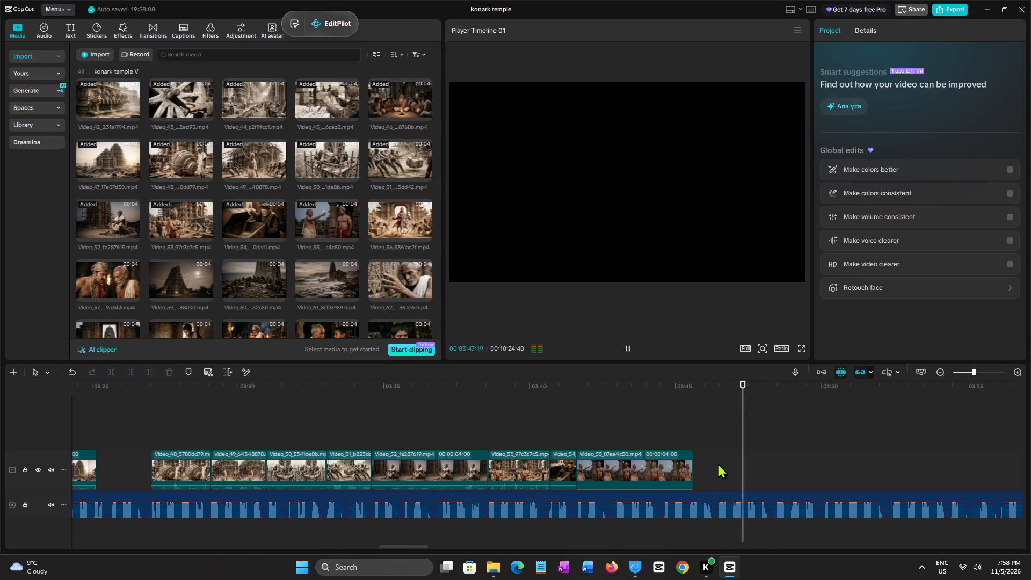
click(720, 451)
click(720, 451)
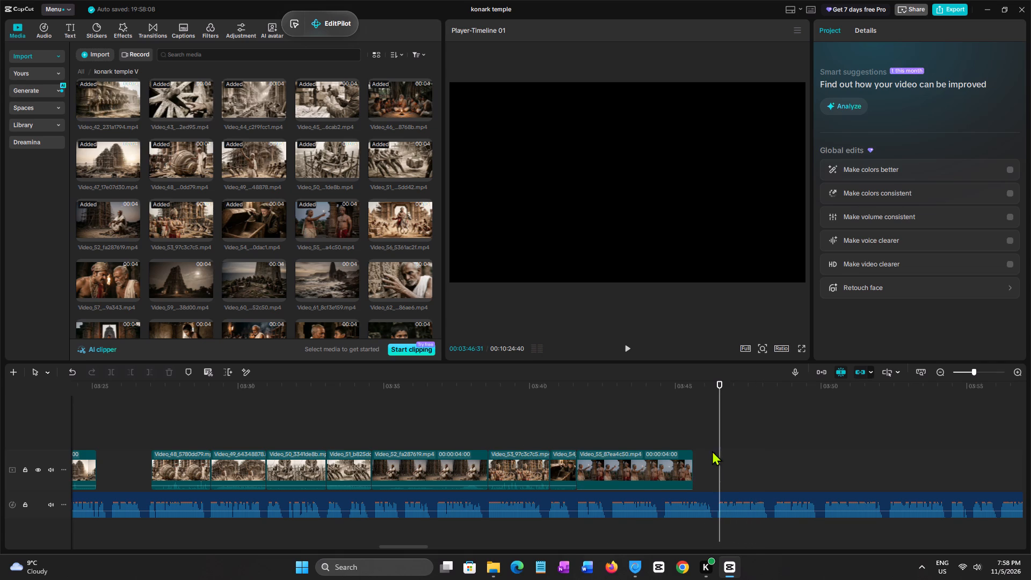
click(391, 218)
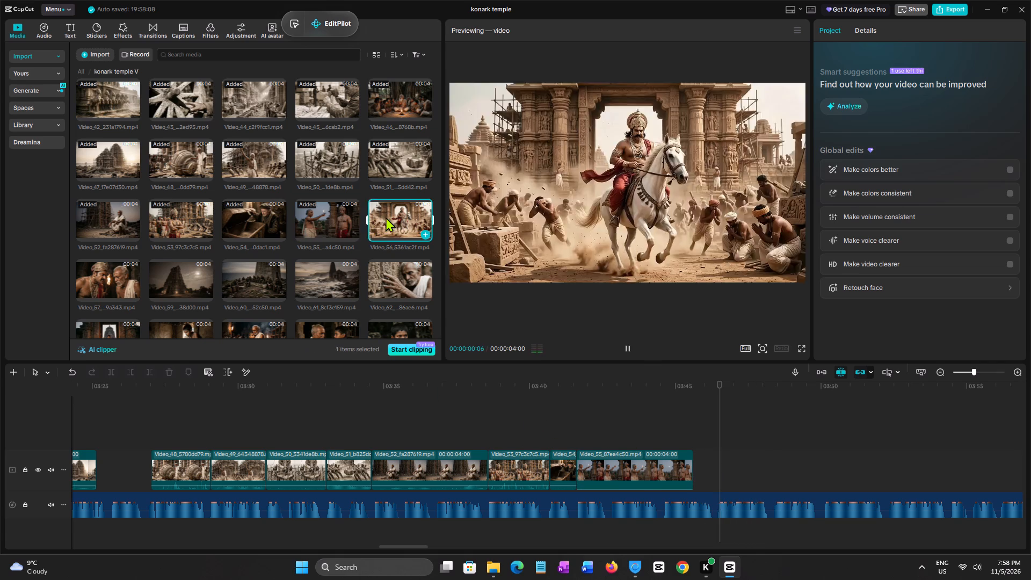
drag(386, 217, 717, 465)
Play Video_56 and lower the clip's own volume slightly, to about -2 dB.
key(space)
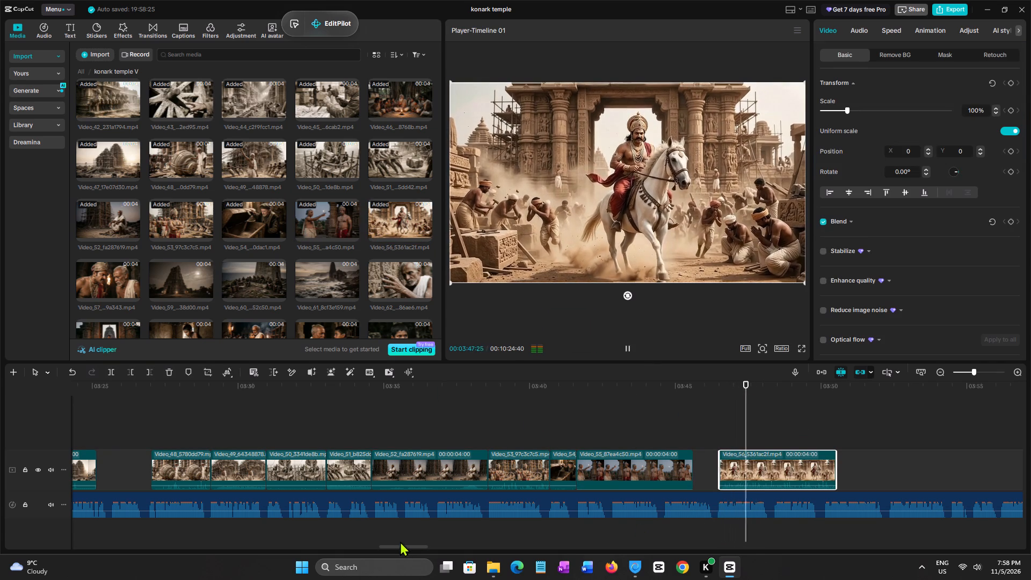
drag(401, 546, 424, 549)
key(space)
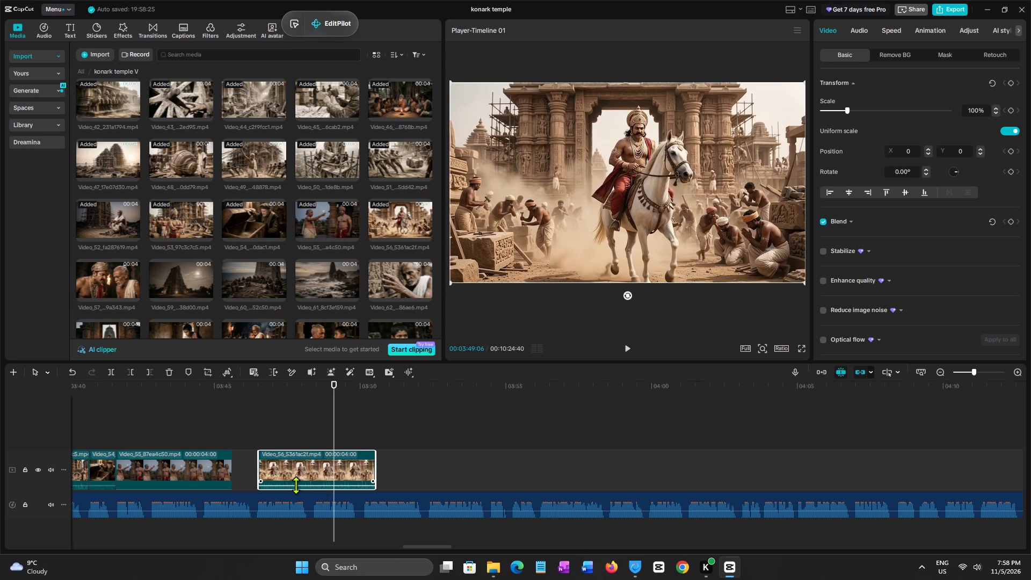
drag(296, 487, 292, 487)
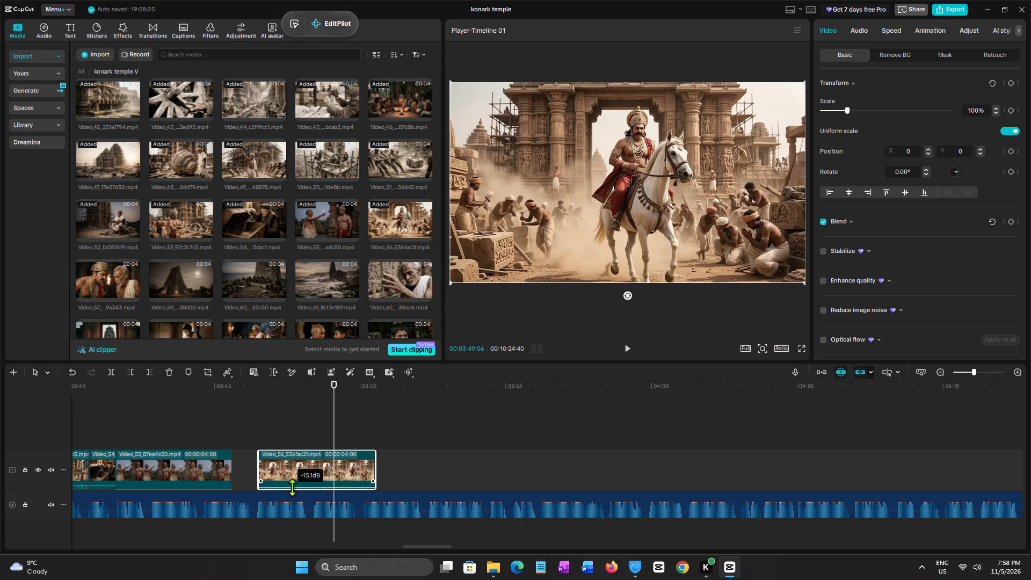
drag(292, 487, 291, 486)
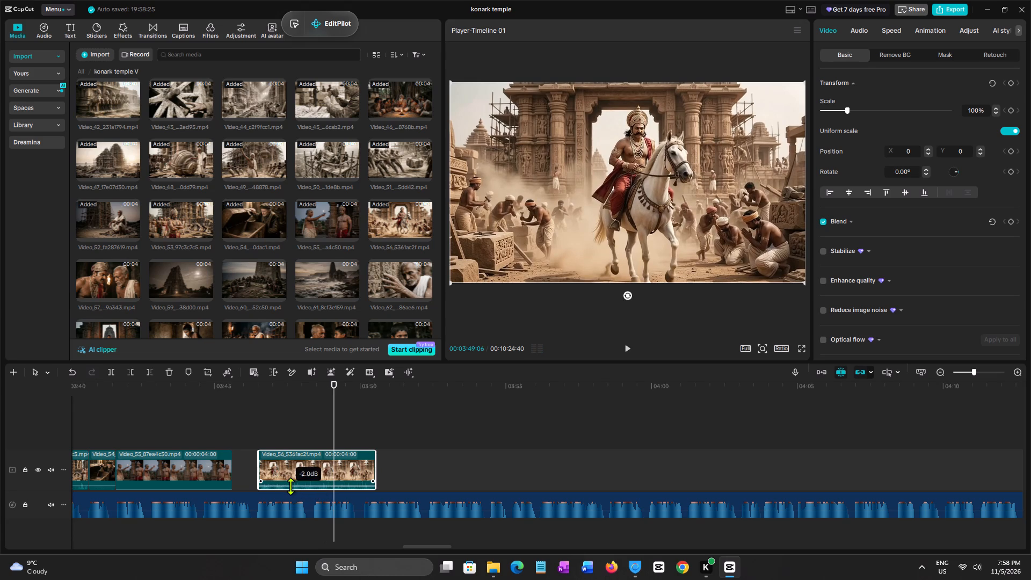
drag(291, 486, 291, 487)
Replay the narration over Video_56 to find the phrase break, and trim the clip's end to 00:03:48:21.
click(255, 430)
key(space)
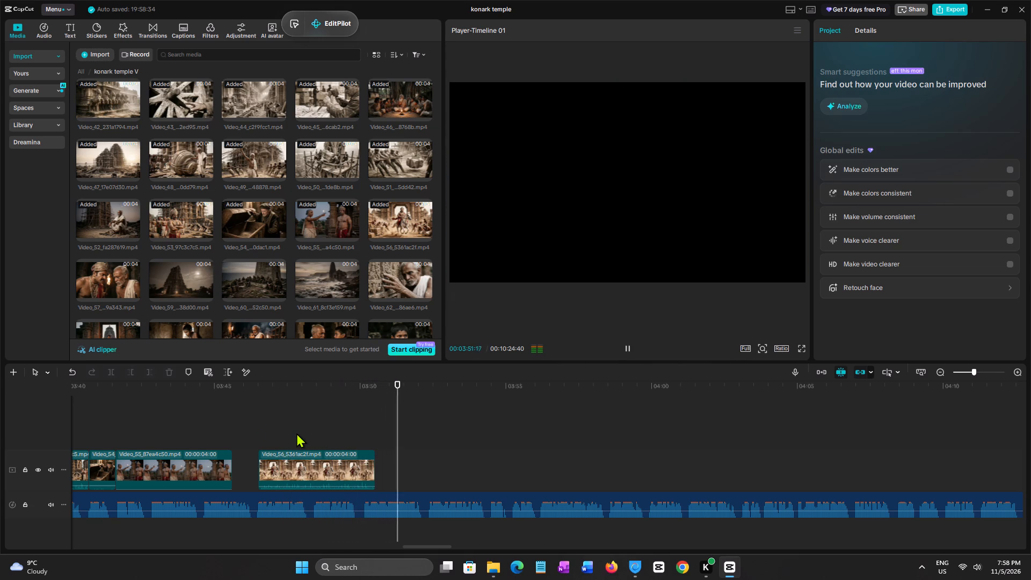
click(246, 426)
key(space)
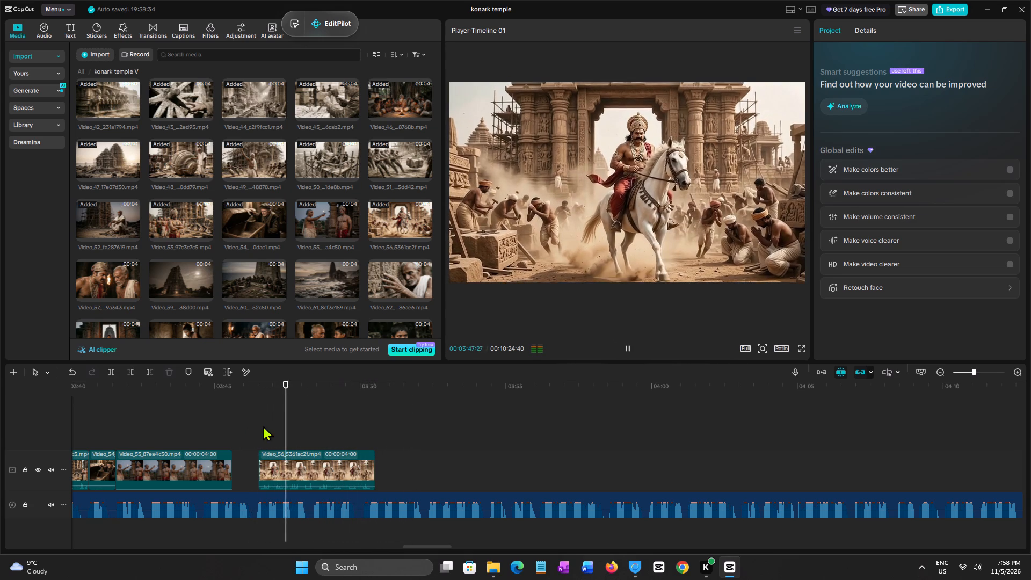
click(316, 444)
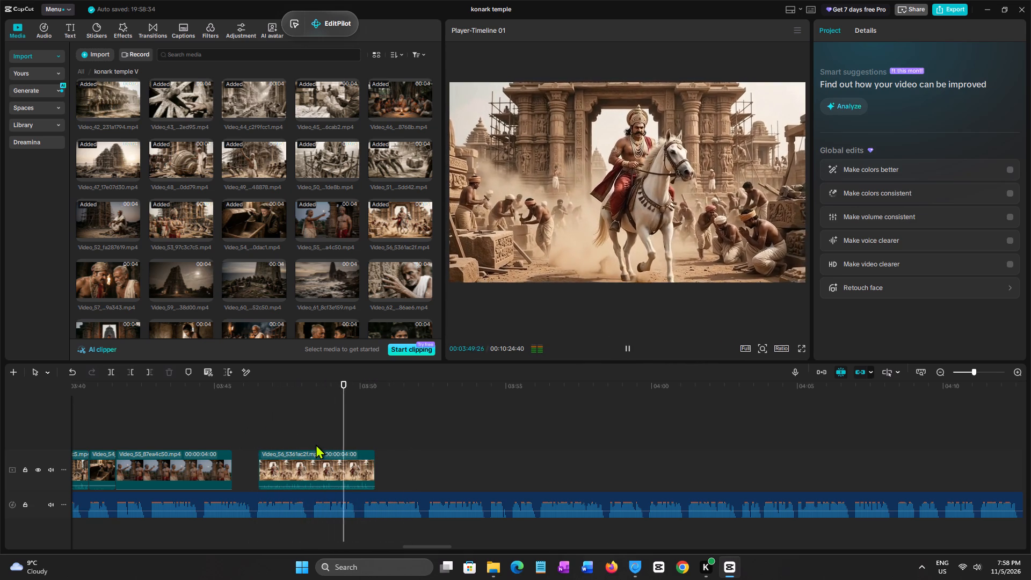
click(309, 444)
click(312, 444)
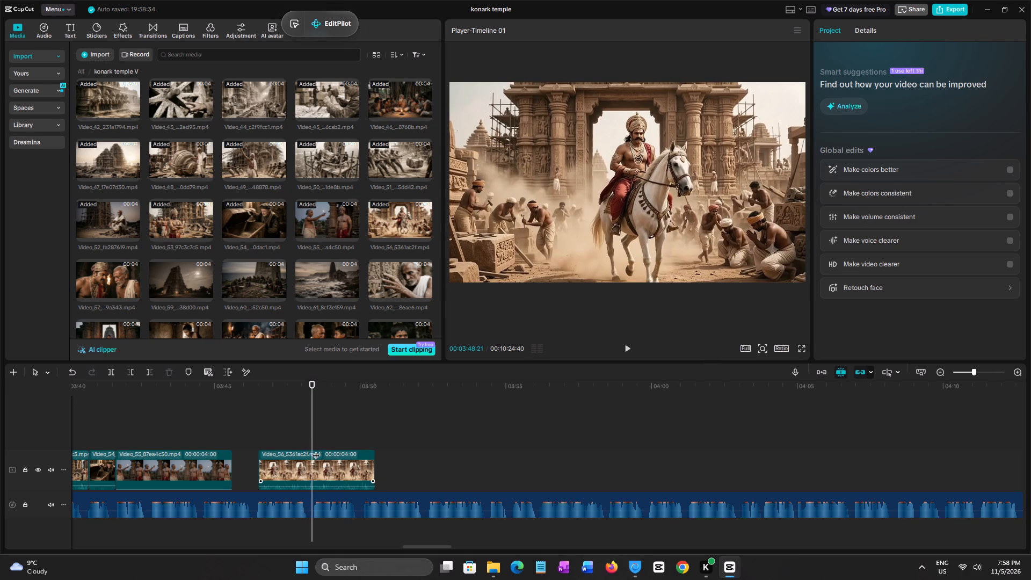
click(313, 447)
click(325, 476)
key(w)
Place Video_57 on the main track directly after Video_56, starting at 00:03:48:21.
click(115, 278)
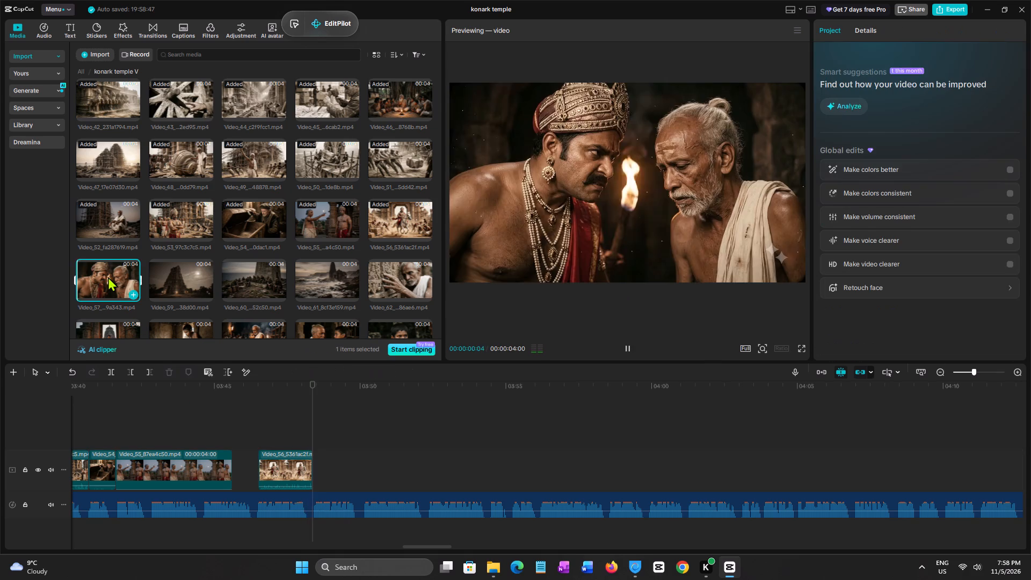
drag(108, 277, 313, 460)
Replay the narration over Video_57 to find the phrase break, and trim the clip's end to 00:03:50:09.
key(space)
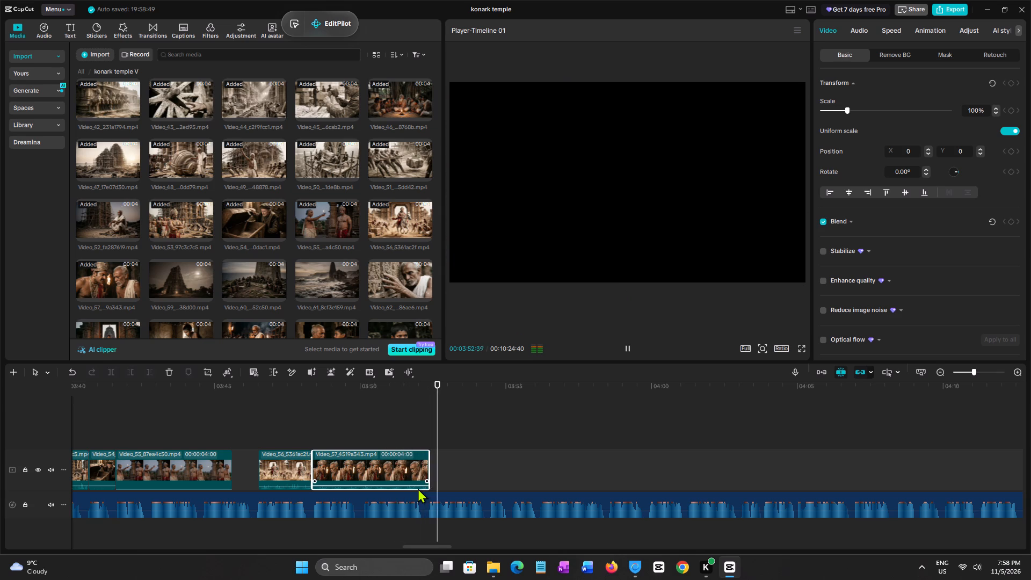
key(space)
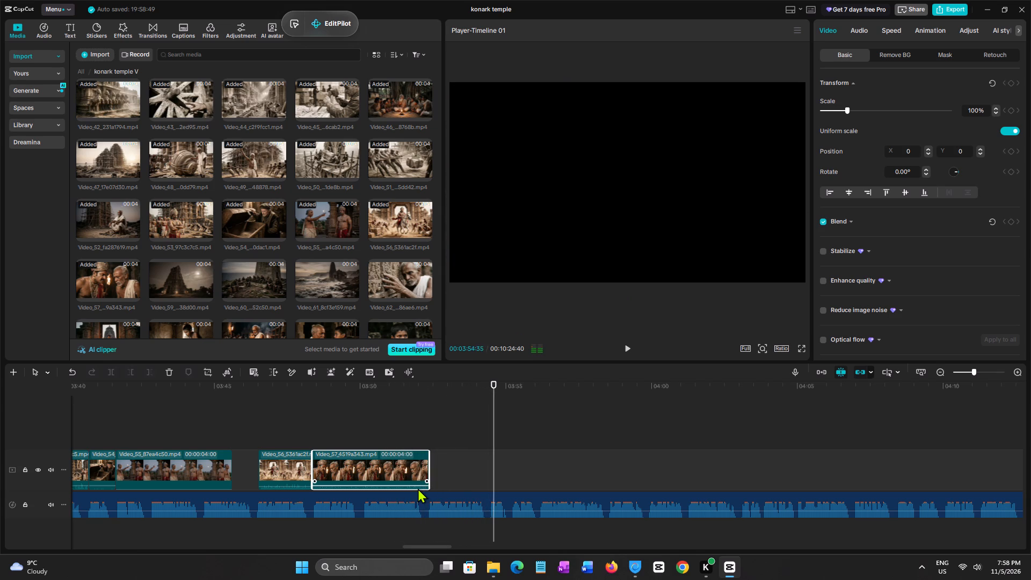
click(317, 427)
key(space)
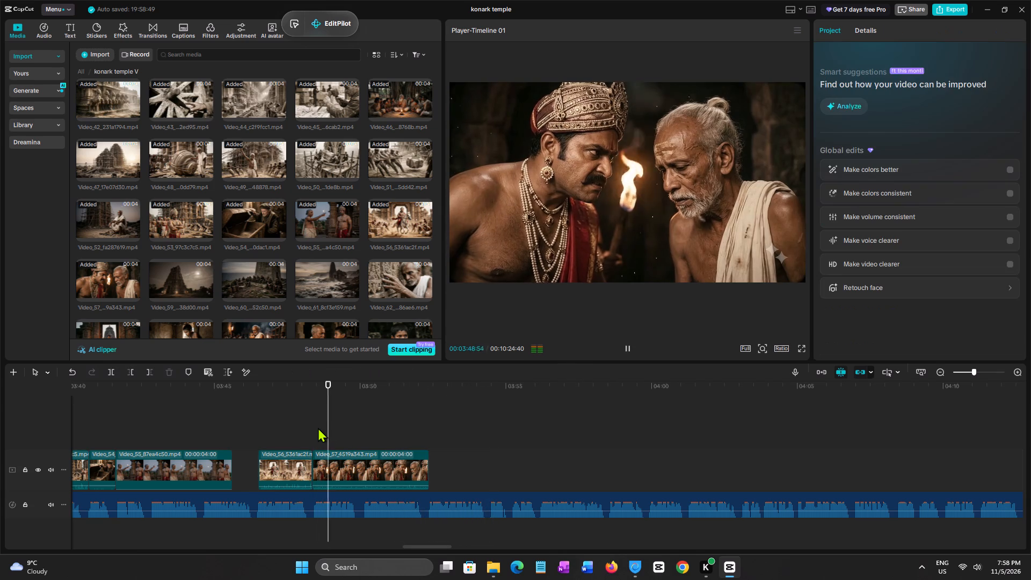
key(space)
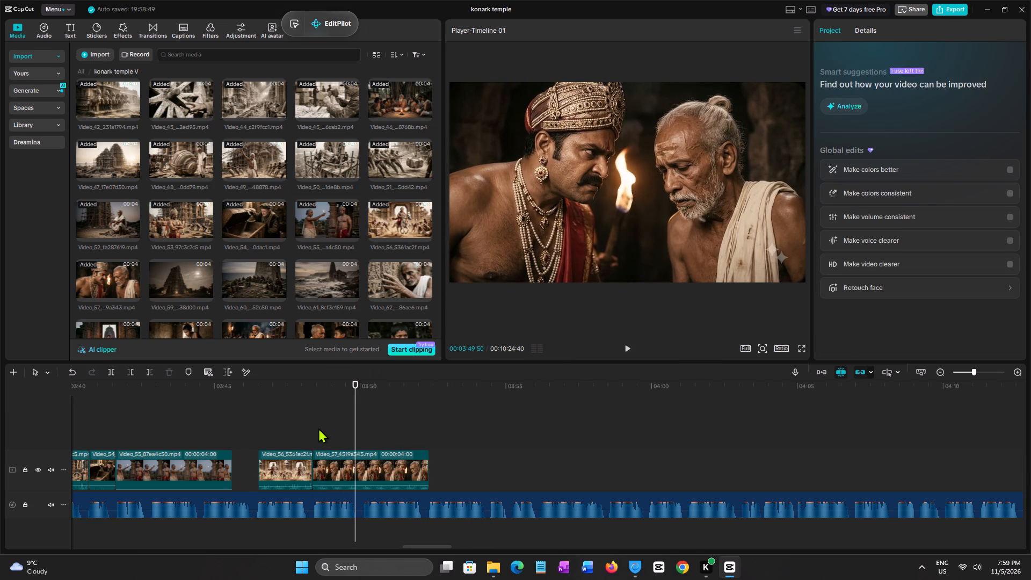
click(252, 408)
key(space)
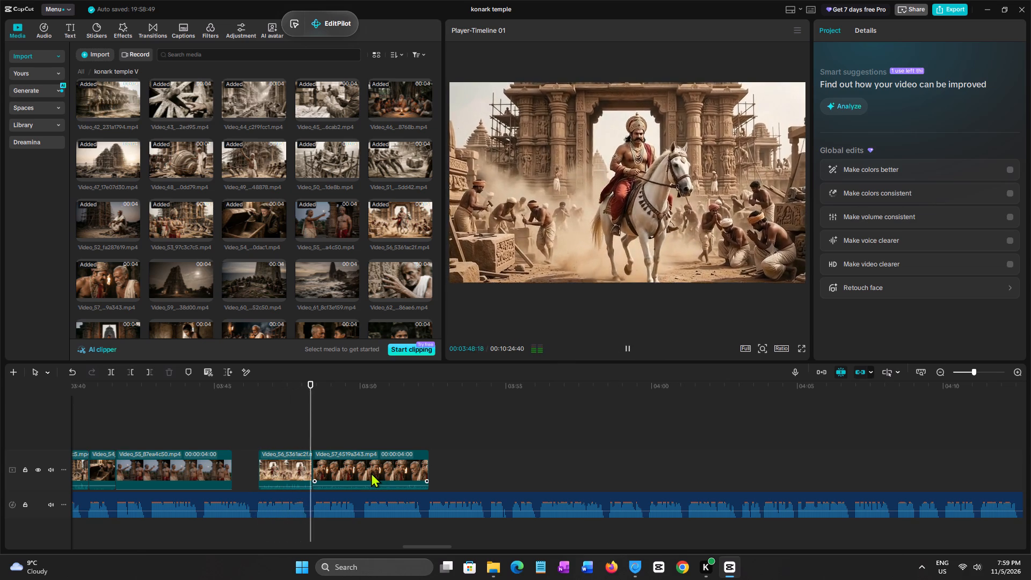
key(space)
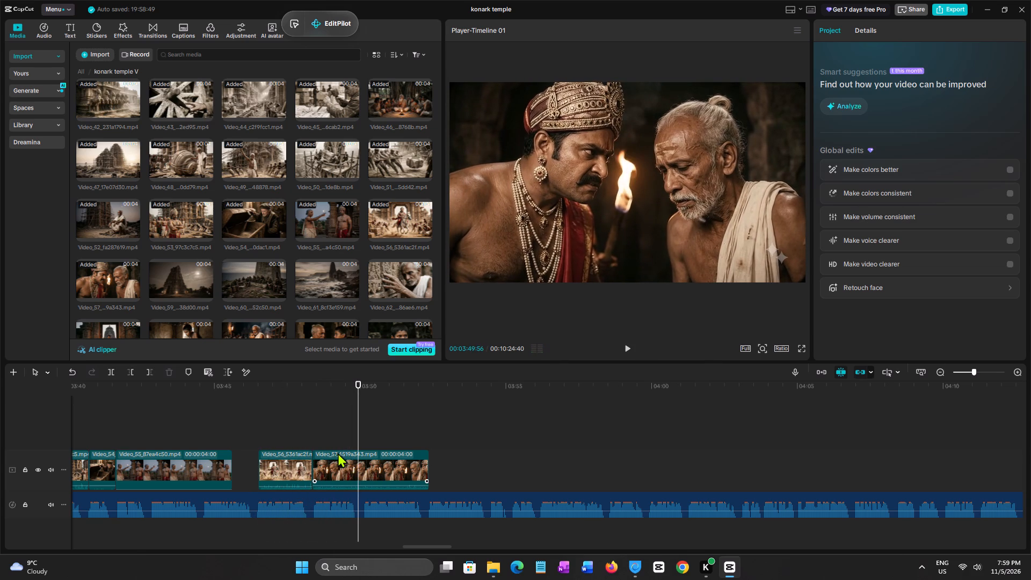
key(space)
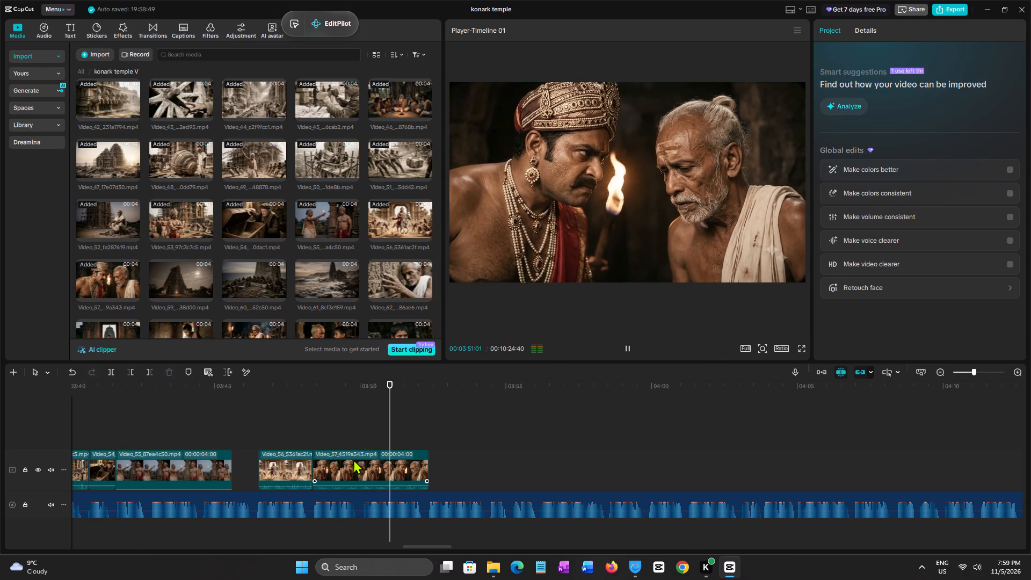
click(365, 444)
click(376, 464)
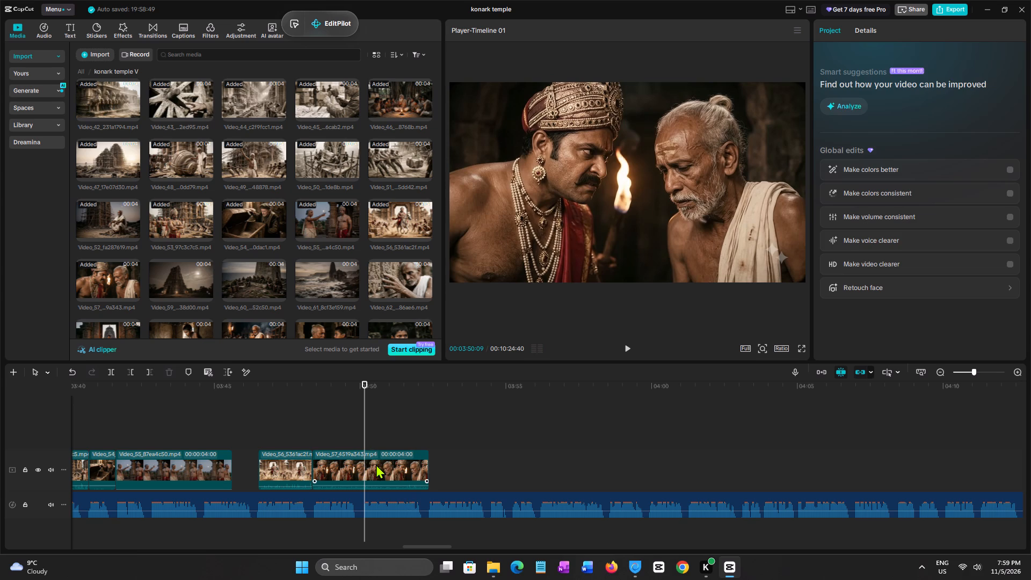
key(w)
Place Video_59 on the main track directly after Video_57, starting at 00:03:50:09.
scroll(177, 226, down, 1)
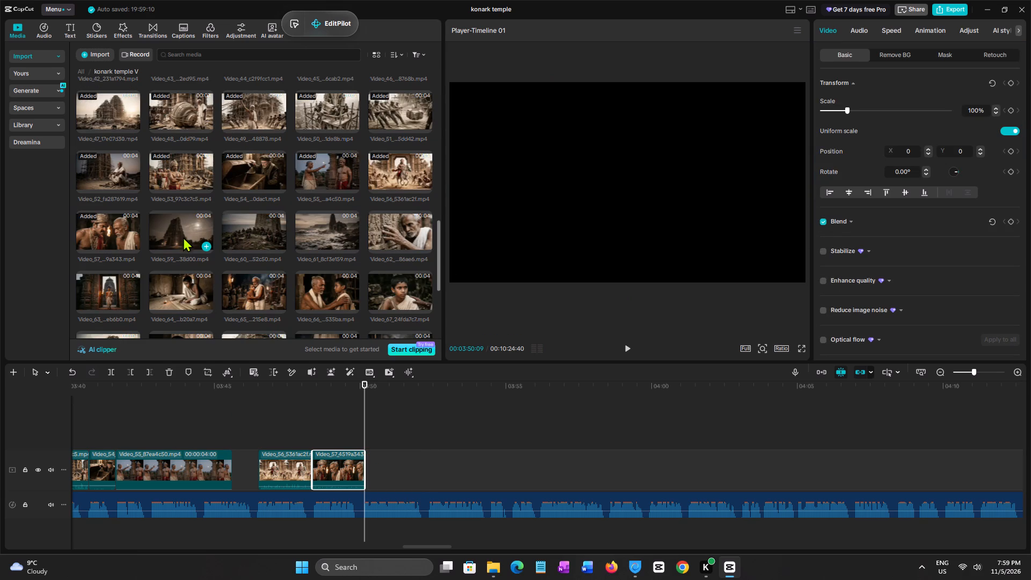
click(166, 228)
drag(166, 228, 362, 460)
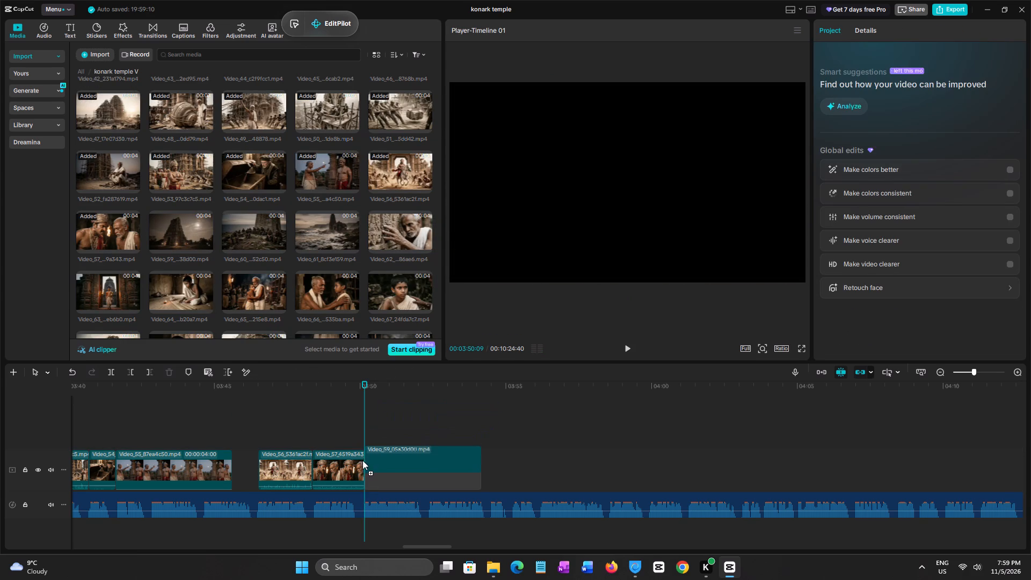
drag(362, 460, 362, 459)
Play the narration over Video_59, preview Video_60 in the media library, and trim Video_59's end to 00:03:52:19.
click(350, 445)
key(space)
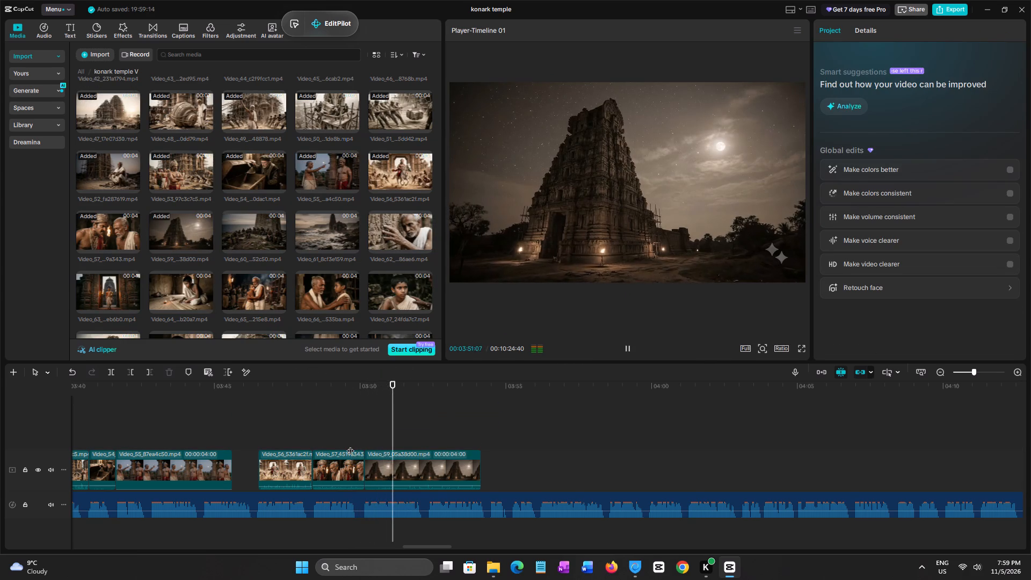
click(358, 439)
key(space)
key(space)
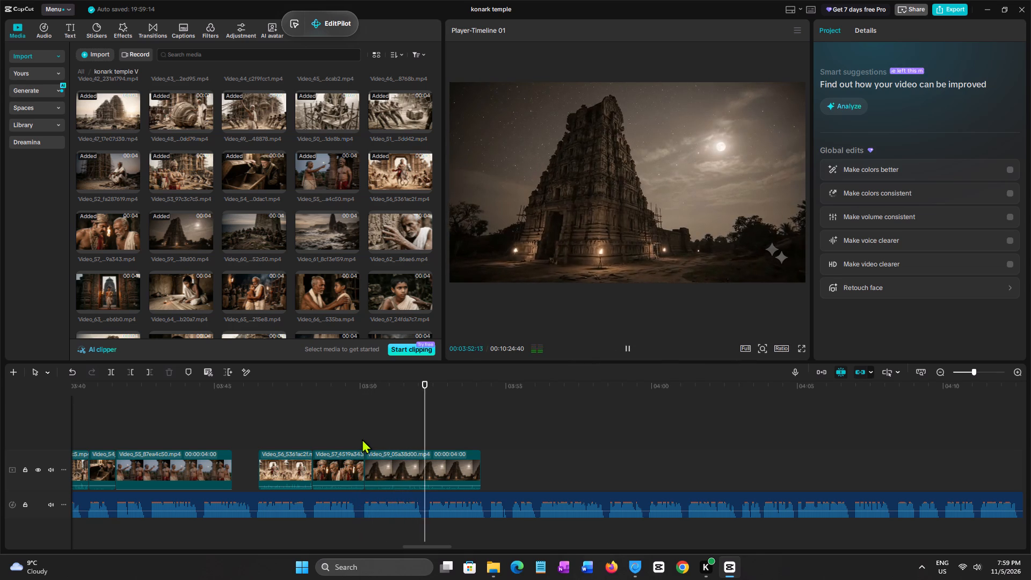
click(249, 231)
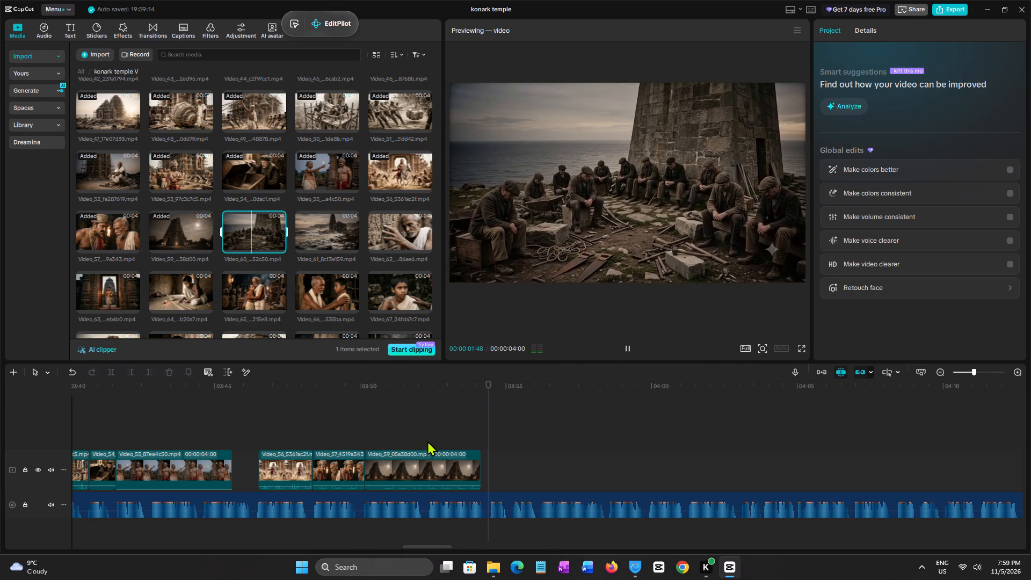
click(427, 441)
click(447, 464)
key(w)
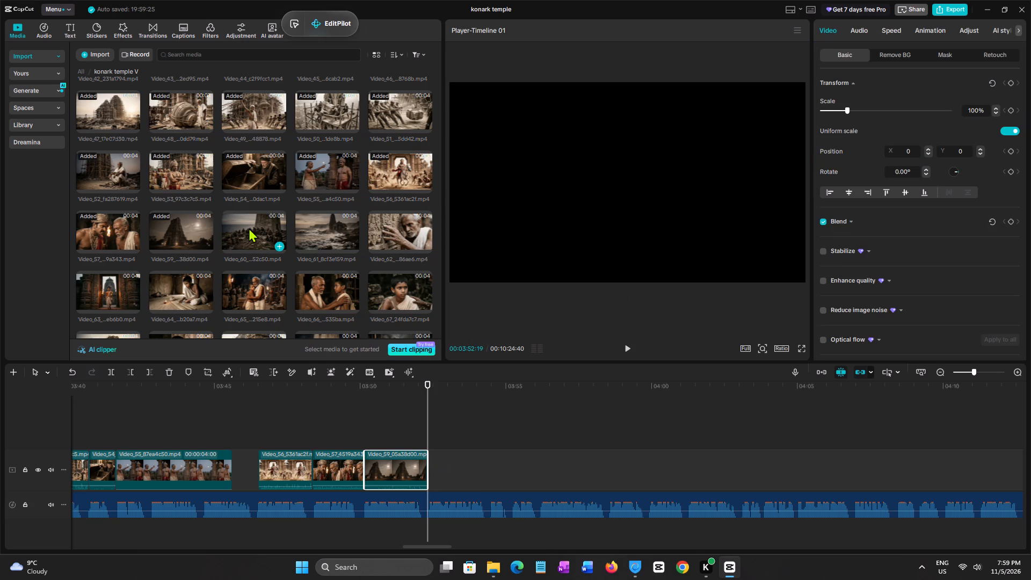
Place Video_60 on the main track directly after Video_59, starting at 00:03:52:19.
click(249, 227)
drag(249, 227, 427, 457)
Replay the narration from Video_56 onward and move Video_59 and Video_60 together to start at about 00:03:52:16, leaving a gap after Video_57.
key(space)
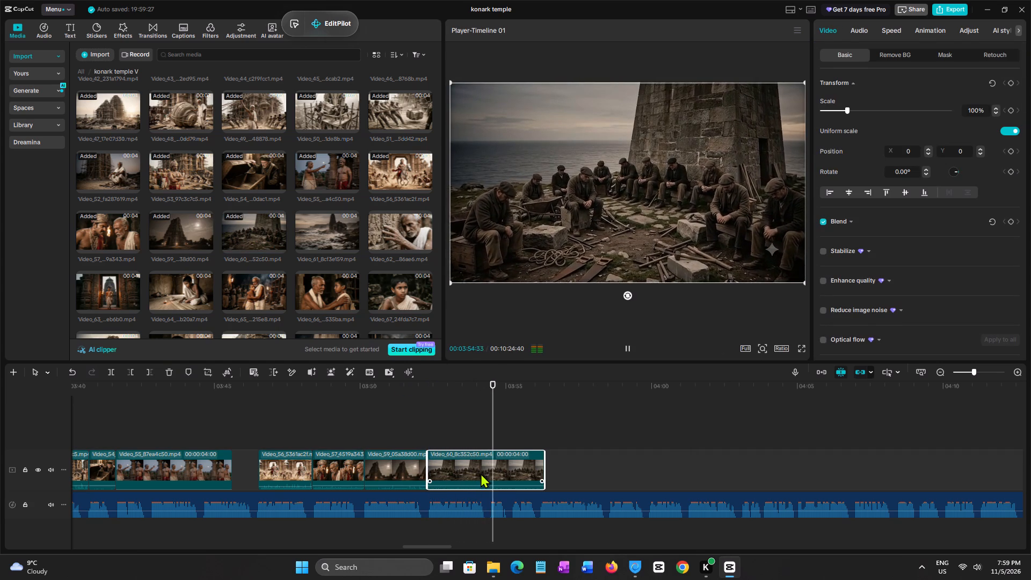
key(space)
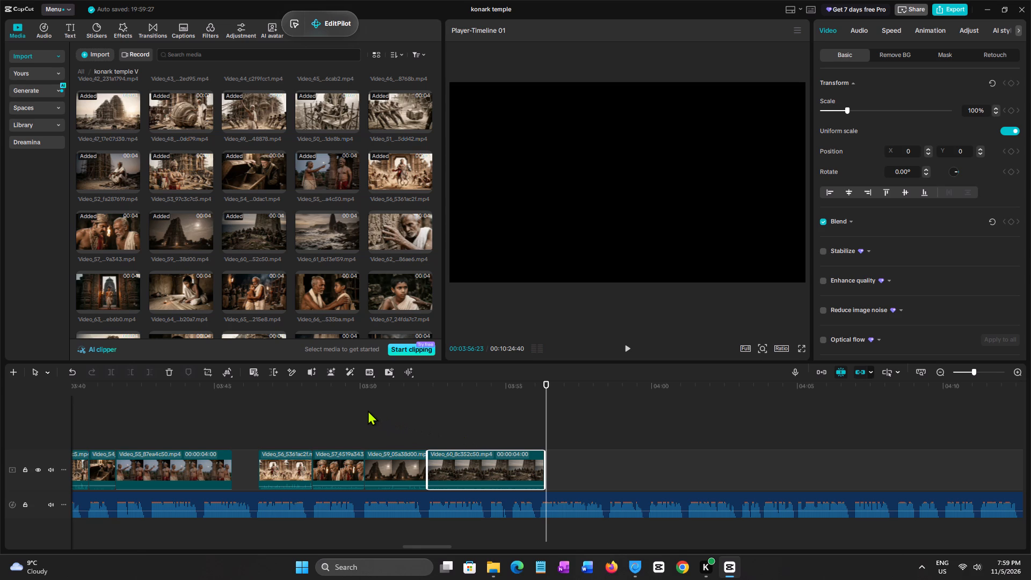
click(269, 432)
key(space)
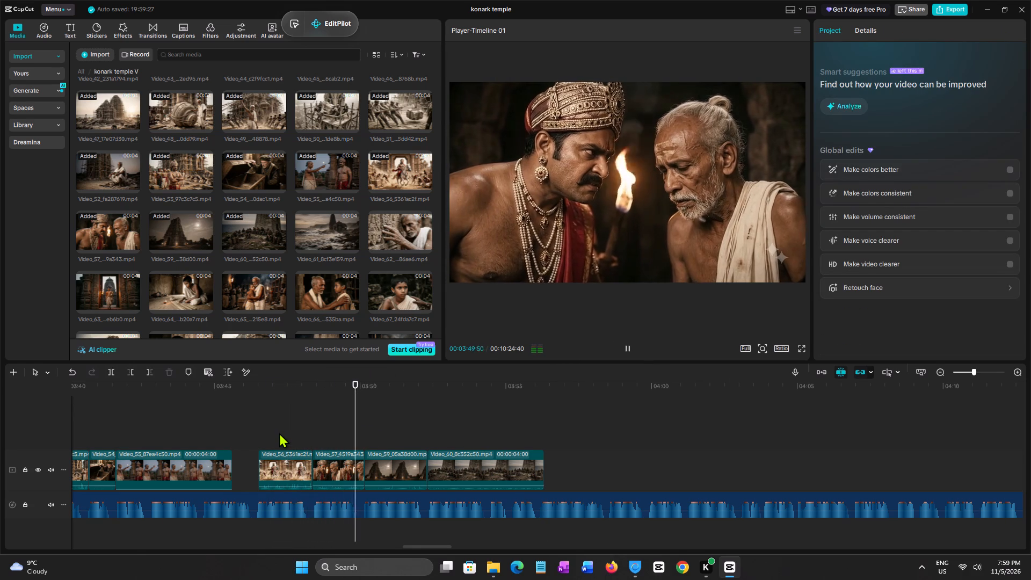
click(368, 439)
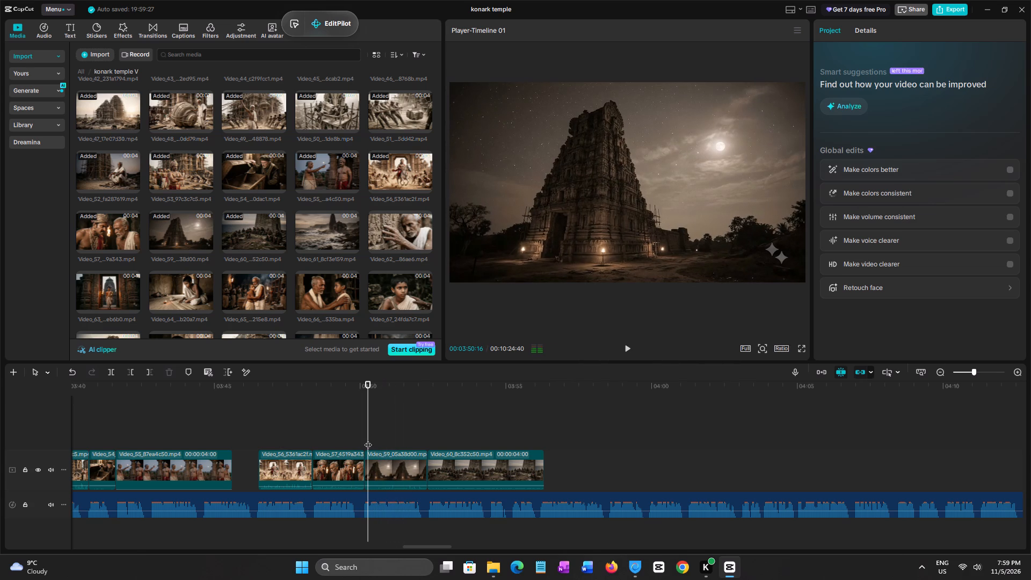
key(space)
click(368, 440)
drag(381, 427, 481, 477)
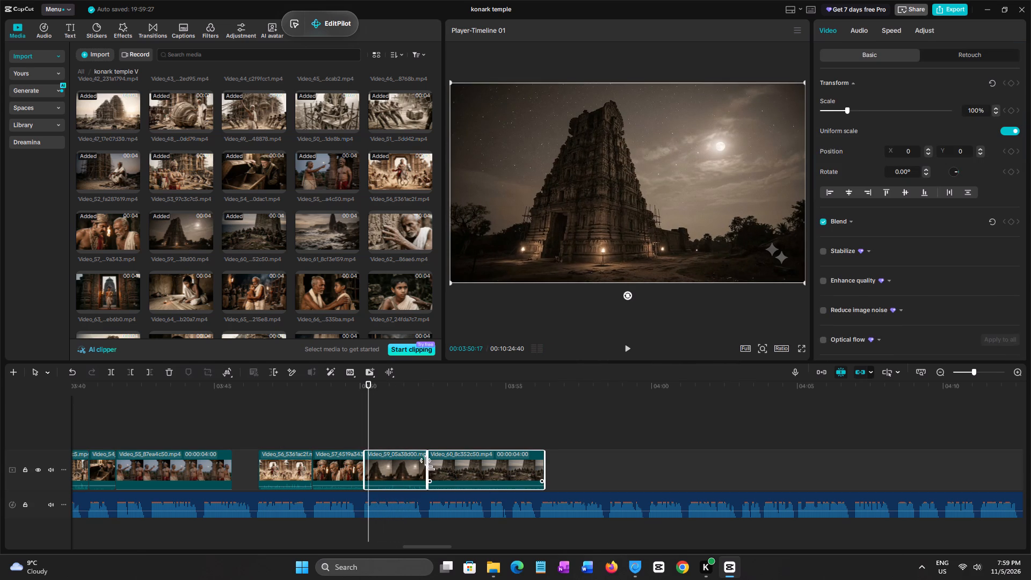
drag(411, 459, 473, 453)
Replay the narration over Video_59 and move Video_59 and Video_60 together to start at about 00:03:54:30.
key(space)
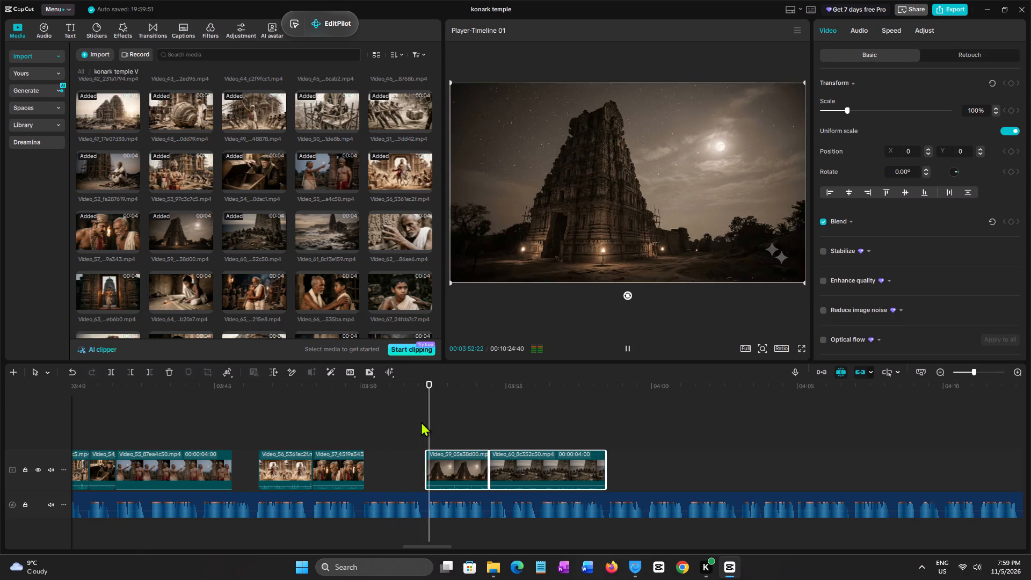
key(space)
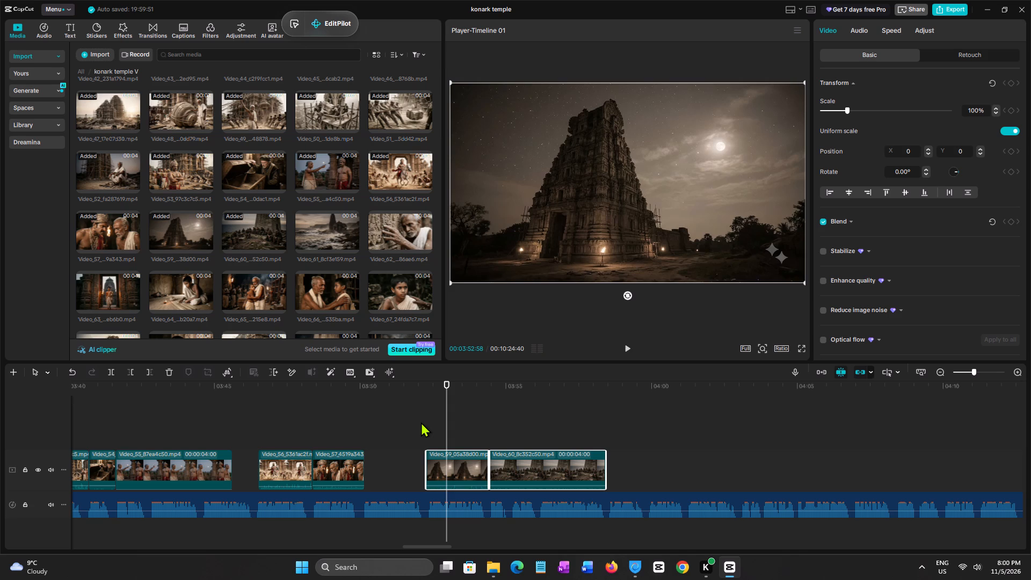
key(space)
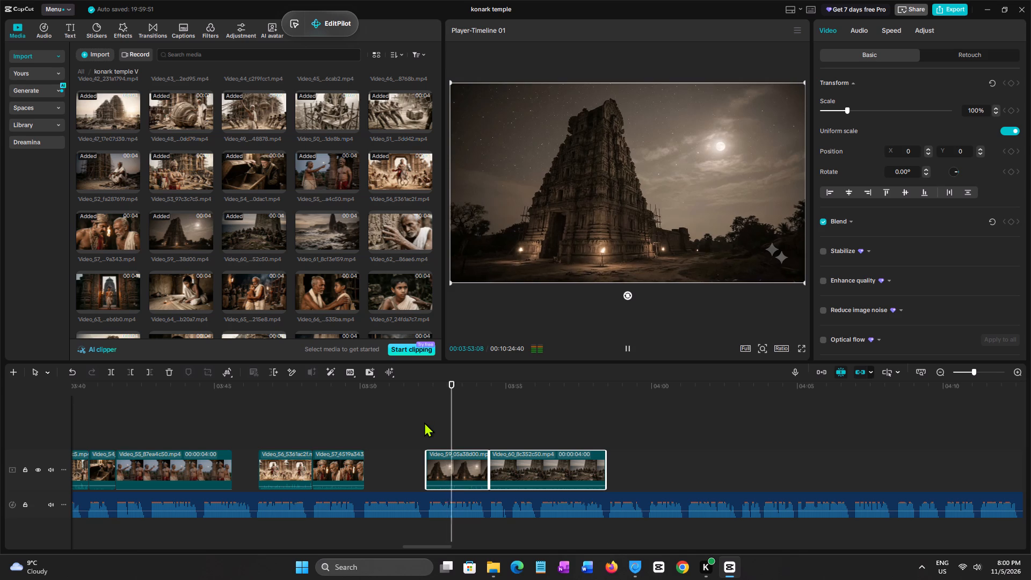
click(427, 426)
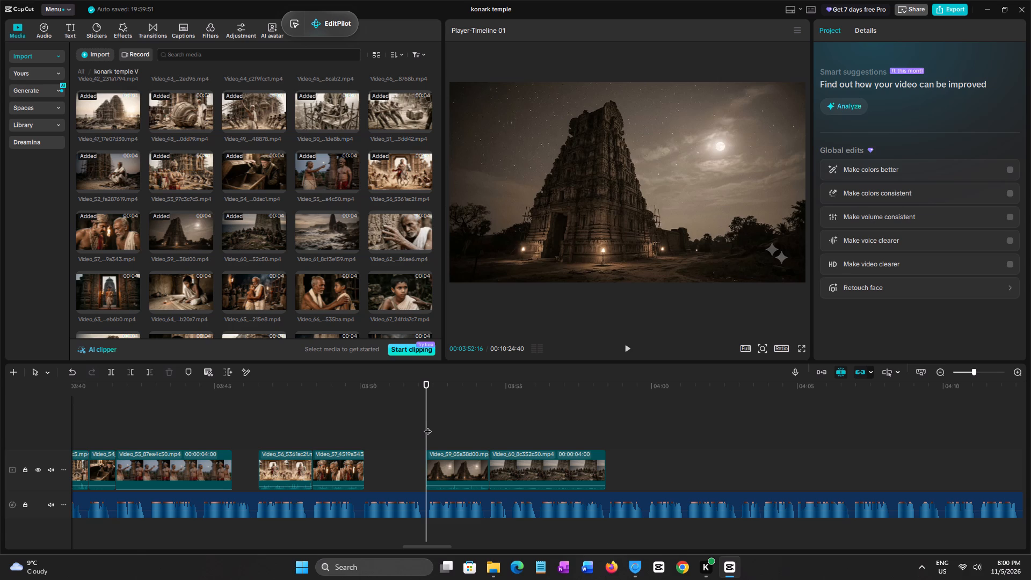
drag(461, 433, 531, 463)
drag(485, 463, 516, 470)
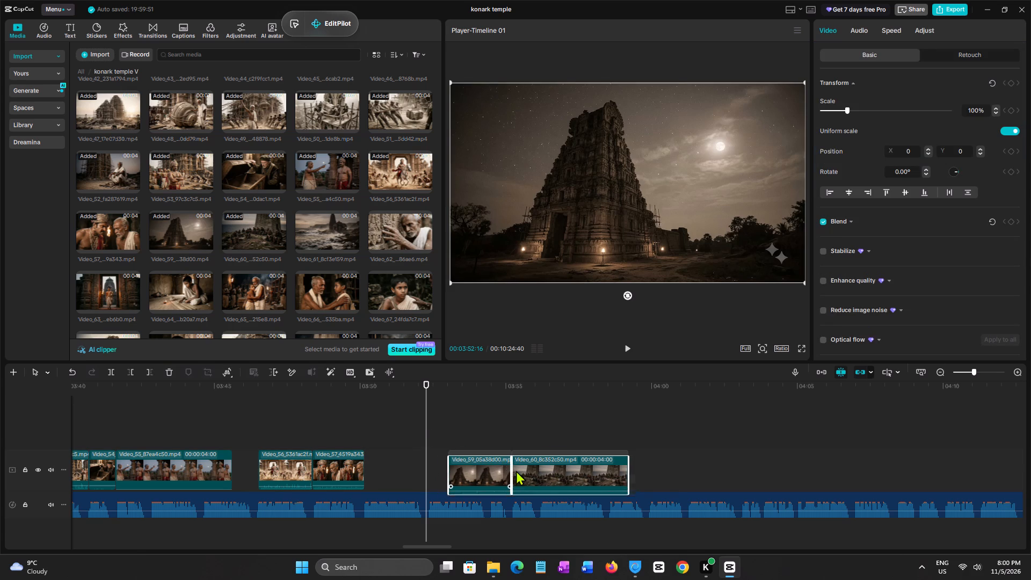
drag(516, 470, 550, 467)
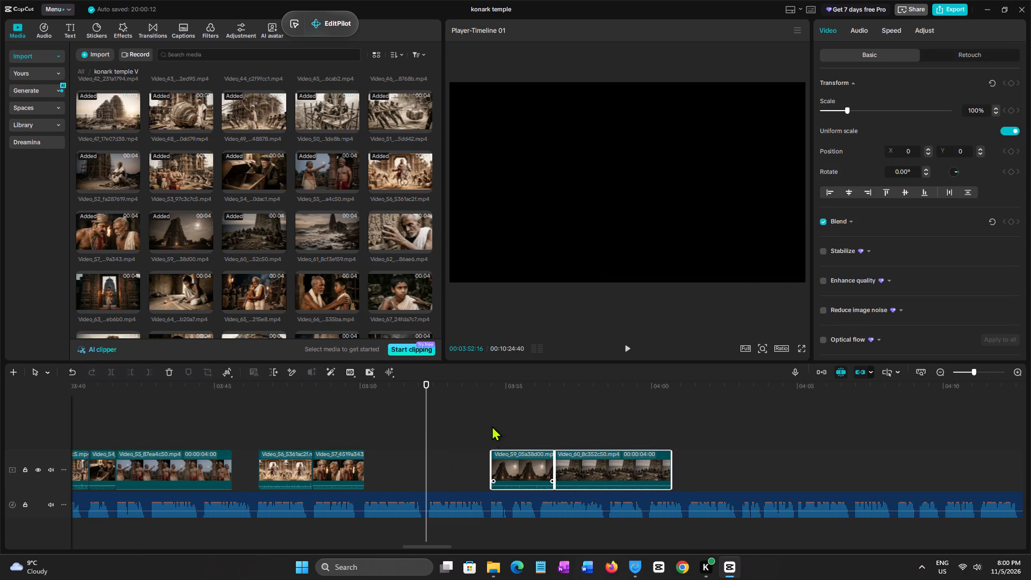
Replay the narration over Video_59 to find the phrase break, and trim the clip's end to 00:03:56:07.
click(492, 426)
key(space)
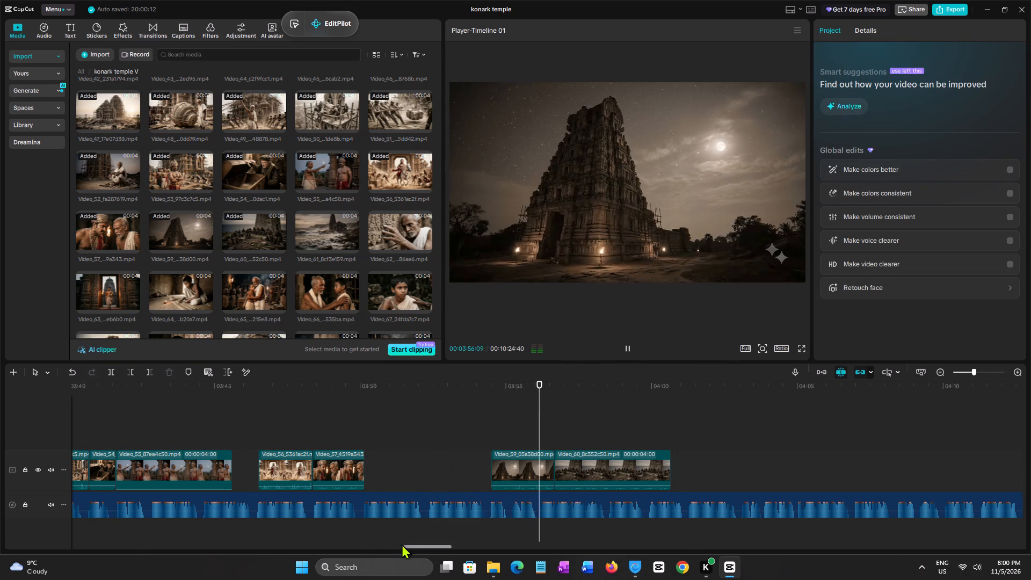
drag(405, 544, 417, 546)
click(287, 419)
key(space)
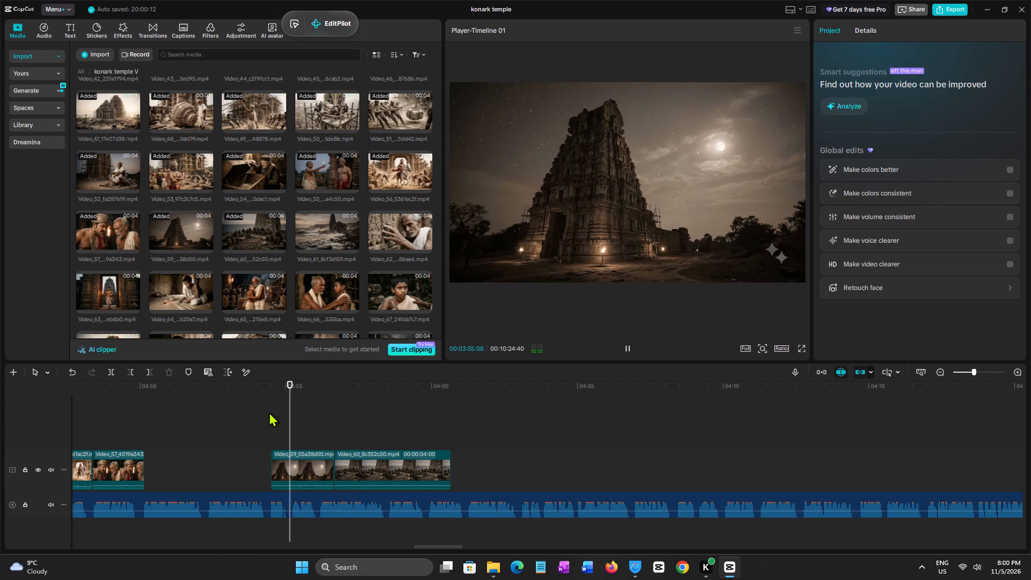
key(space)
key(space)
key(space)
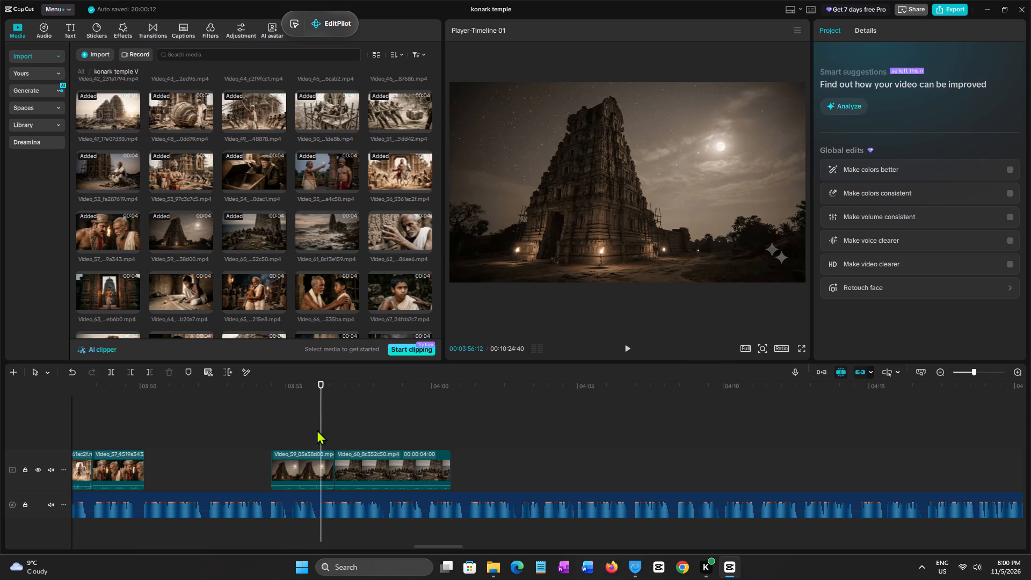
key(space)
key(space)
click(317, 443)
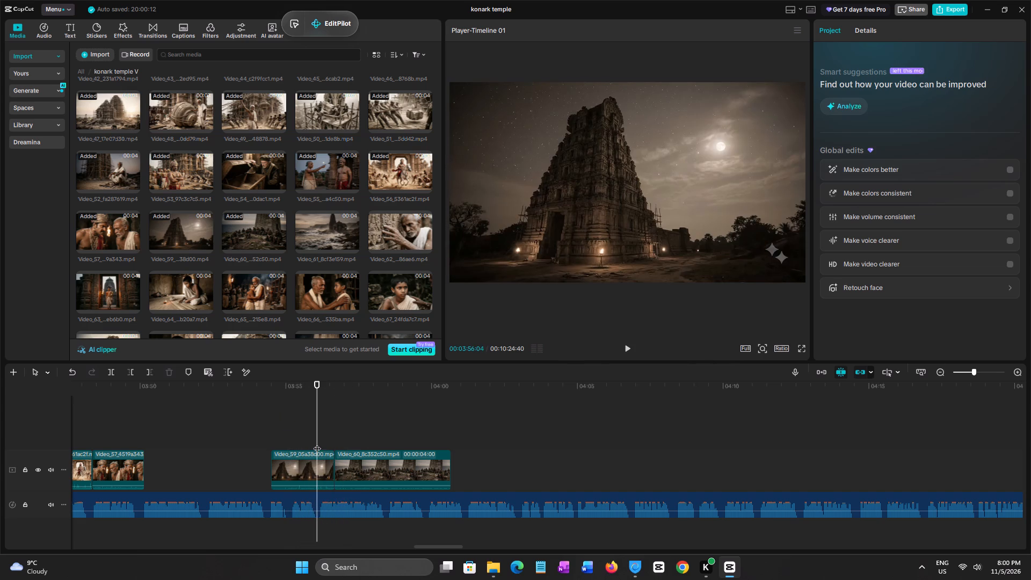
click(318, 444)
click(331, 483)
click(321, 474)
key(w)
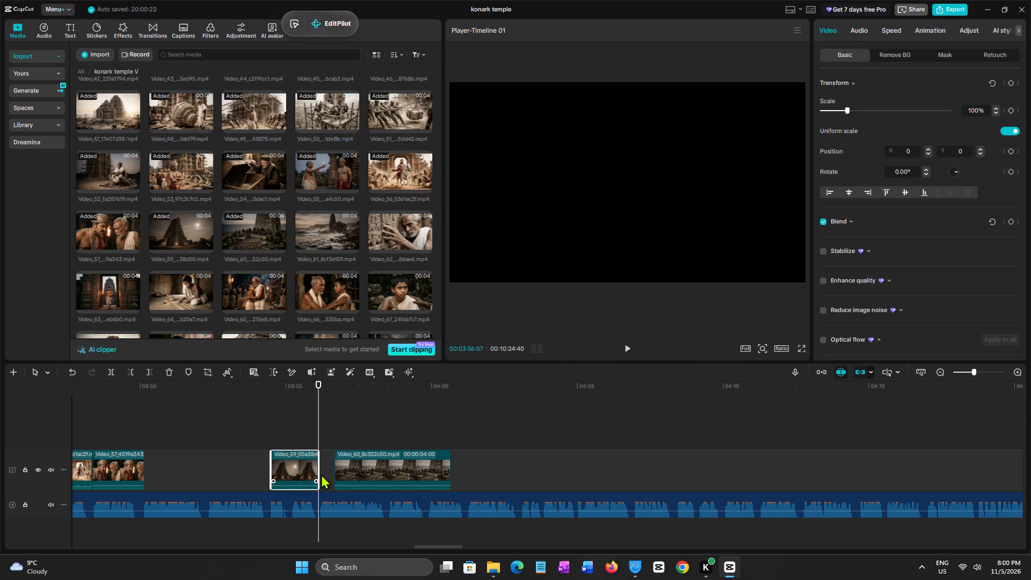
Move Video_60 against Video_59's end so it starts at 00:03:56:07, closing the gap between them.
click(341, 476)
drag(341, 477, 322, 473)
Replay the narration over Video_60 to find the phrase break, and trim the clip's end to 00:03:59:54.
click(318, 418)
key(space)
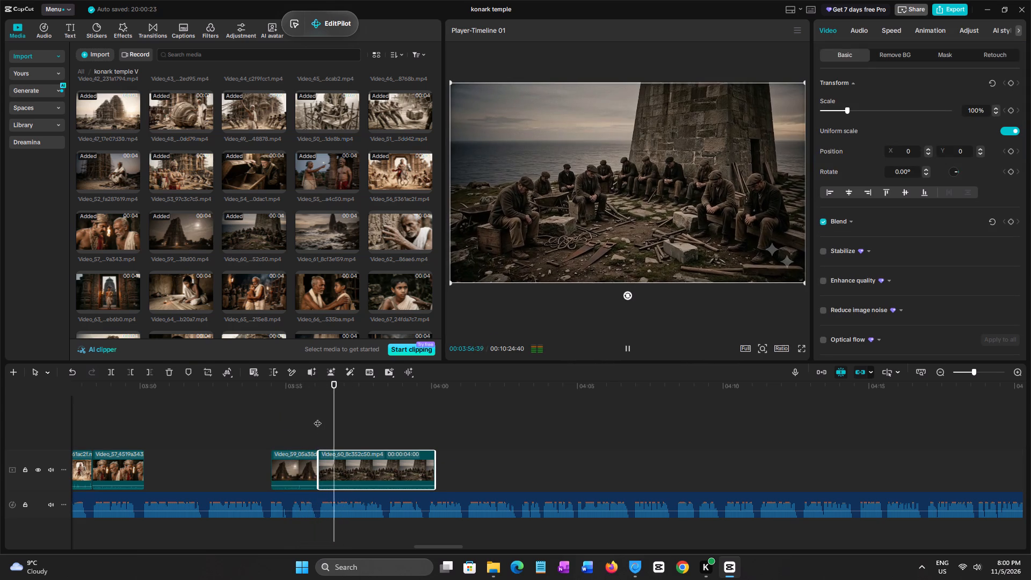
key(space)
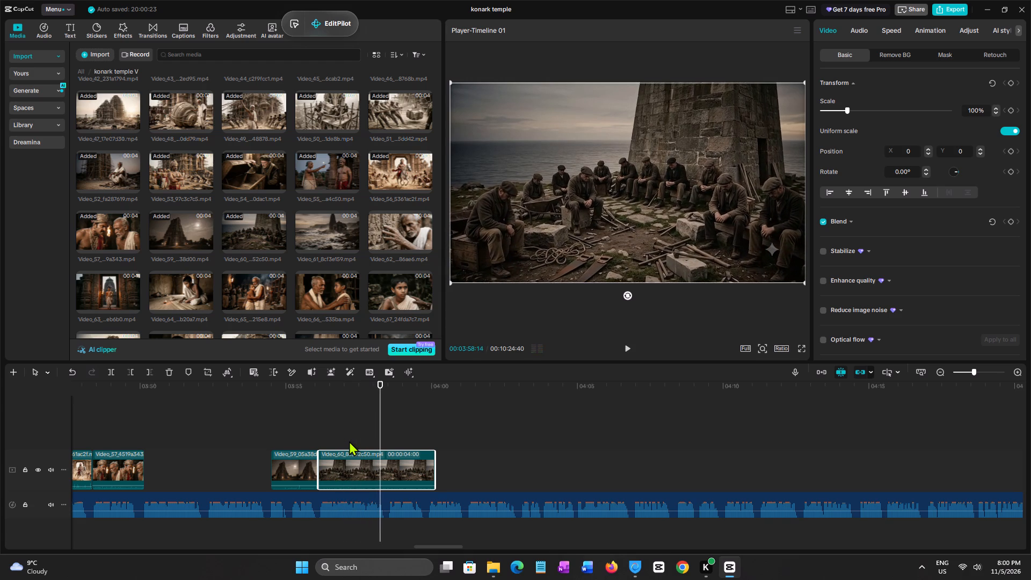
key(space)
key(space)
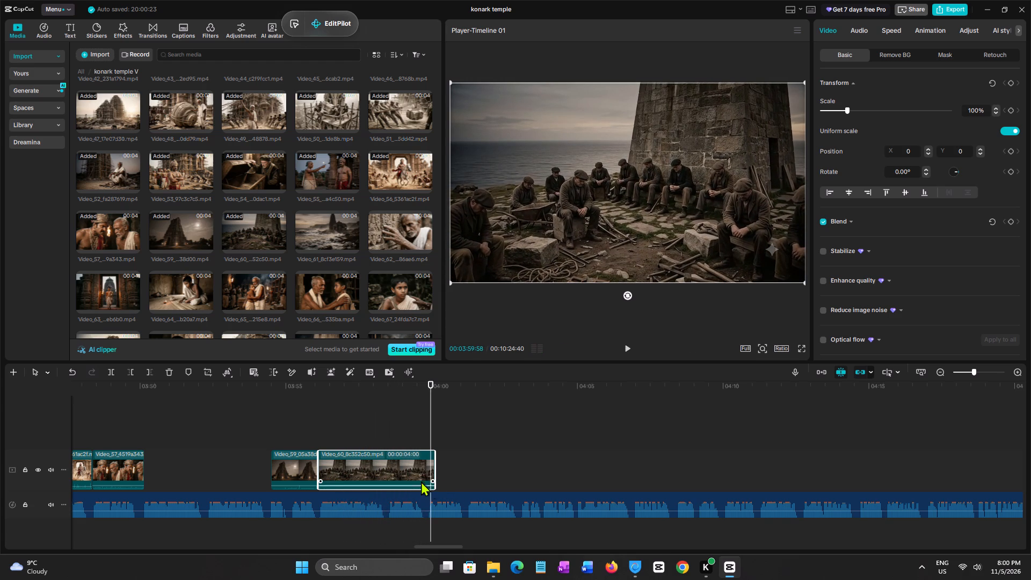
key(space)
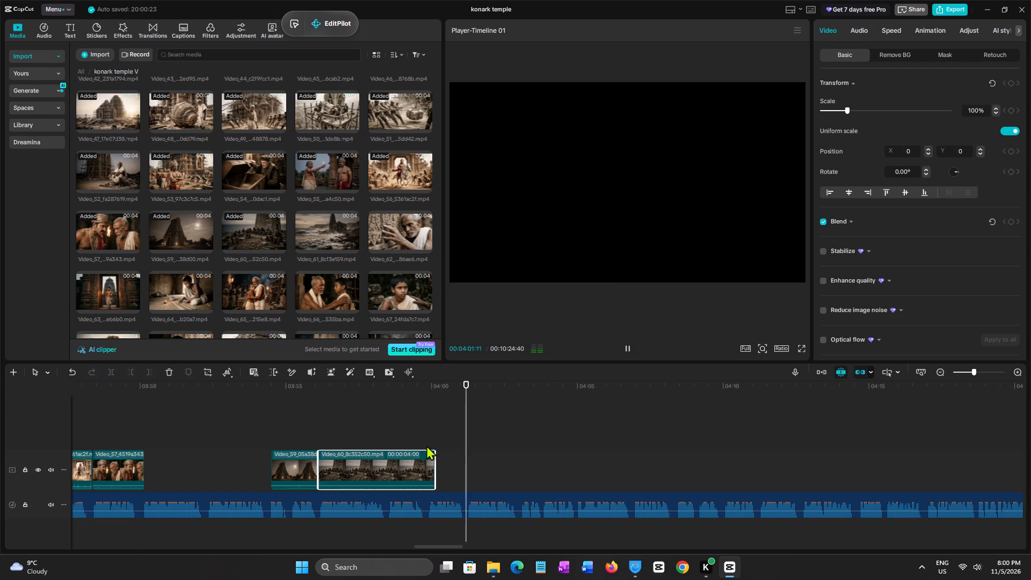
click(429, 441)
key(space)
click(429, 441)
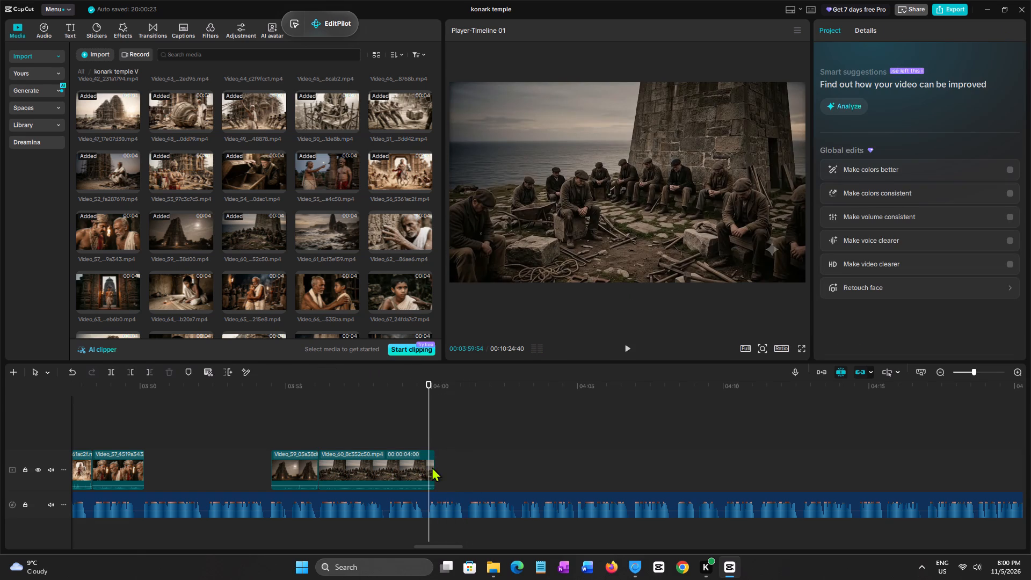
click(416, 461)
key(w)
Place Video_61 on the video track directly against Video_60's end at 00:03:59:54.
click(300, 238)
drag(336, 237, 427, 456)
Replay the narration over Video_61 to find the phrase break, and trim the clip's end to 00:04:01:14.
key(space)
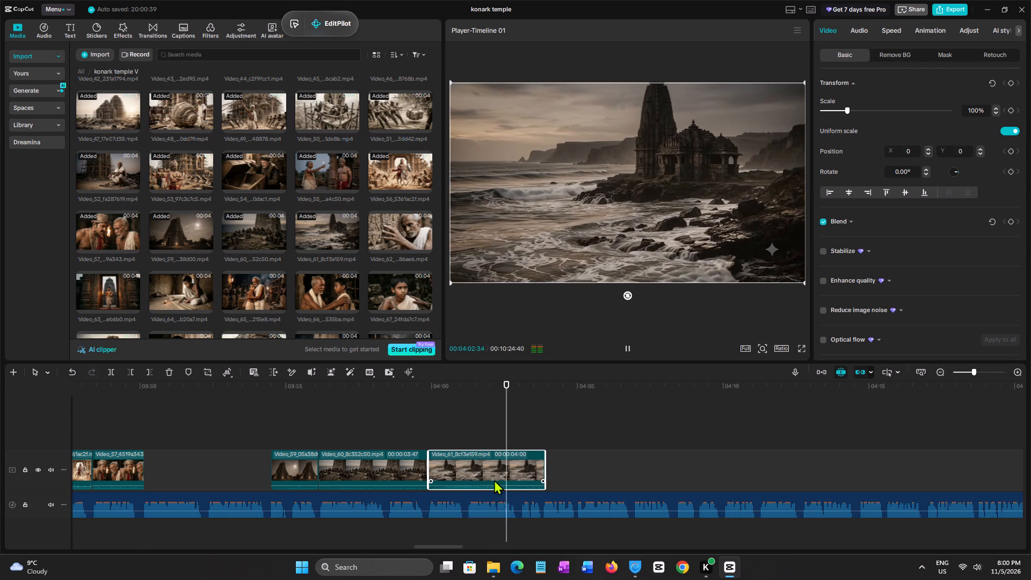
click(424, 433)
key(space)
key(space)
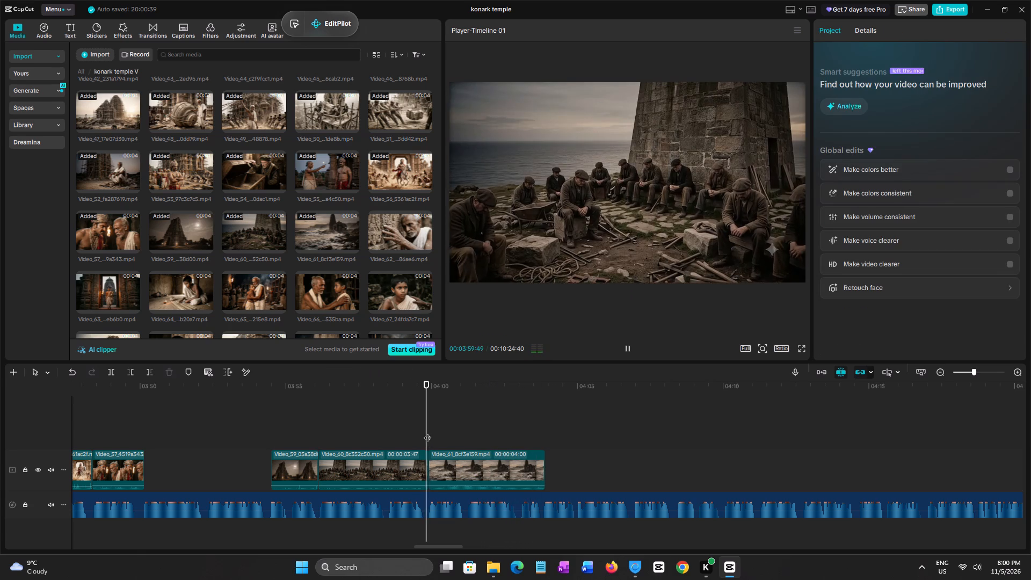
click(434, 433)
key(space)
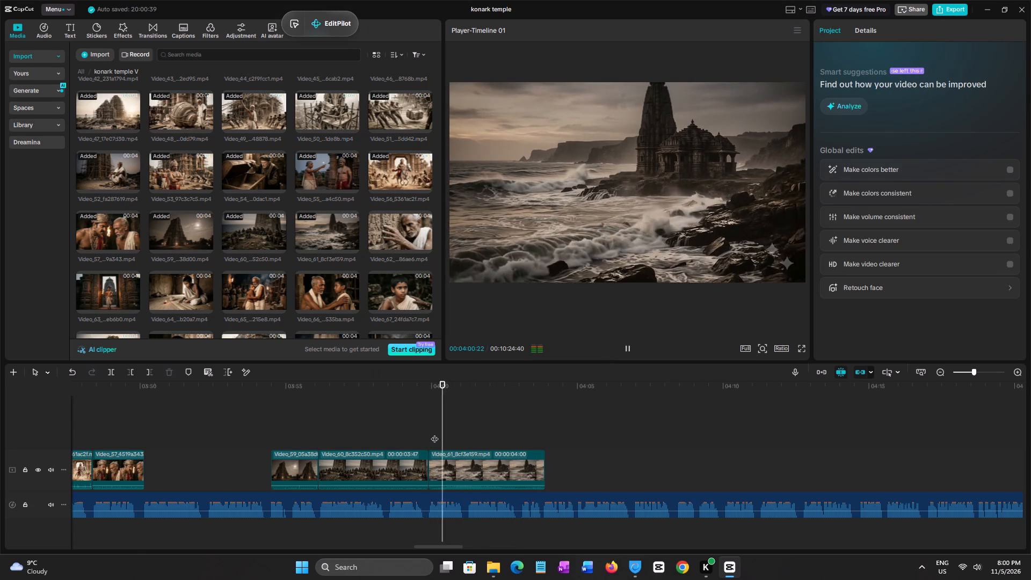
key(space)
click(468, 440)
key(space)
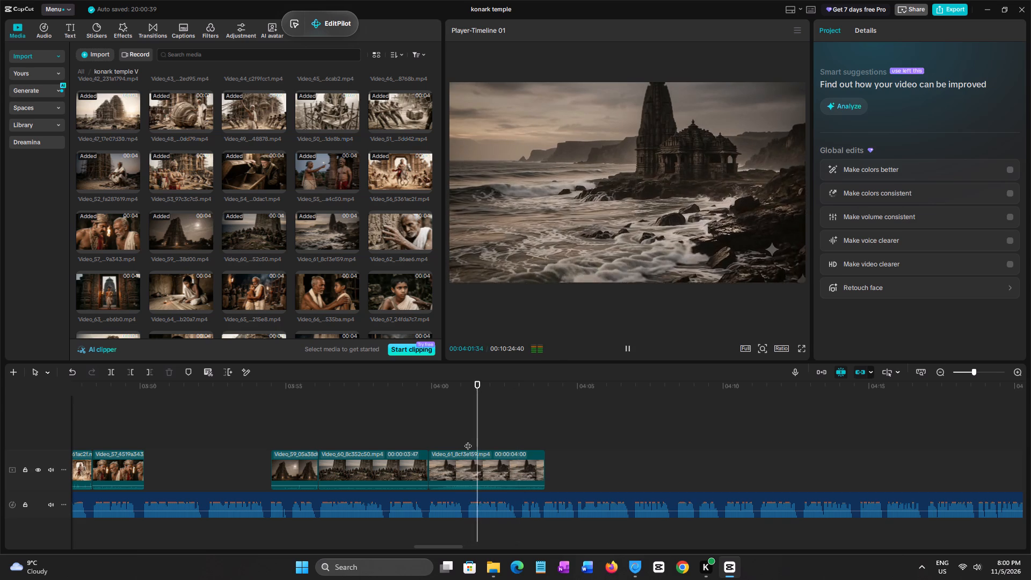
click(468, 439)
click(484, 459)
key(w)
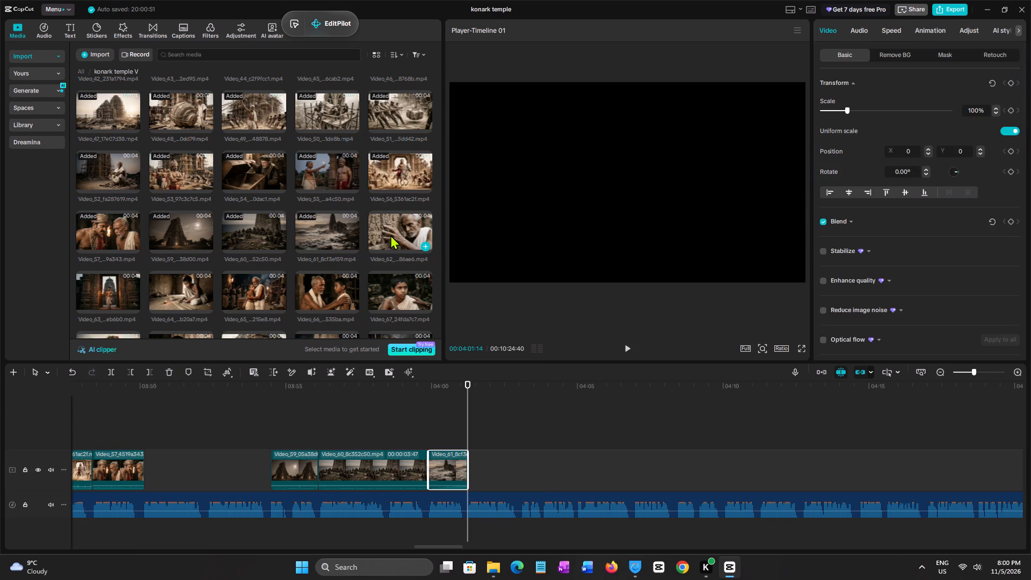
Place Video_62 on the video track directly against Video_61's end at 00:04:01:14.
click(389, 235)
click(392, 235)
drag(392, 235, 482, 453)
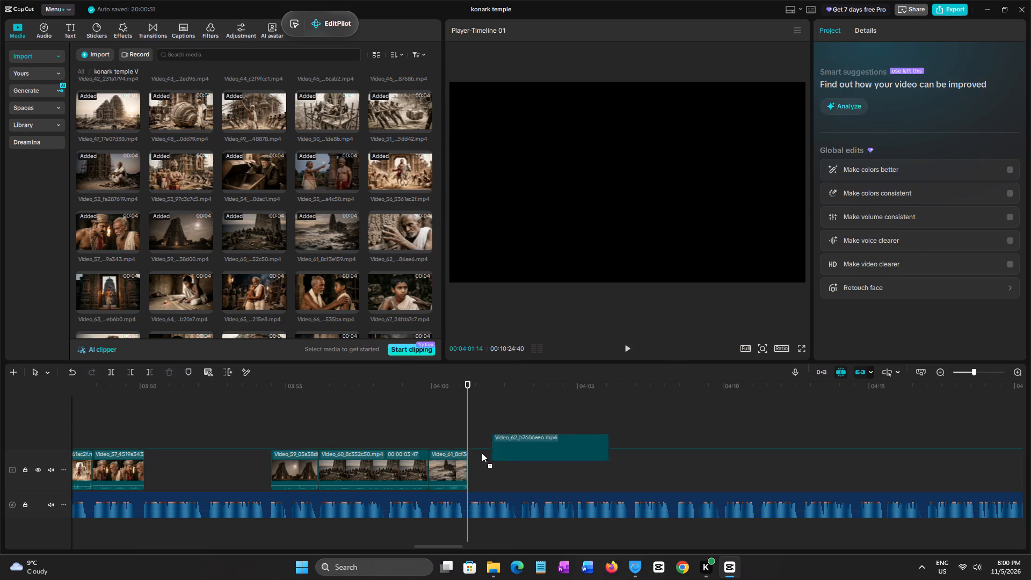
drag(482, 453, 469, 458)
Replay the narration over Video_62 to find the phrase break, and trim the clip's end to 00:04:03:04.
key(space)
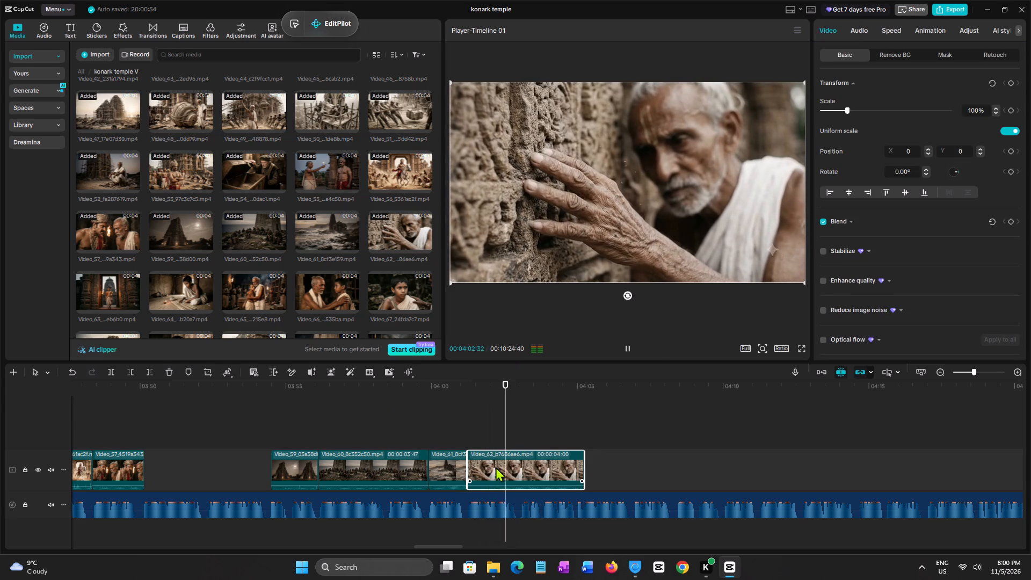
click(460, 434)
key(space)
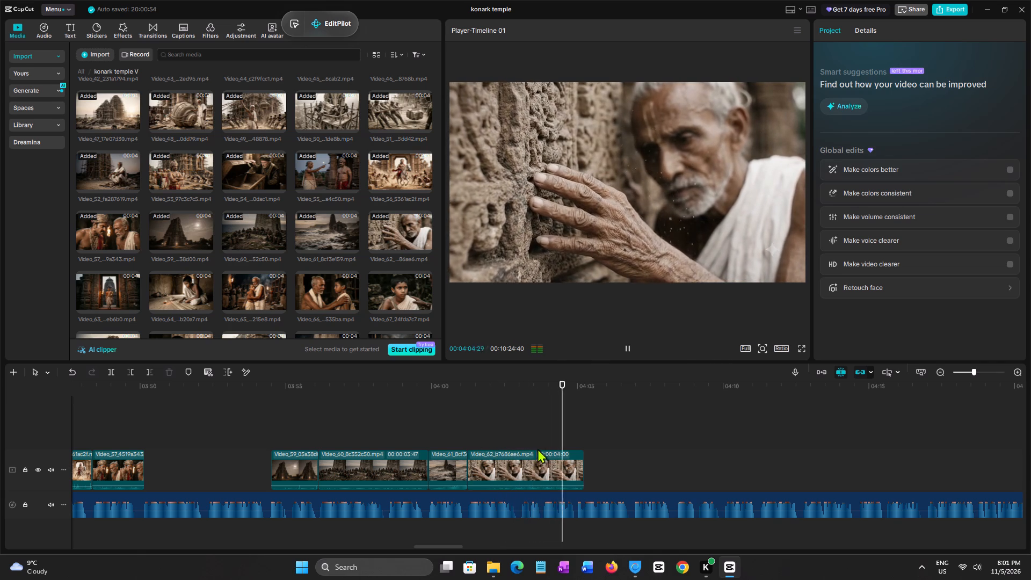
click(521, 441)
click(537, 467)
key(w)
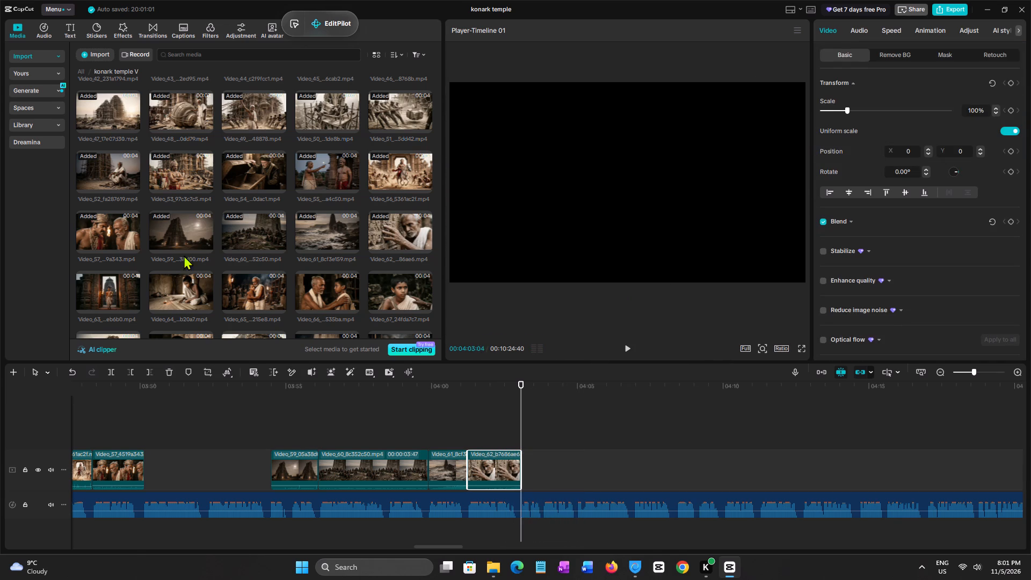
Place Video_63 on the video track directly against Video_62's end at 00:04:03:04.
scroll(317, 198, down, 2)
click(114, 185)
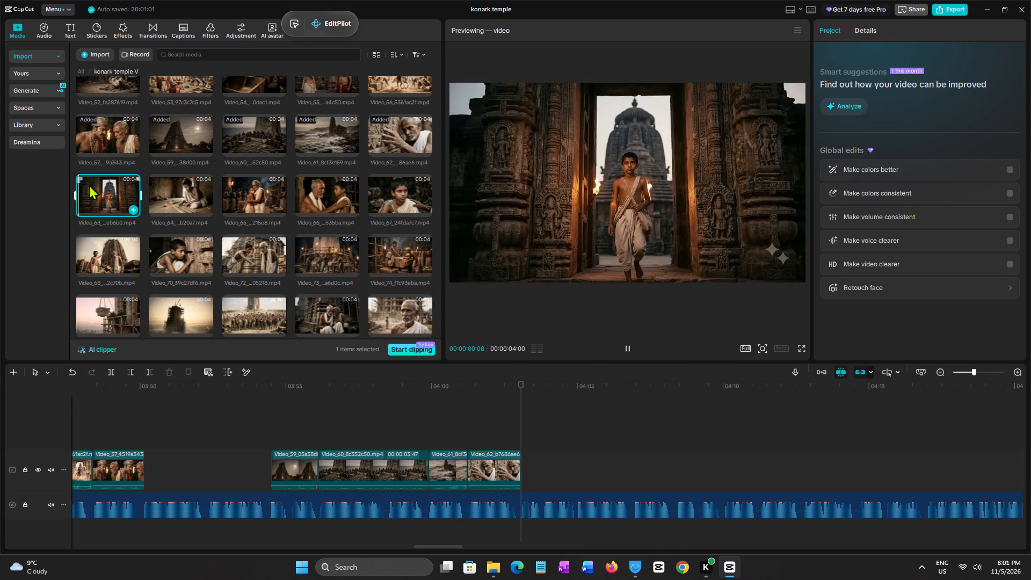
drag(89, 185, 523, 472)
Replay the narration from Video_63 onward to find the matching phrase, and place Video_64 at 00:04:09:59, leaving a gap after Video_63.
key(space)
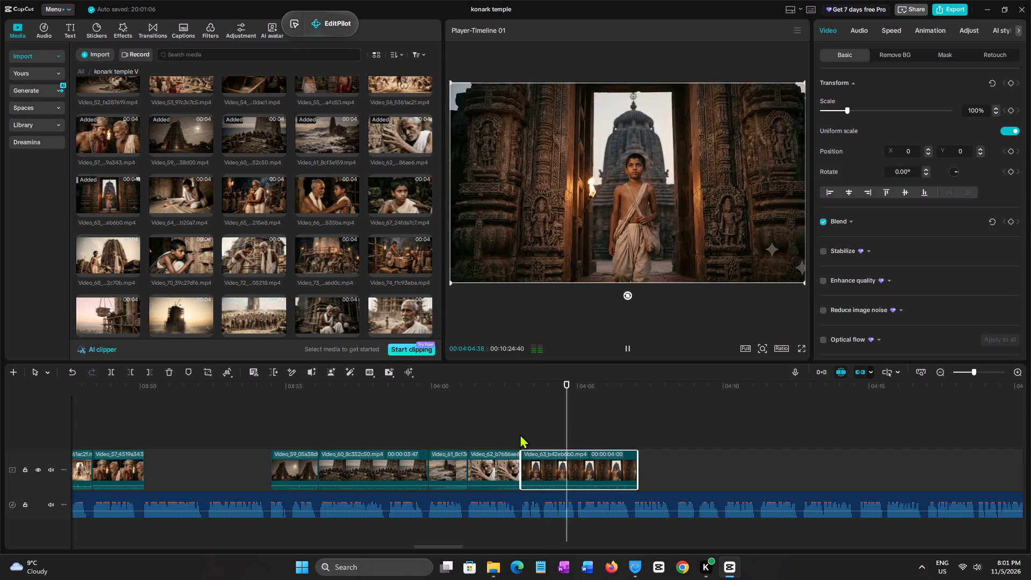
click(520, 430)
key(space)
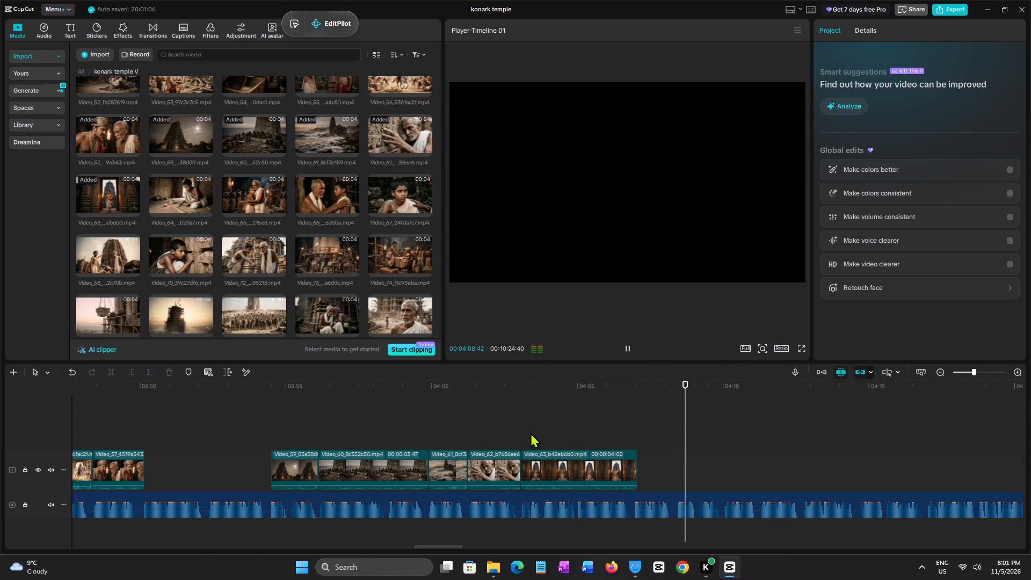
key(space)
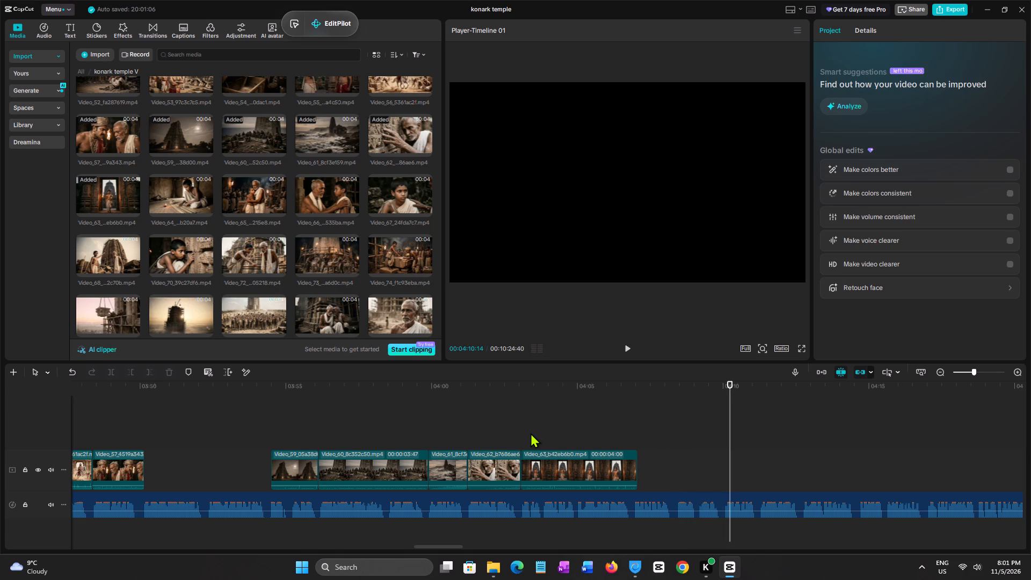
drag(477, 536, 506, 538)
drag(455, 531, 476, 535)
drag(424, 554, 455, 561)
drag(427, 546, 447, 548)
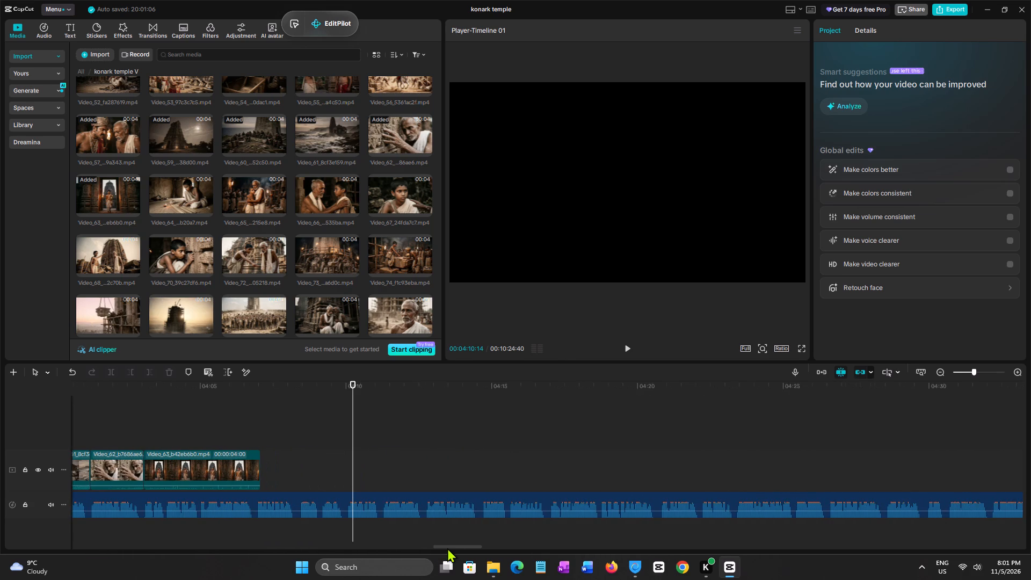
drag(447, 548, 456, 549)
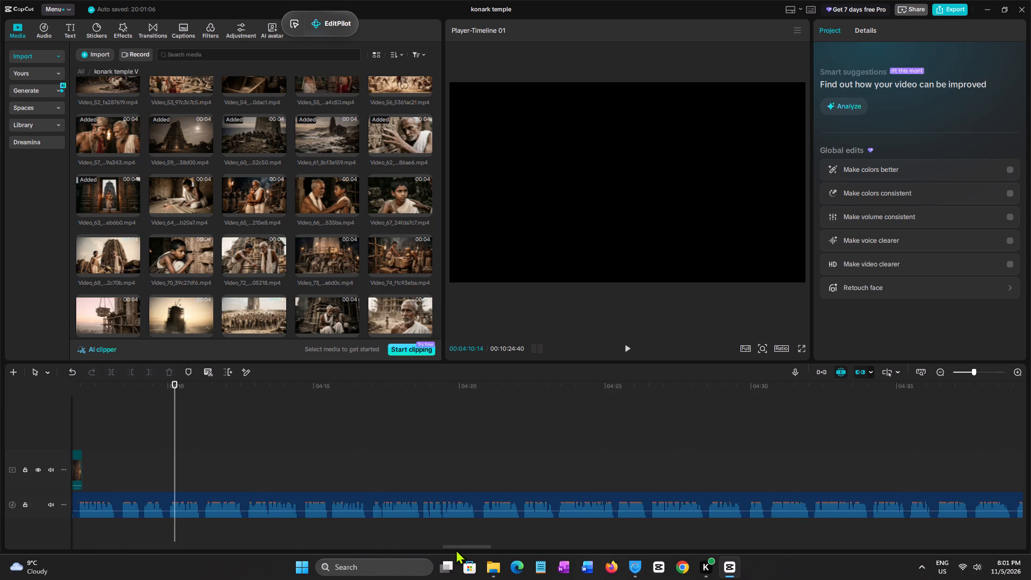
drag(456, 549, 453, 549)
click(216, 445)
key(space)
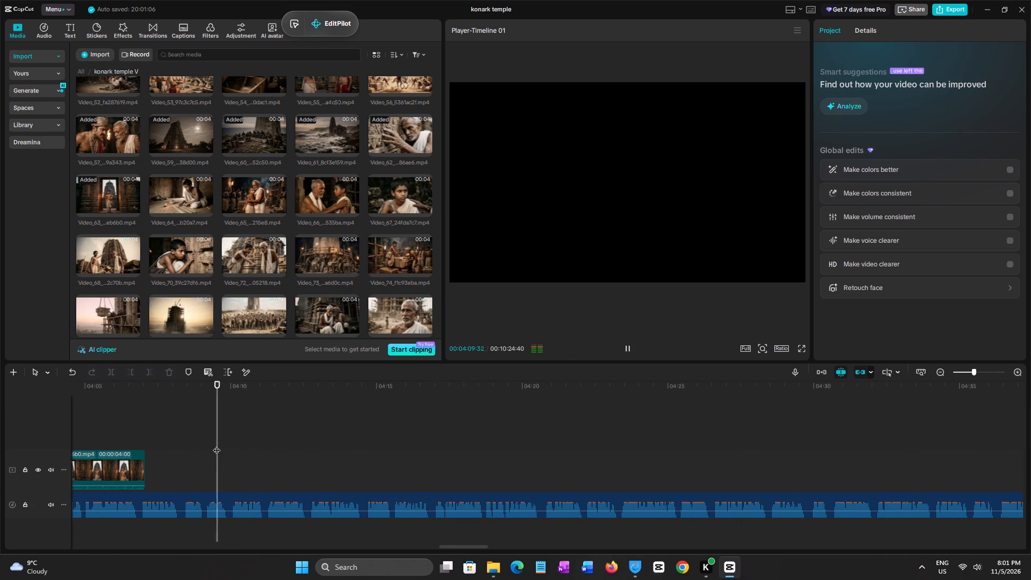
click(230, 454)
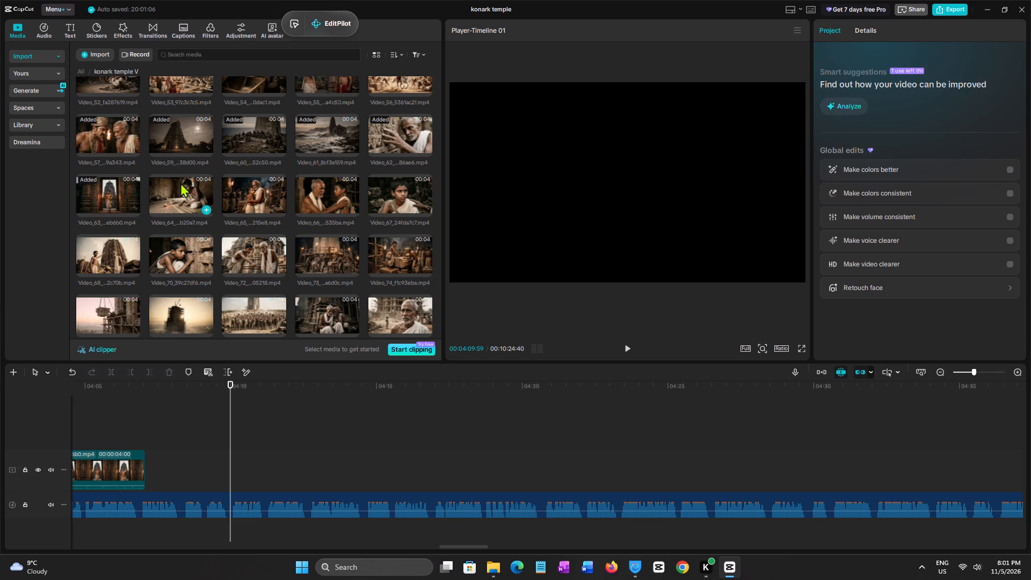
click(186, 199)
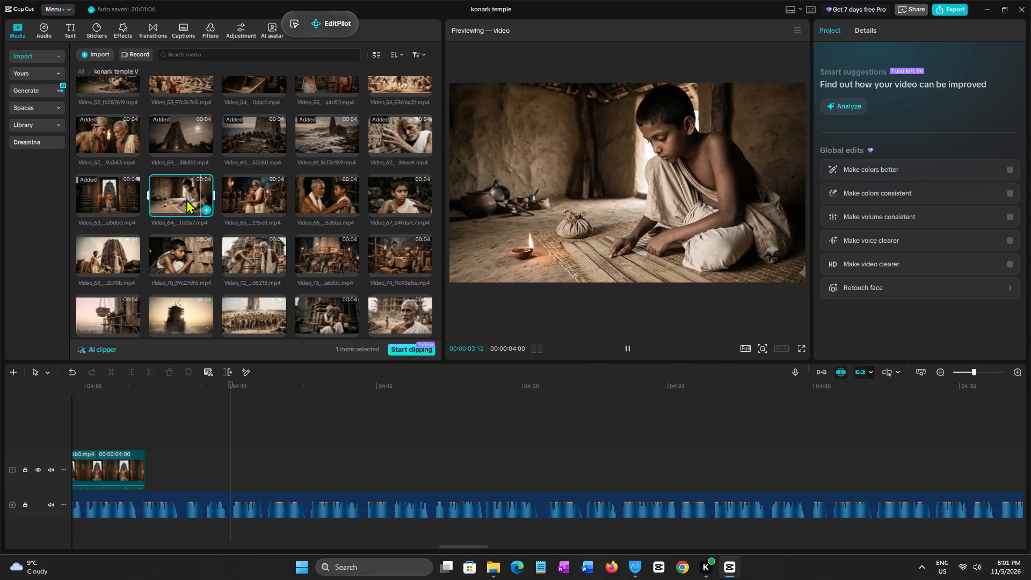
click(186, 199)
drag(186, 199, 230, 456)
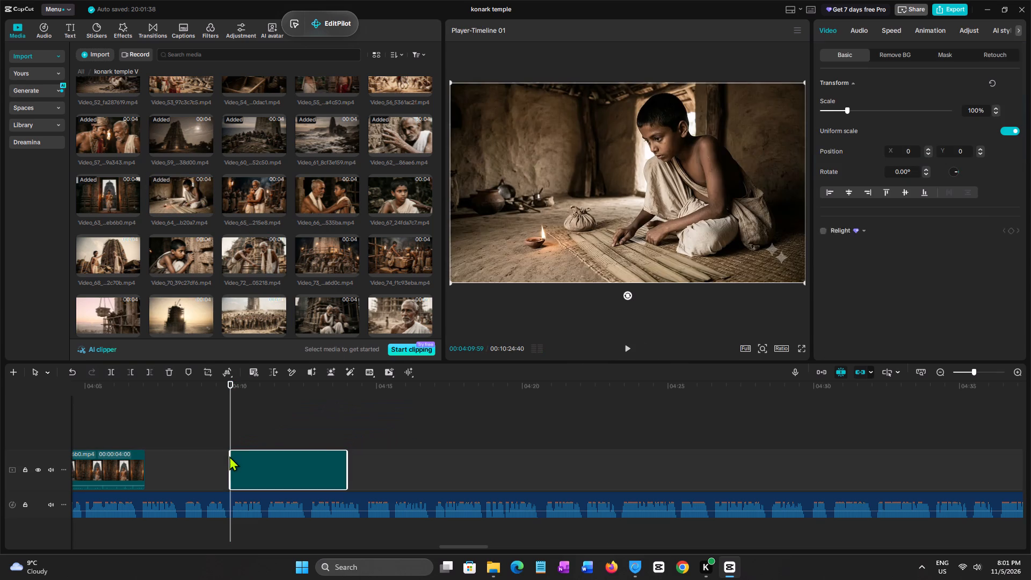
Replay the narration from Video_64 onward to find the matching phrase, and place Video_65 at 00:04:20:47, leaving a gap after Video_64.
key(space)
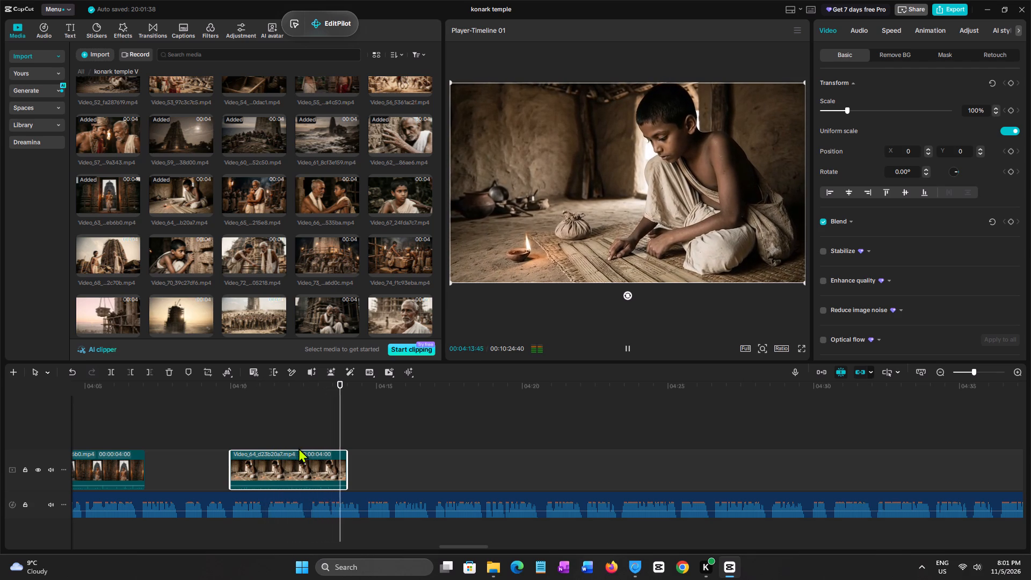
key(space)
click(228, 421)
key(space)
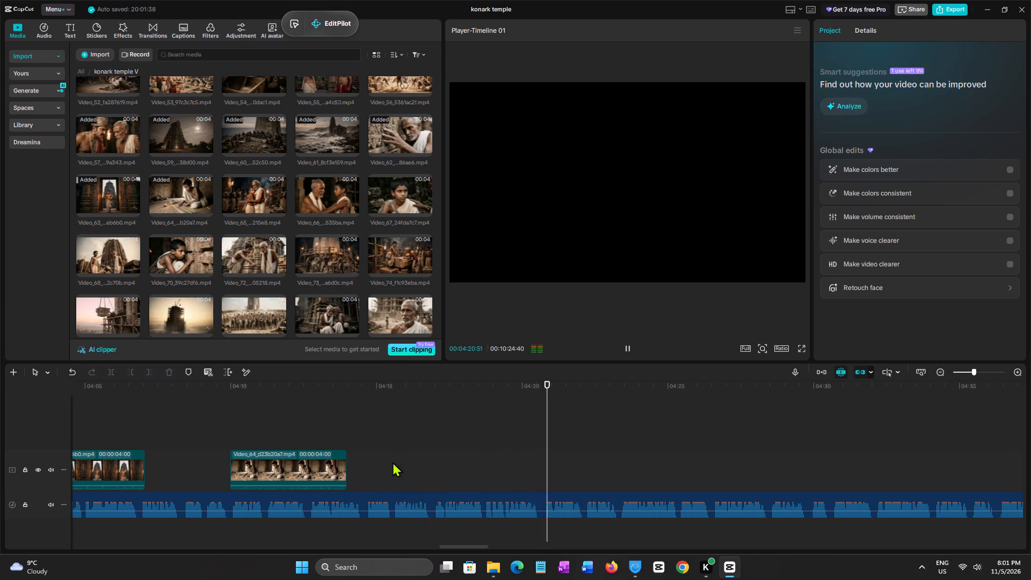
click(545, 475)
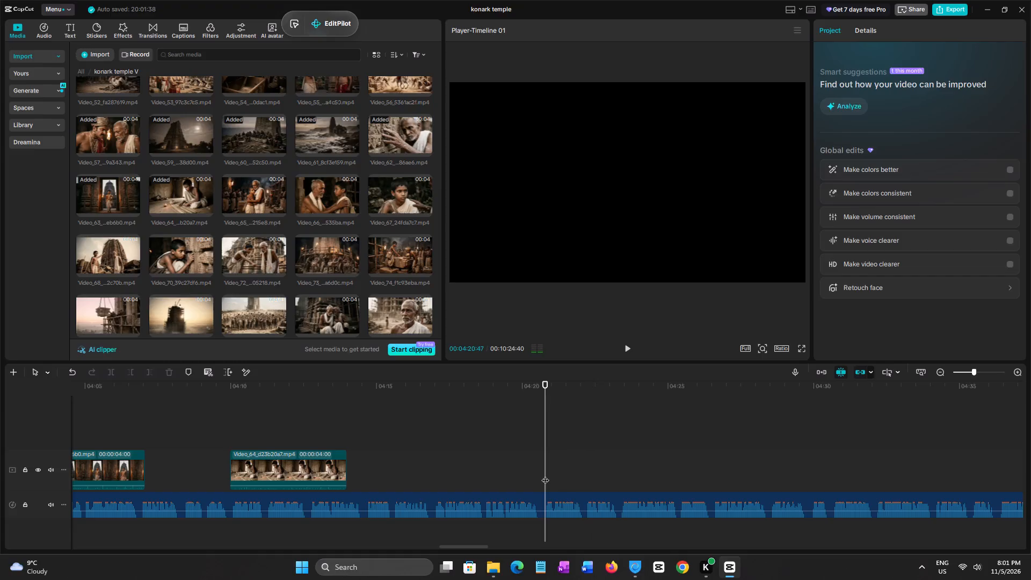
click(265, 195)
drag(260, 195, 548, 458)
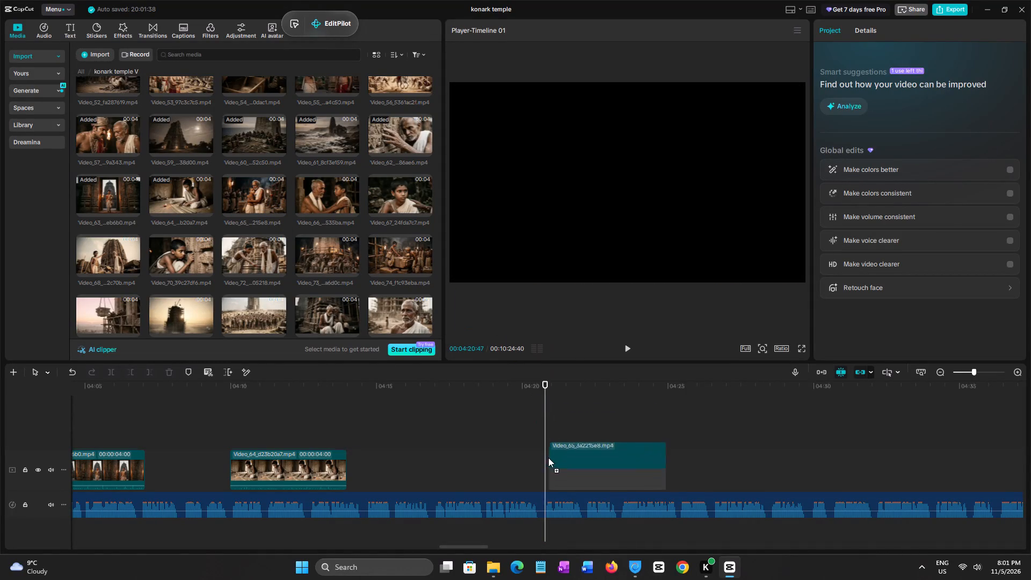
drag(548, 458, 546, 467)
Replay the narration over Video_65 to find the phrase break, and trim the clip's end to 00:04:23:27.
key(space)
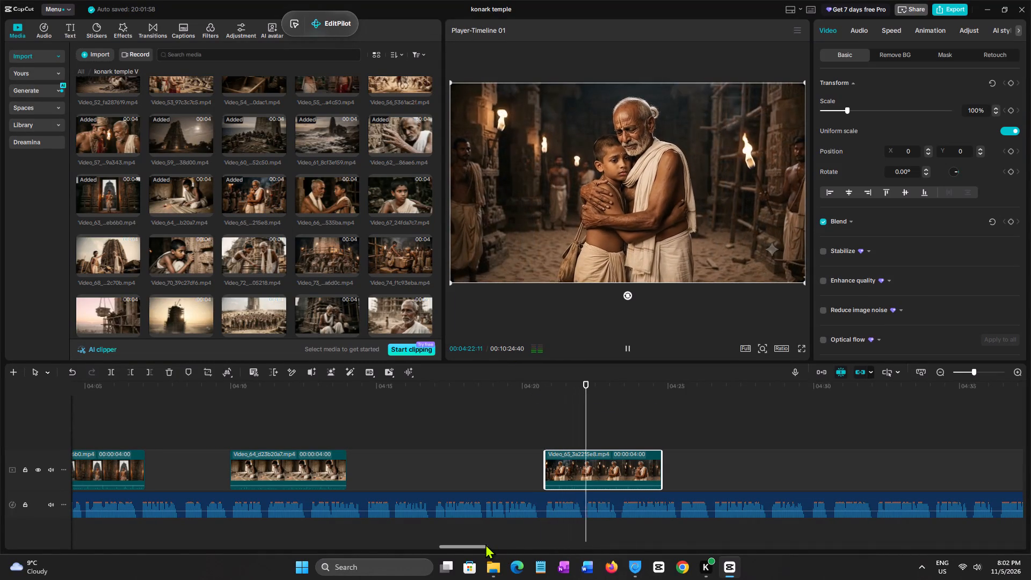
drag(474, 540, 487, 540)
key(space)
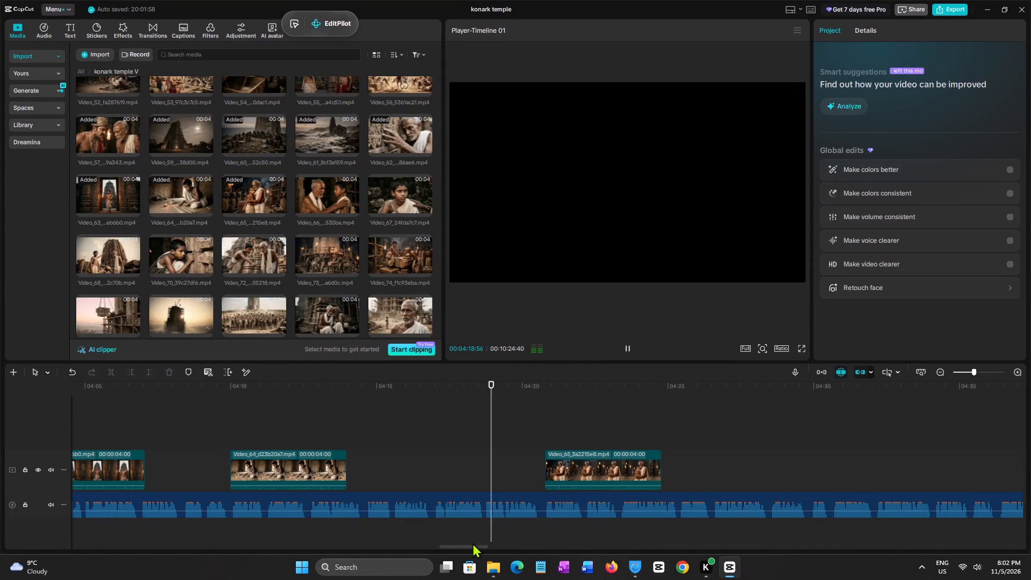
key(space)
drag(454, 546, 480, 546)
key(space)
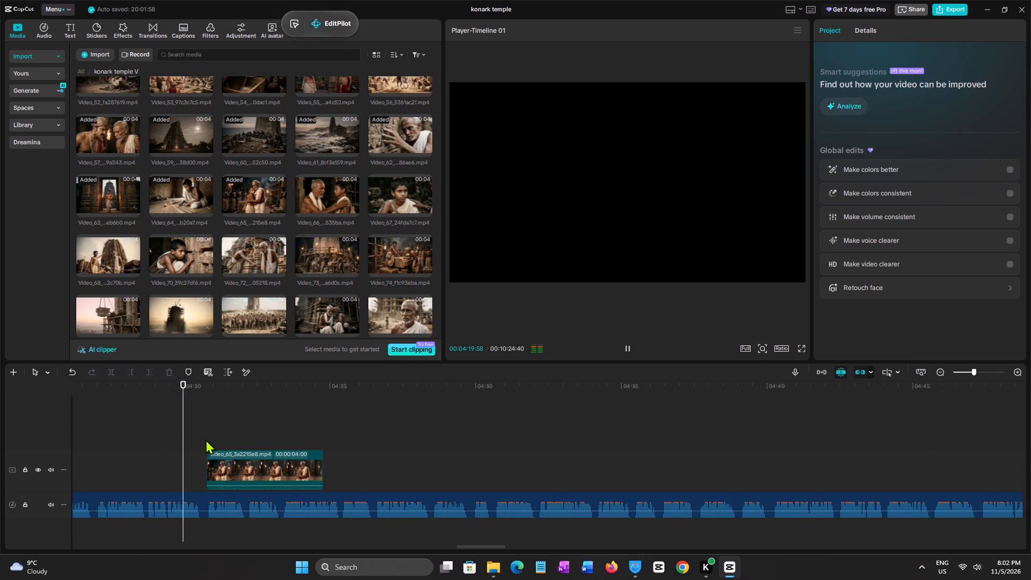
key(space)
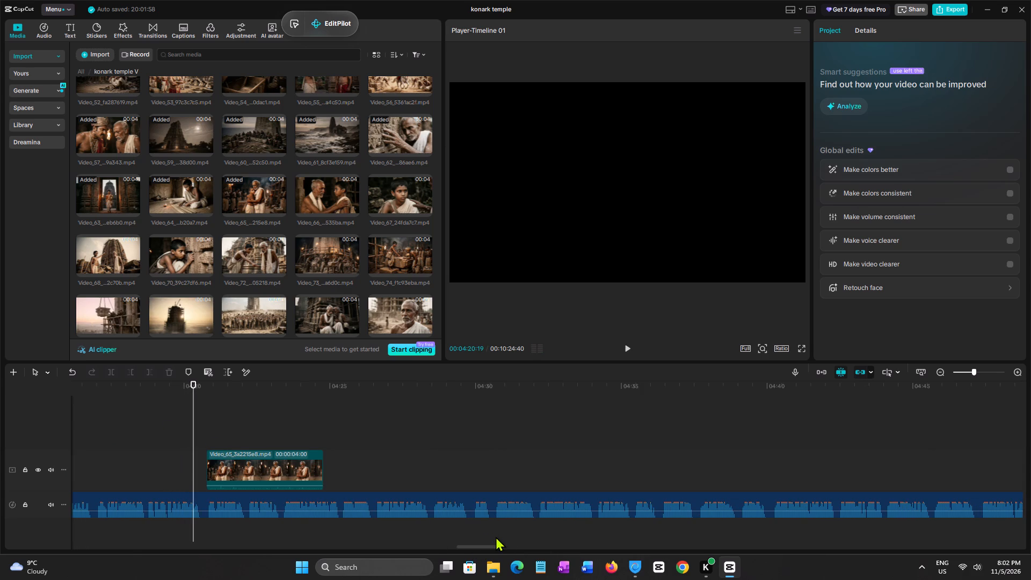
drag(489, 546, 503, 548)
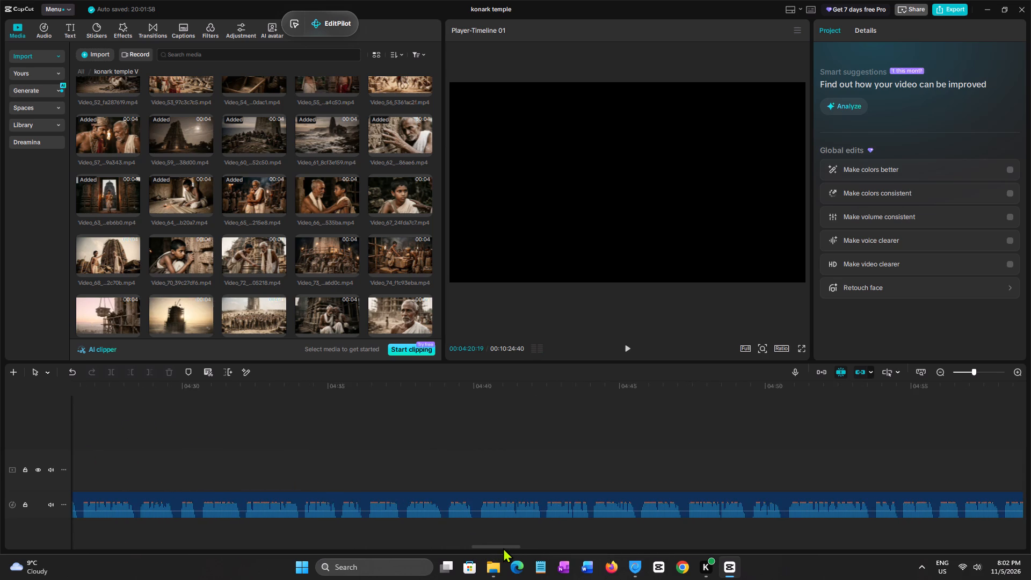
drag(503, 548, 501, 548)
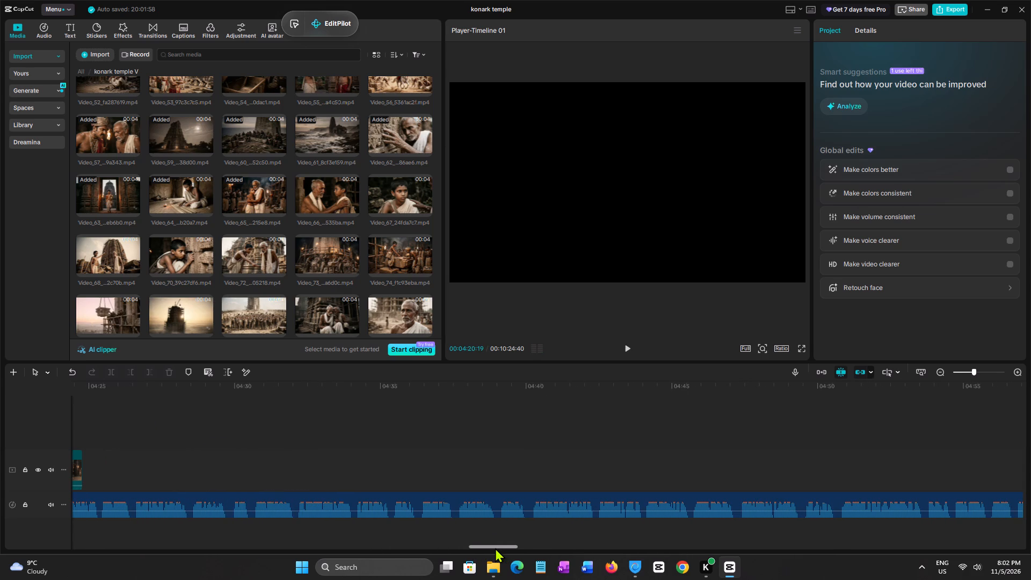
key(space)
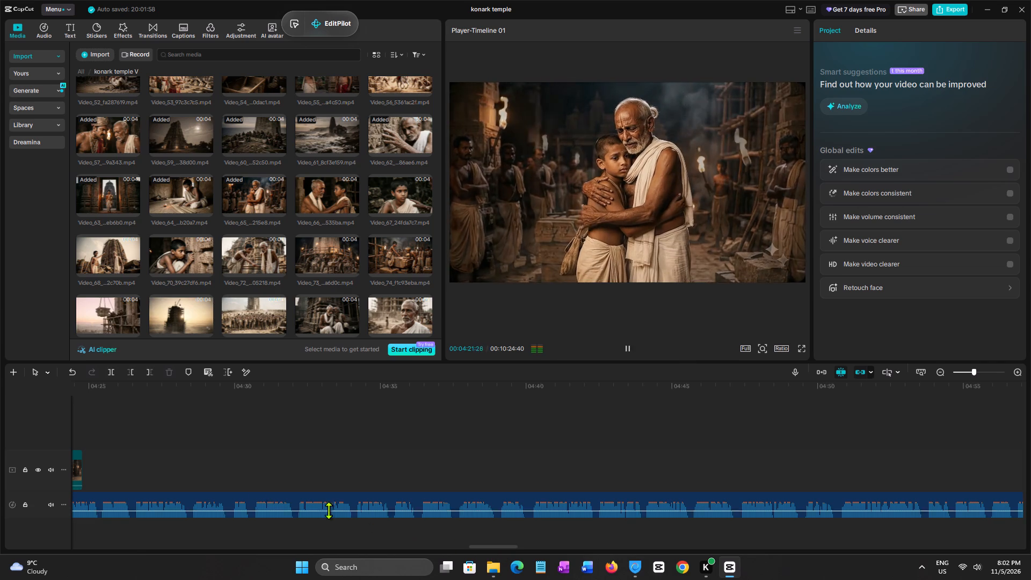
click(79, 416)
drag(79, 416, 192, 454)
key(space)
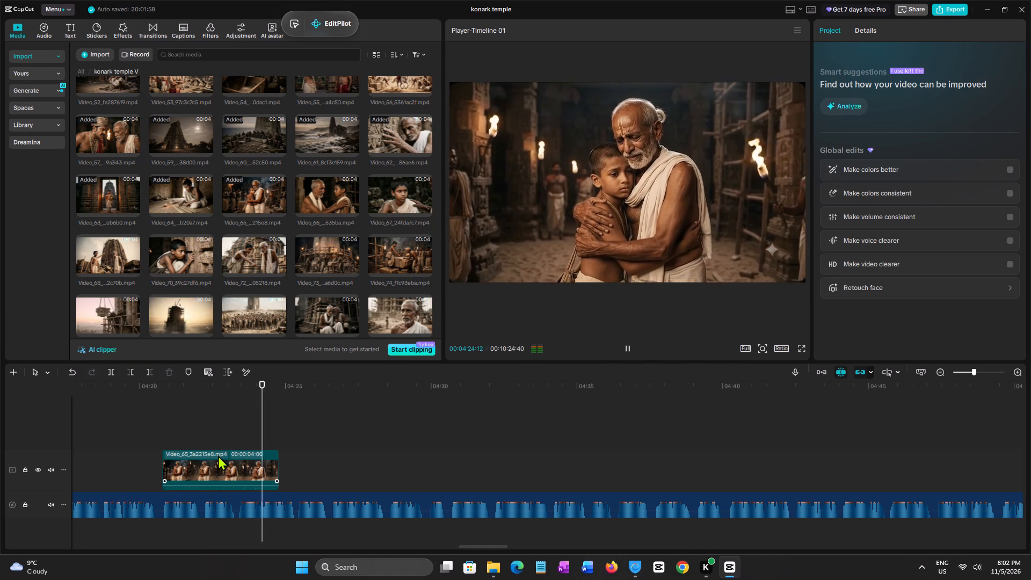
click(148, 423)
key(space)
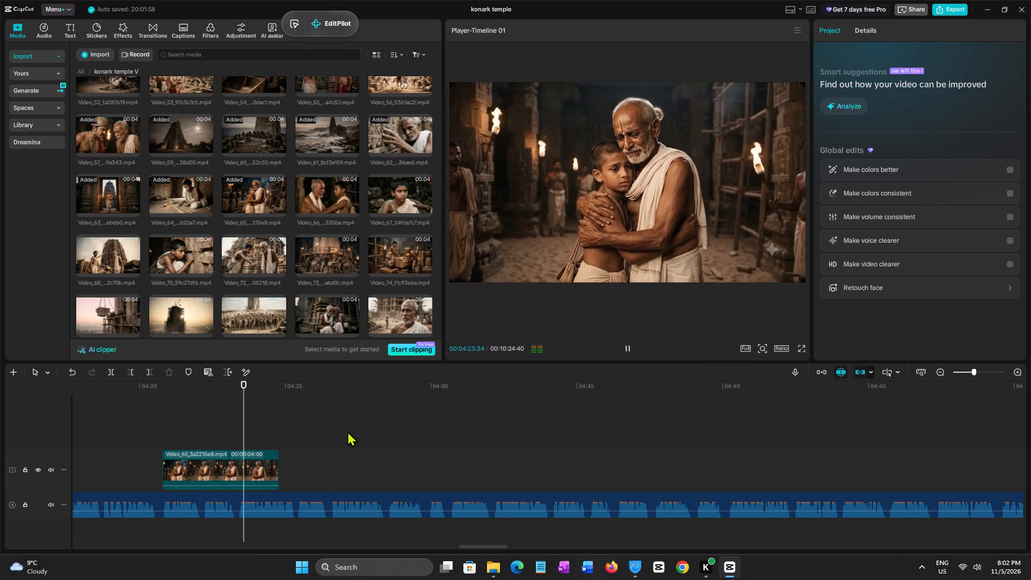
click(240, 440)
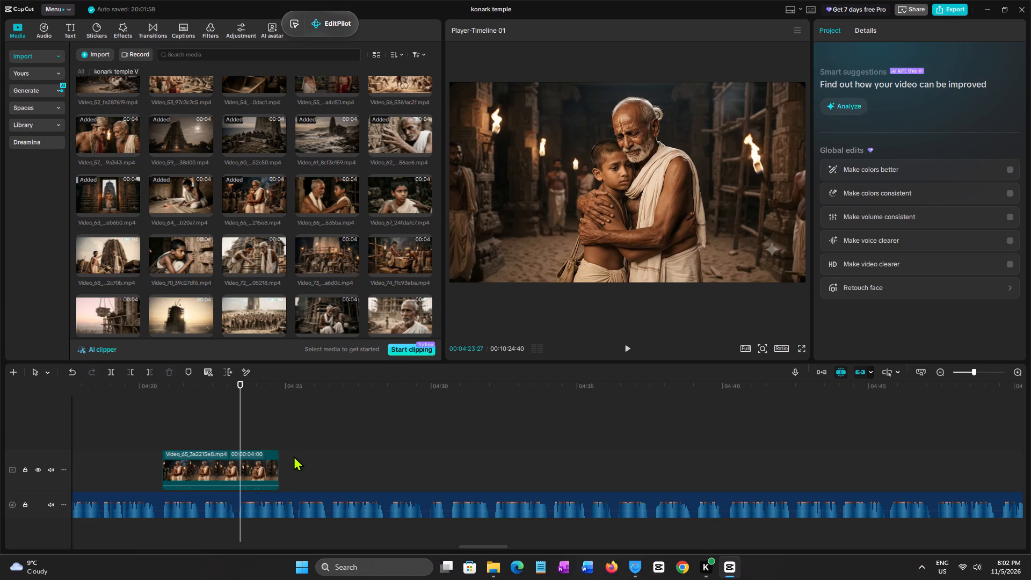
click(246, 469)
key(w)
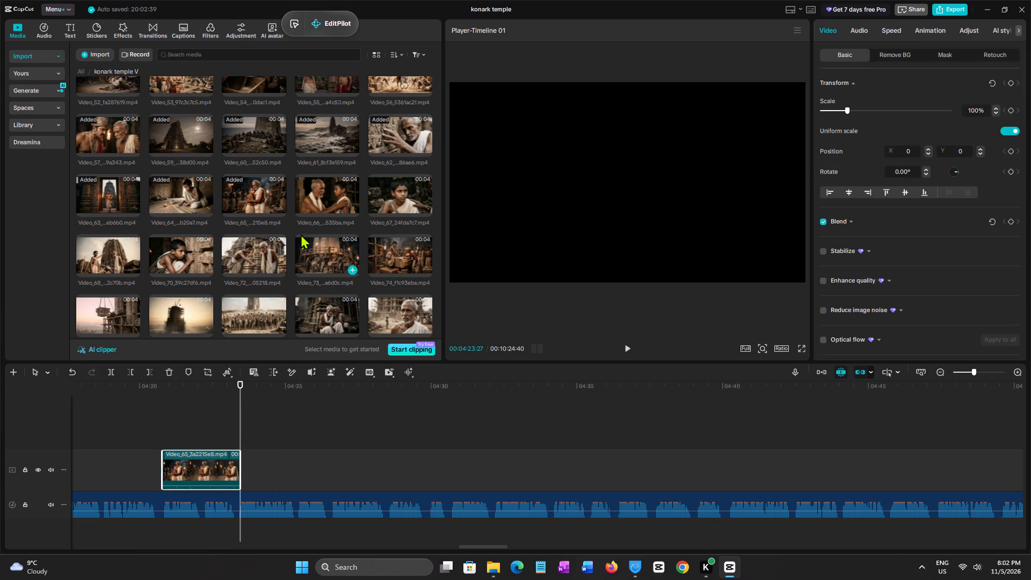
Place Video_66 on the video track directly against Video_65's end at 00:04:23:27.
click(320, 195)
click(259, 187)
click(326, 201)
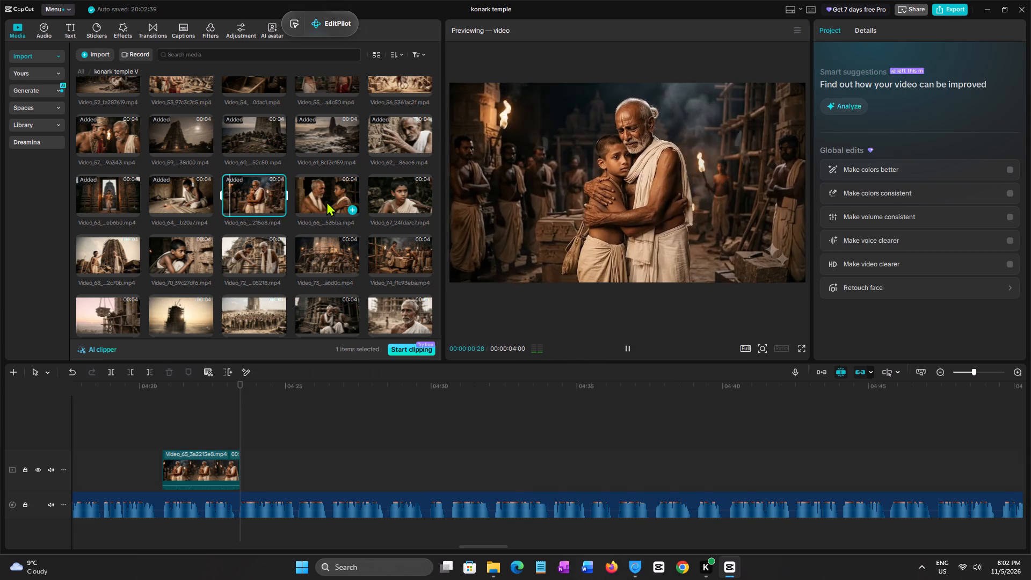
drag(329, 196, 231, 475)
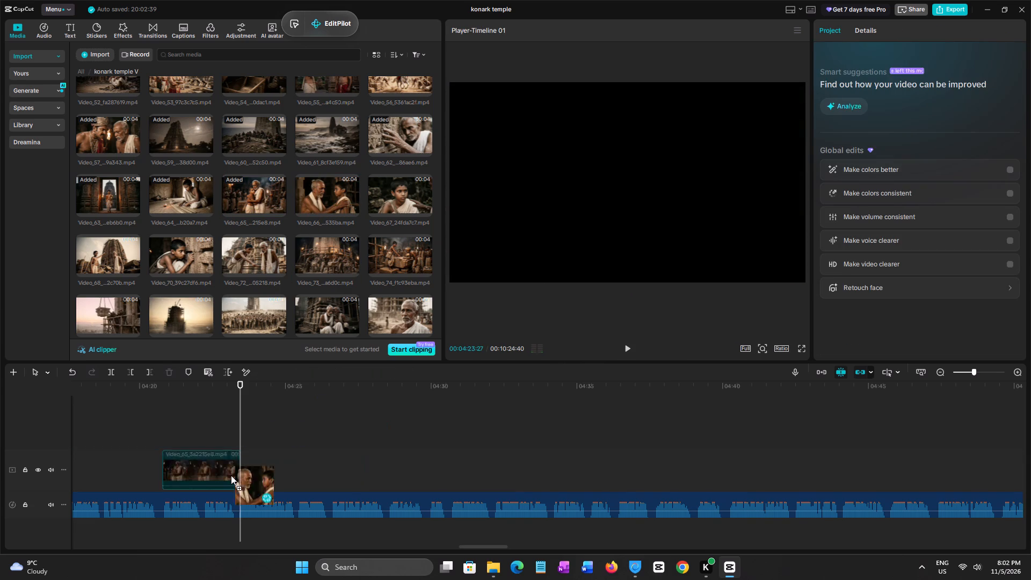
drag(231, 475, 237, 474)
Replay the narration from Video_66 onward to find the matching phrase, and place Video_67 at 00:04:28:29, leaving a gap after Video_66.
key(space)
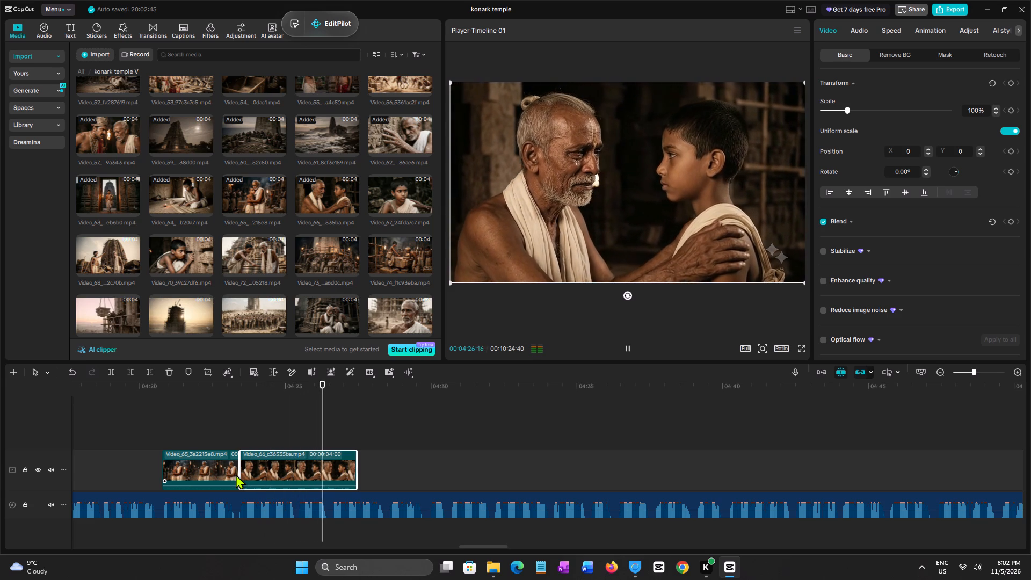
key(space)
click(233, 433)
key(space)
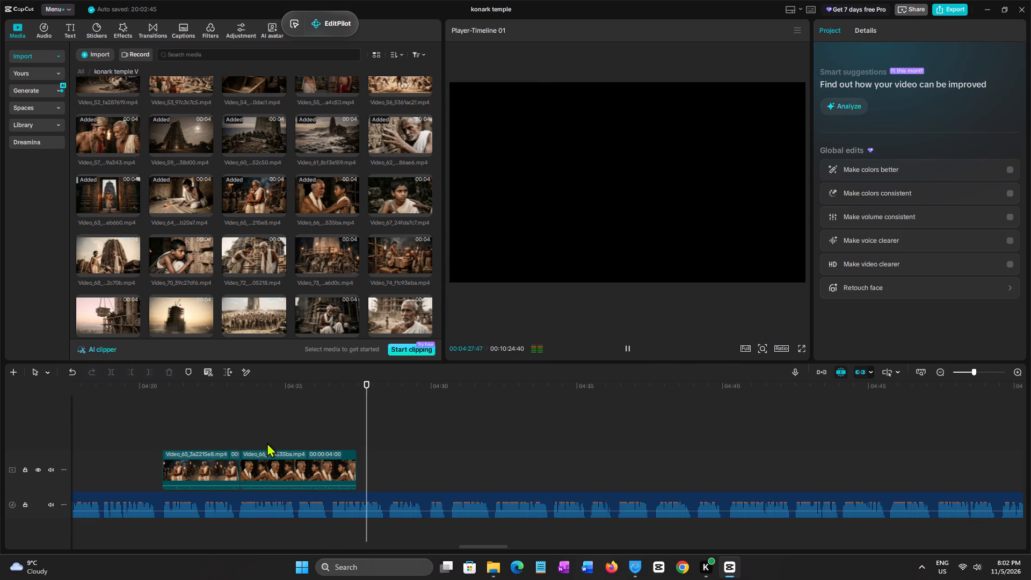
click(387, 461)
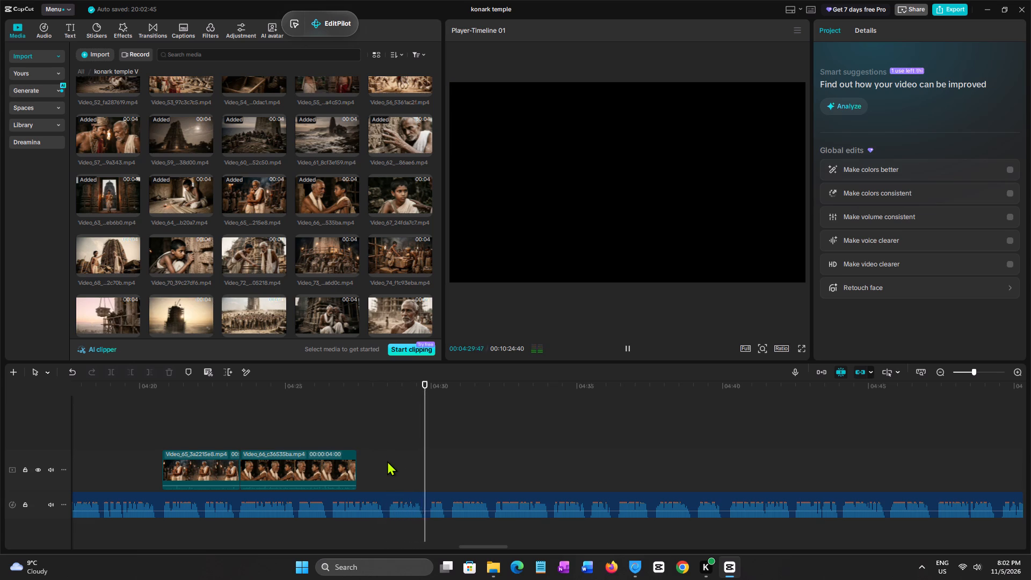
click(387, 461)
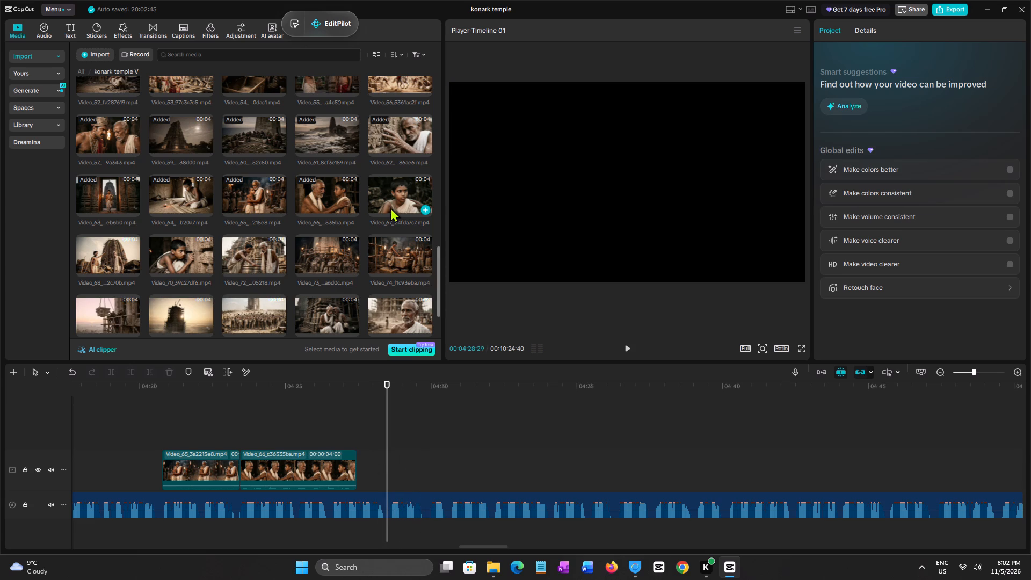
click(394, 207)
drag(402, 202, 469, 437)
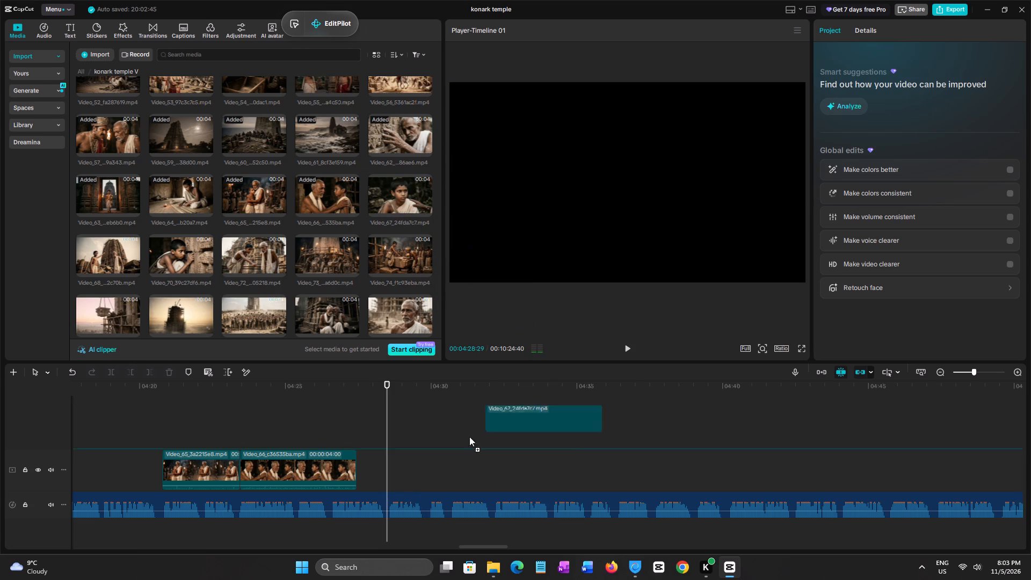
drag(469, 437, 387, 467)
Replay the narration over Video_67 to find the phrase break, and trim the clip's end to 00:04:32:12.
key(space)
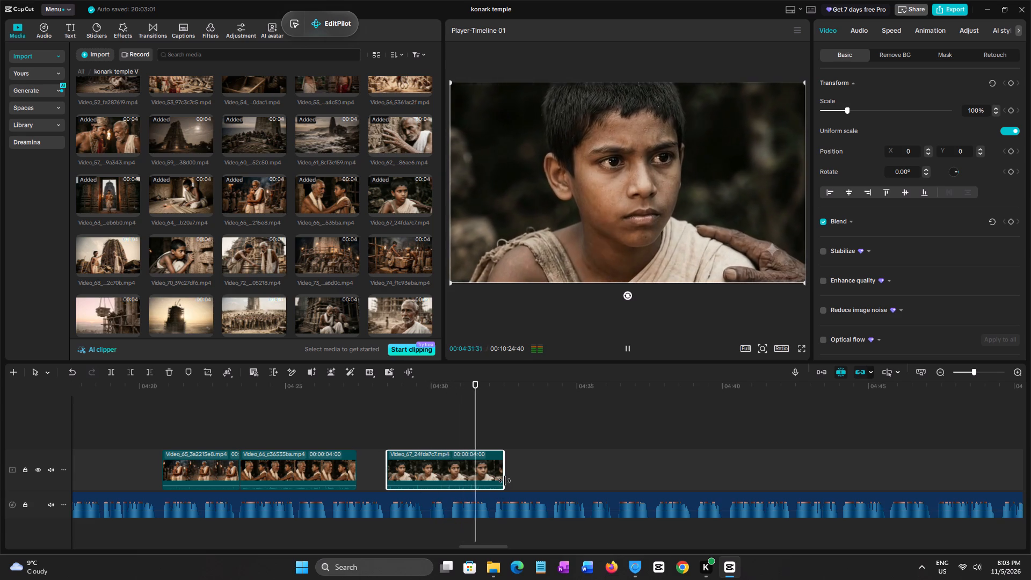
click(403, 434)
key(space)
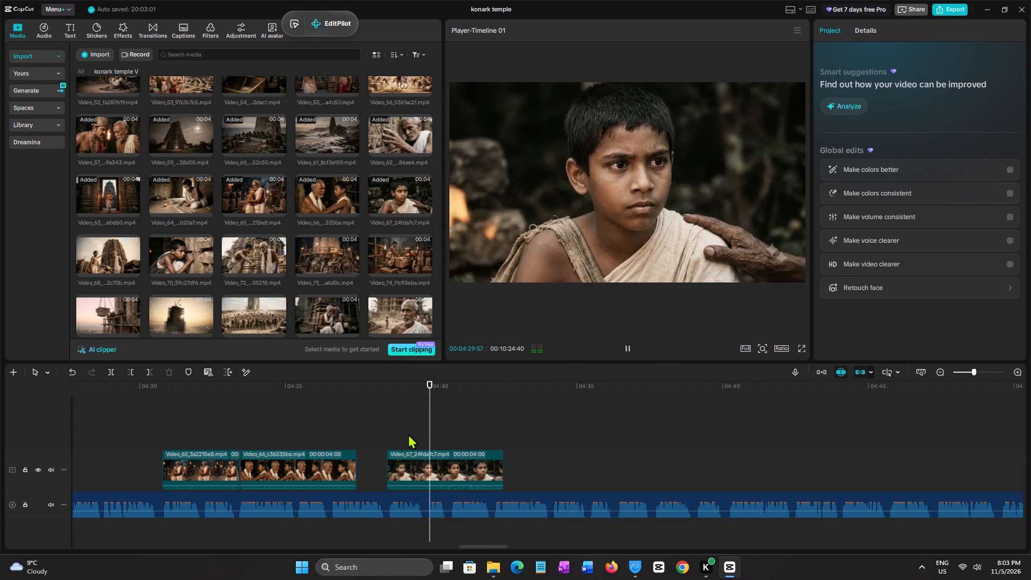
click(394, 431)
key(space)
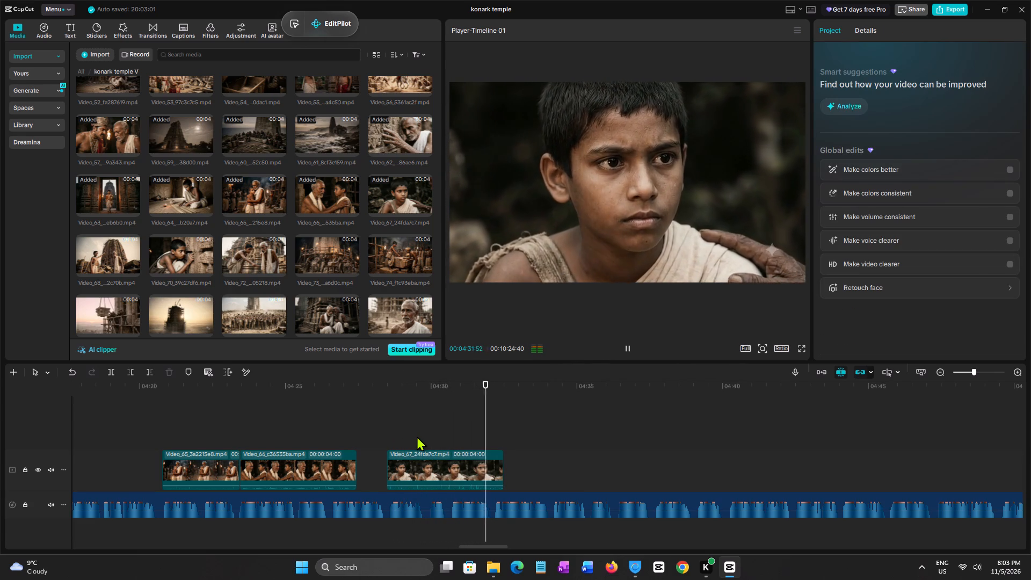
click(491, 445)
click(492, 445)
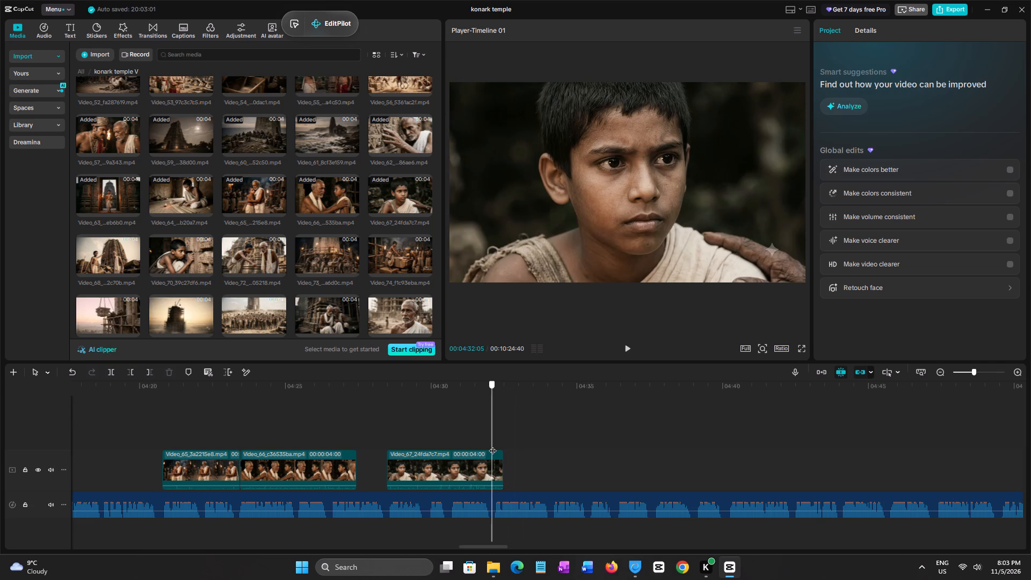
click(495, 445)
click(478, 463)
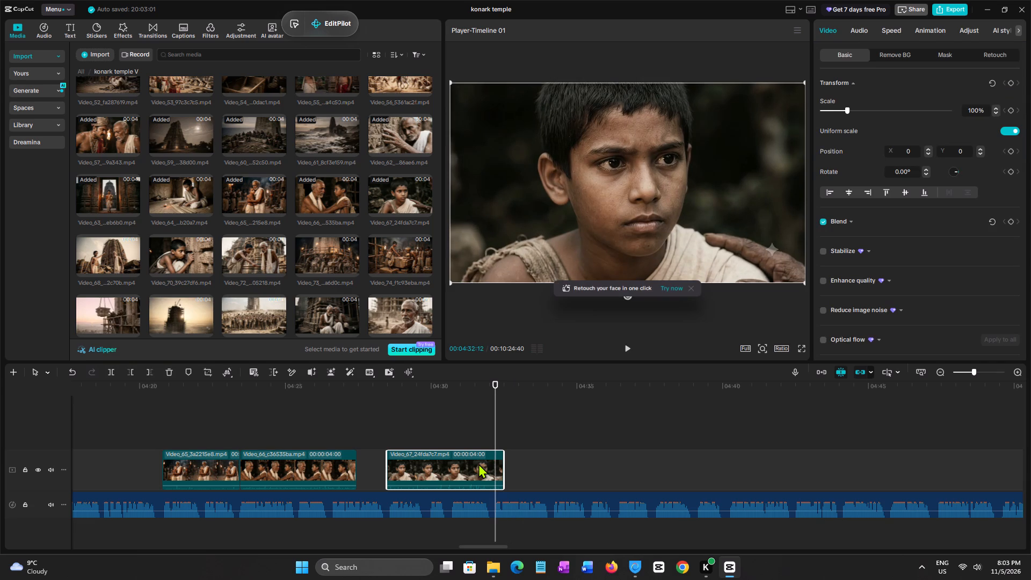
click(499, 467)
key(w)
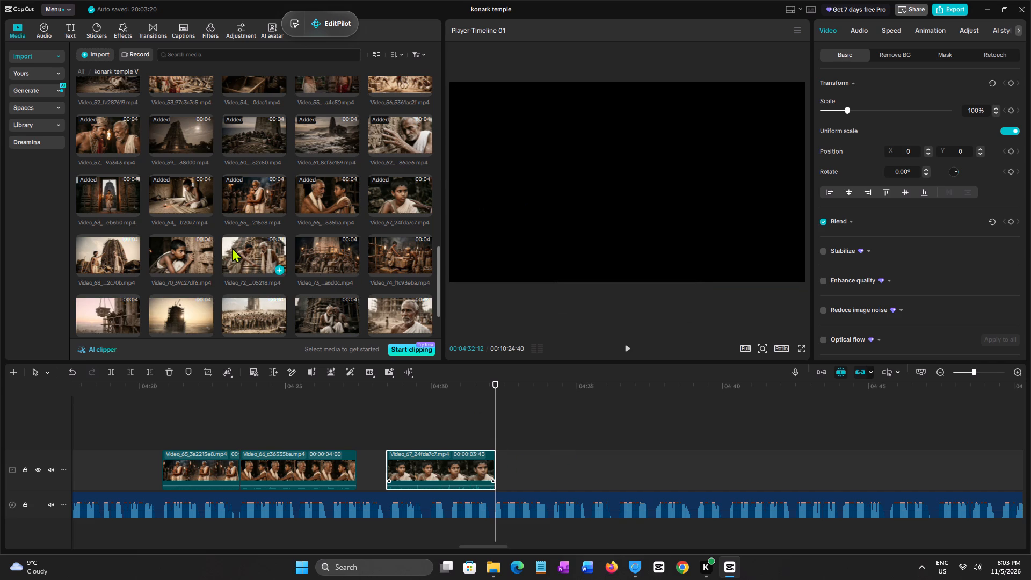
Place Video_68 on the video track directly against Video_67's end at 00:04:32:12.
click(100, 252)
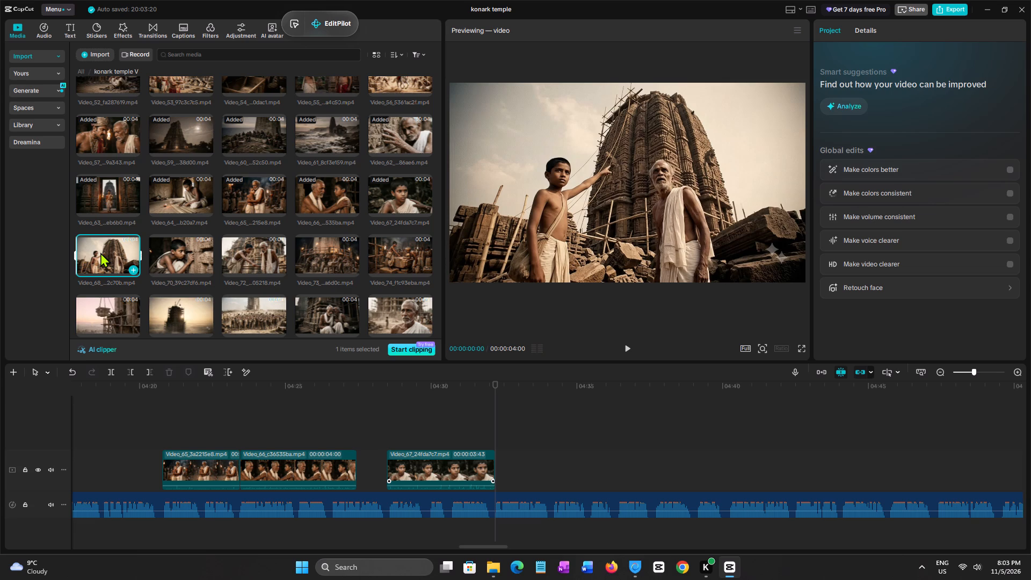
drag(100, 252, 493, 462)
Replay the narration over Video_67 and Video_68 to check the clips against its phrases.
key(space)
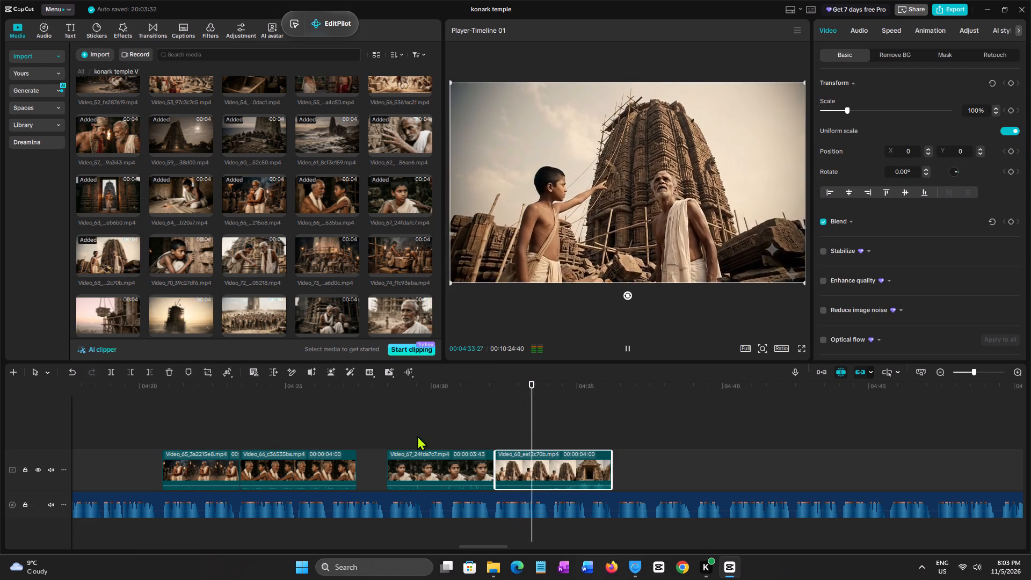
click(383, 431)
key(space)
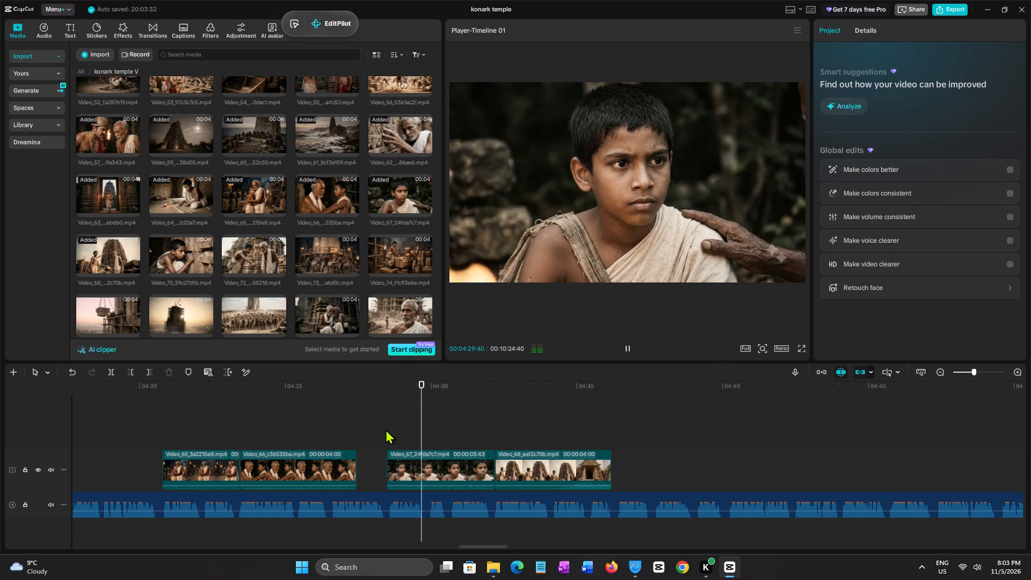
key(space)
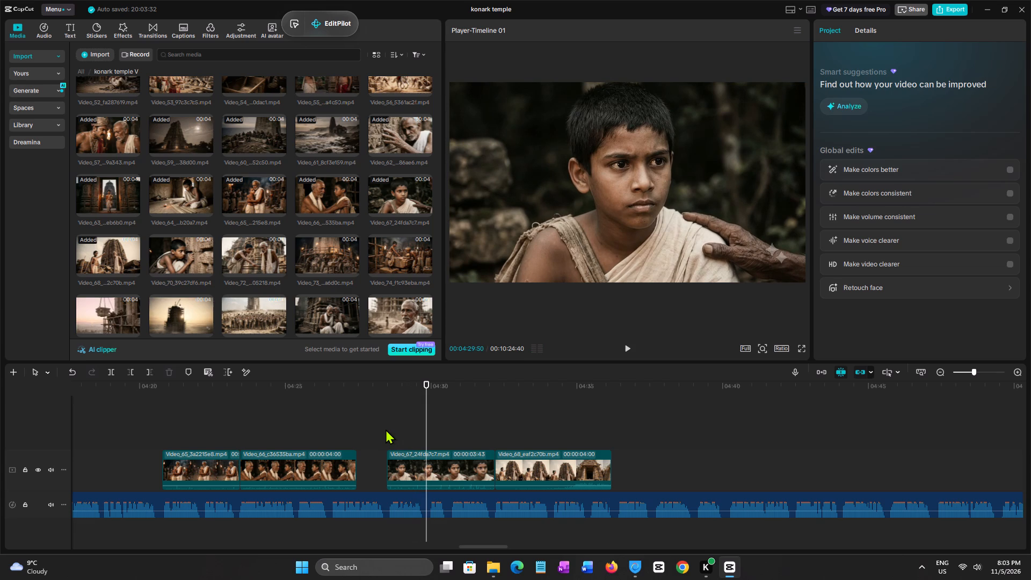
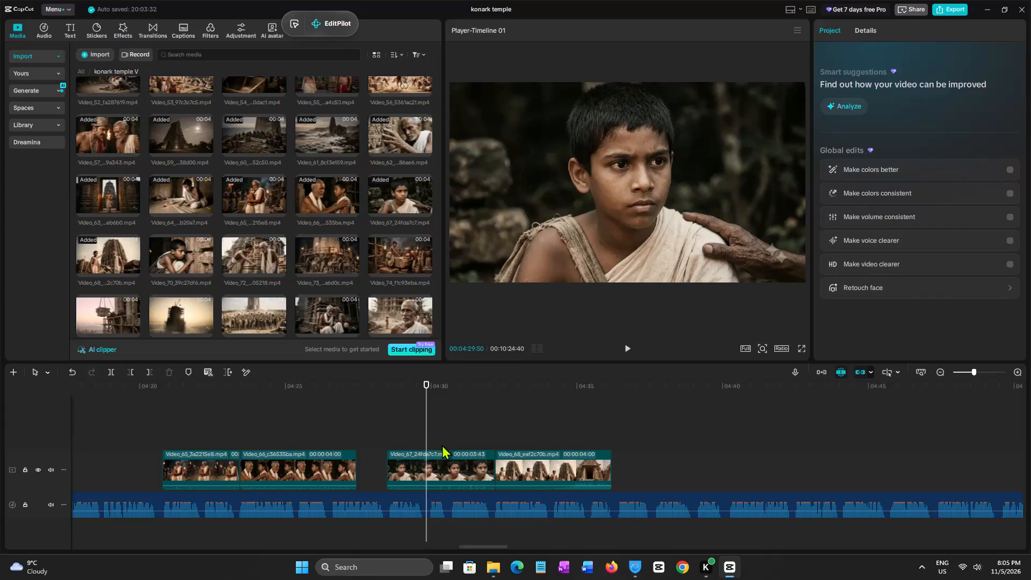
Replay the narration over Video_67 to find the phrase break, and trim the clip's end to 00:04:30:01.
click(386, 431)
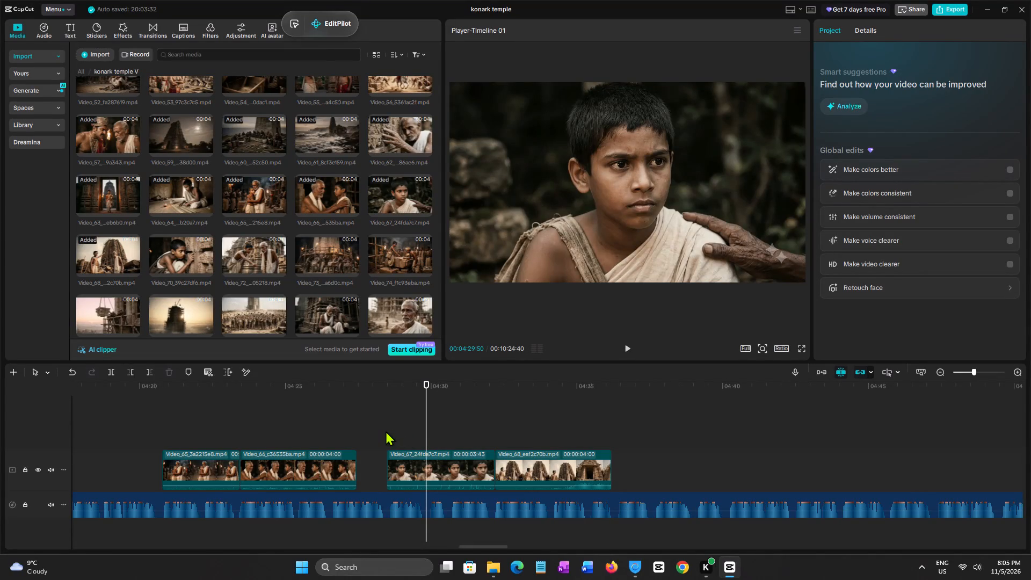
key(space)
click(385, 431)
key(space)
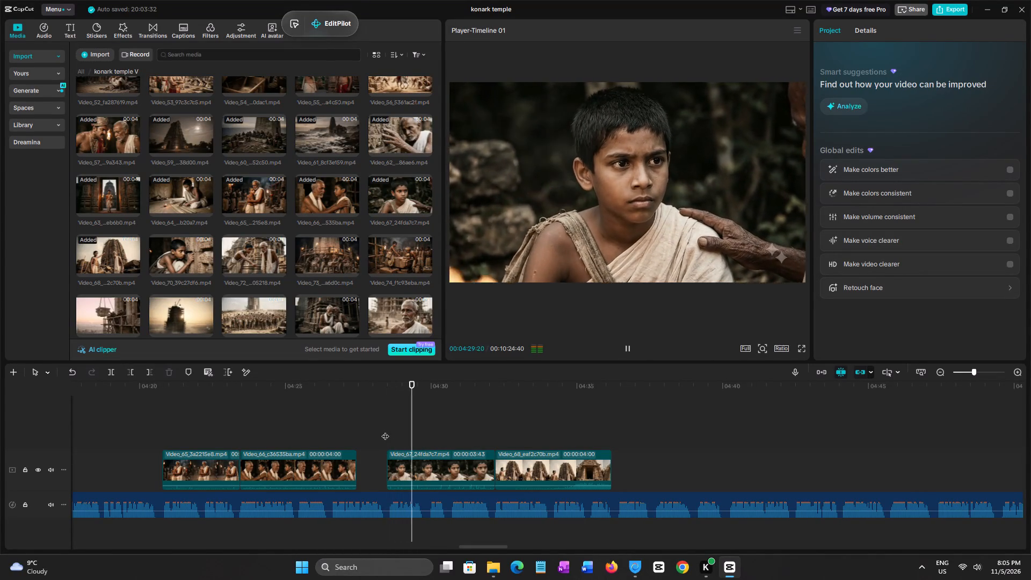
click(432, 444)
click(432, 446)
click(447, 476)
key(w)
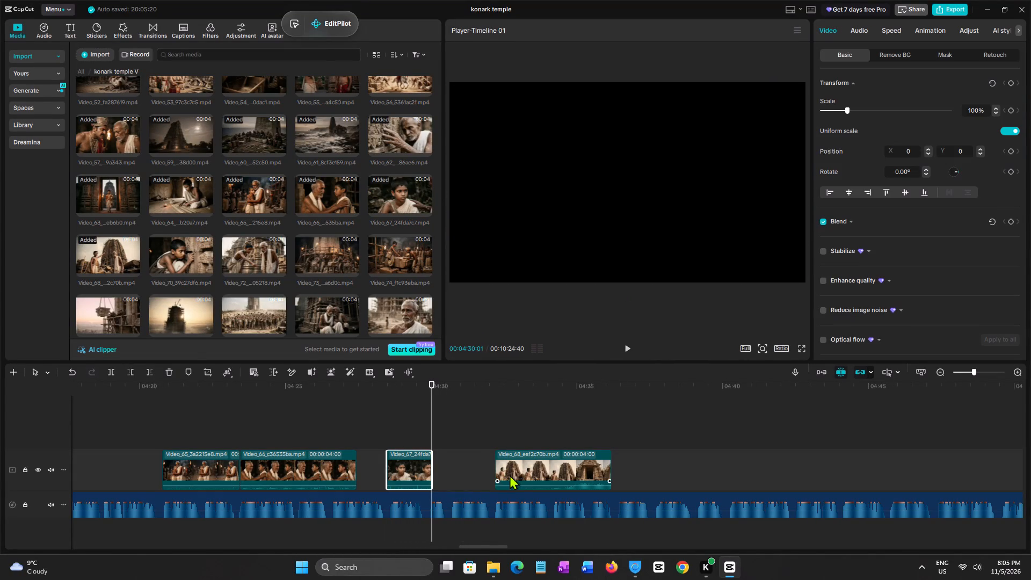
Move Video_68 on the video track directly against Video_67's end at 00:04:30:01.
click(510, 475)
drag(518, 477, 453, 475)
Replay the narration over Video_68 to find the phrase break, and trim the clip's end to 00:04:32:13.
click(423, 440)
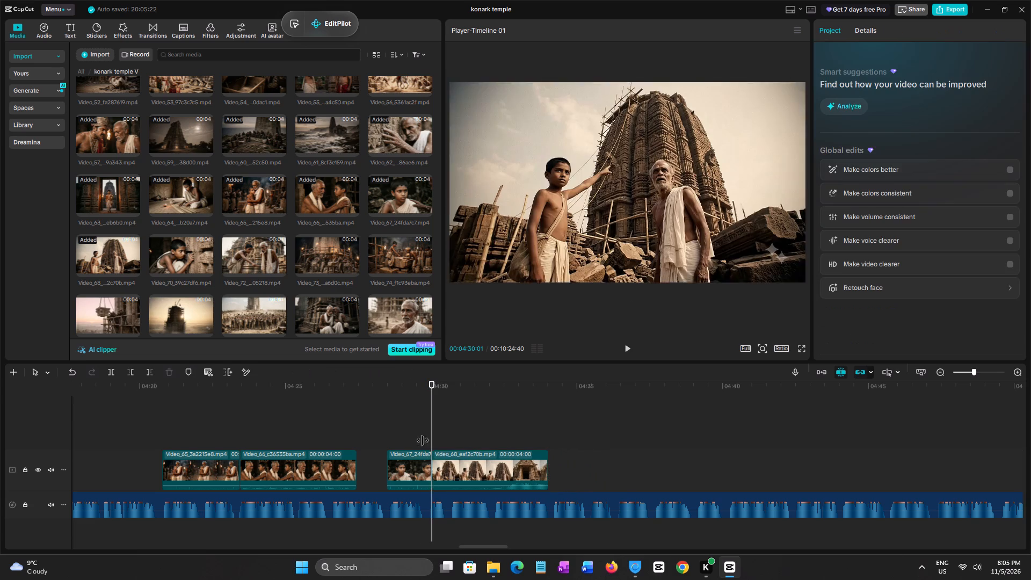
key(space)
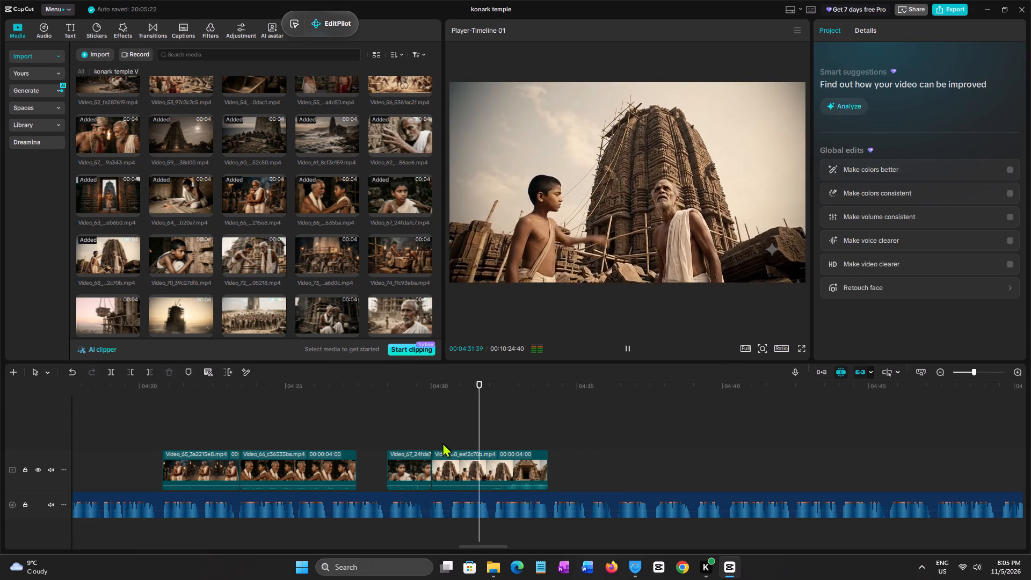
click(496, 446)
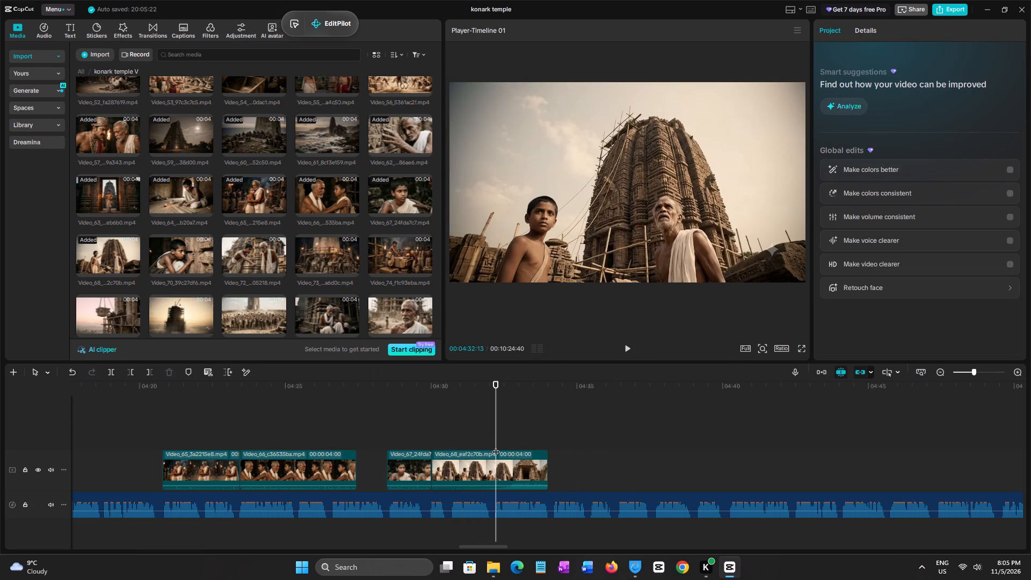
click(511, 472)
key(w)
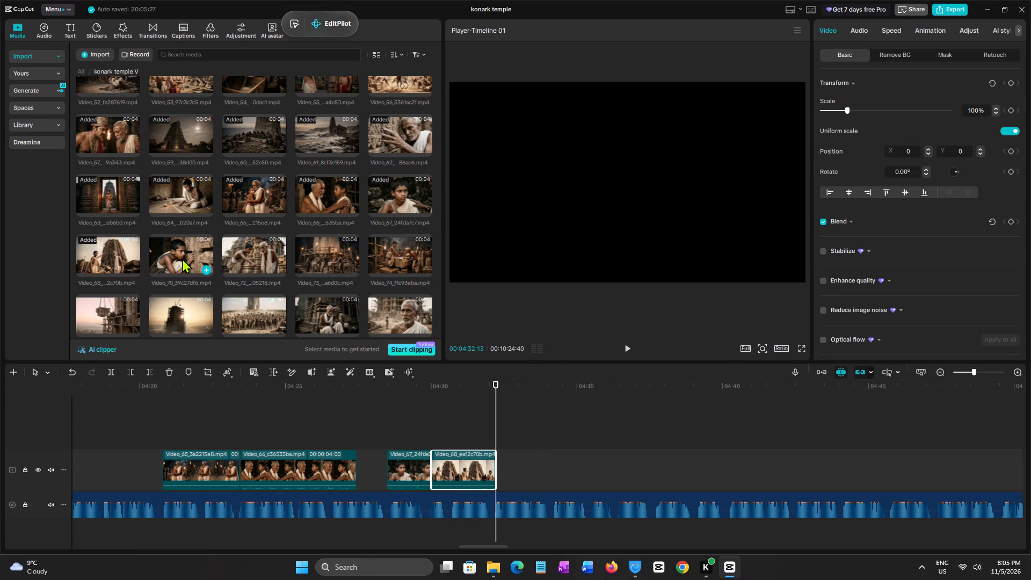
Place Video_70 on the video track directly against Video_68's end at 00:04:32:13.
click(182, 258)
drag(179, 258, 498, 462)
Replay the narration past Video_68 to find the matching phrase, and move Video_70 to start at about 00:04:34, leaving a gap before it.
click(466, 431)
key(space)
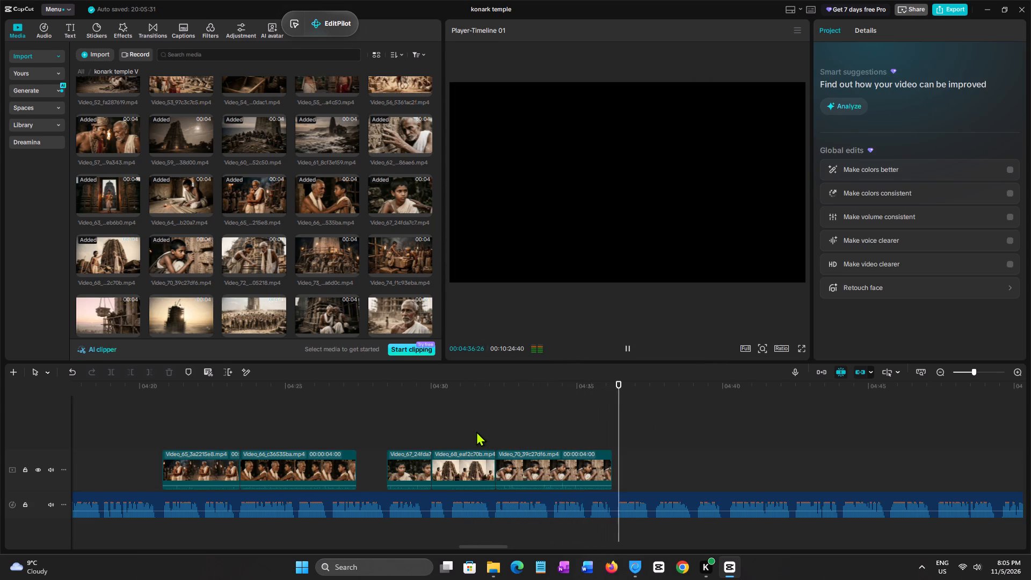
click(485, 426)
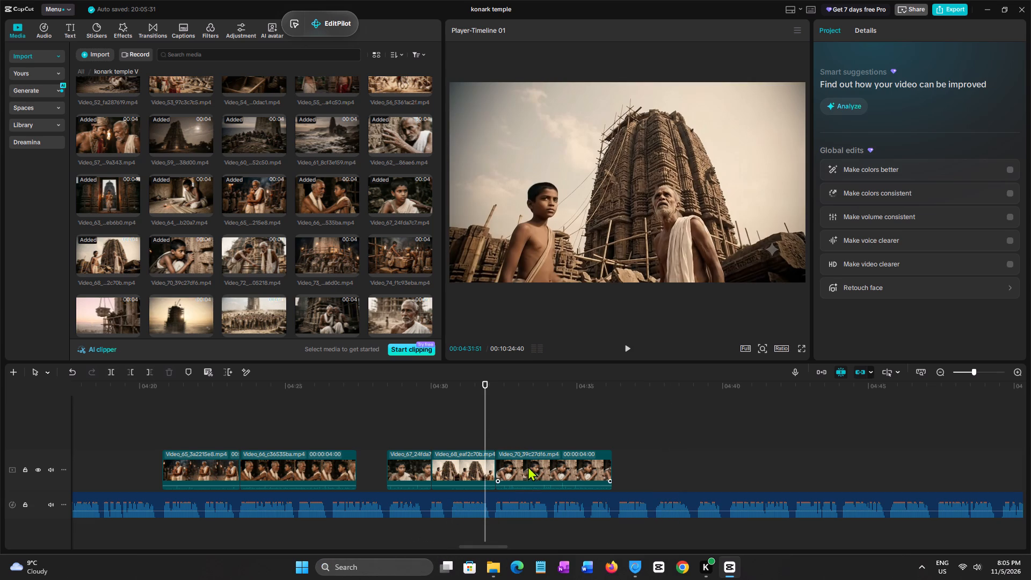
key(space)
key(space)
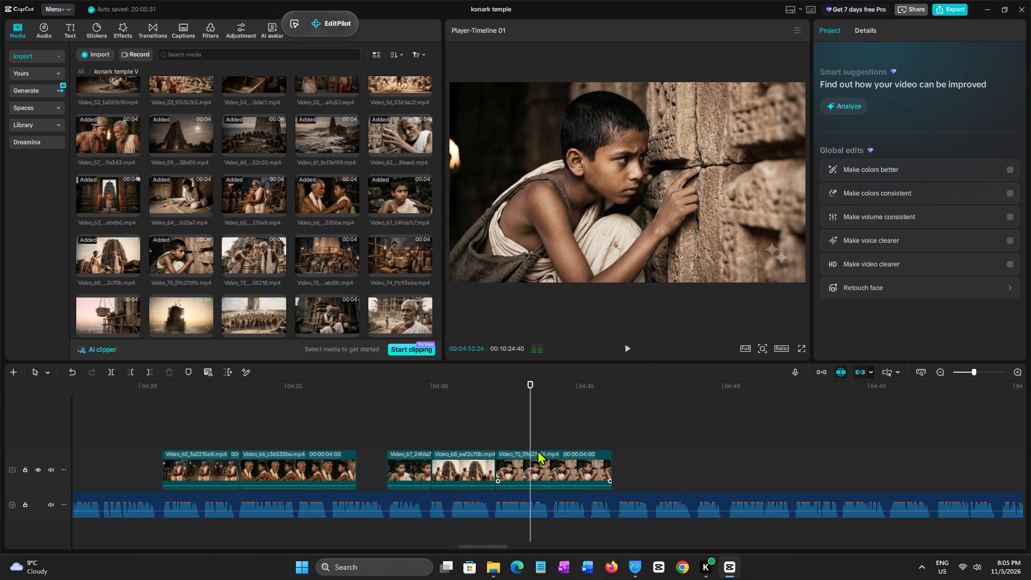
key(space)
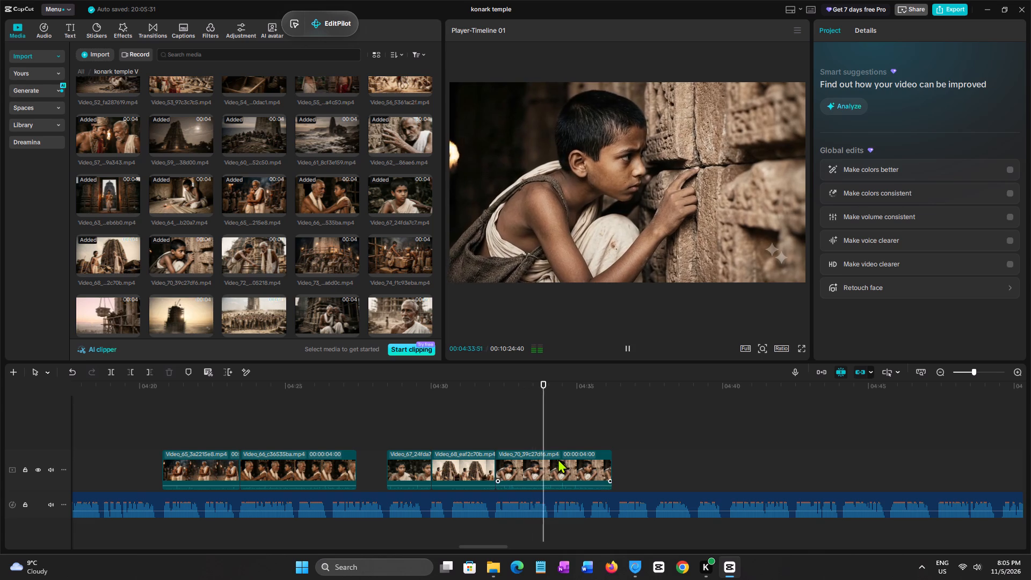
drag(535, 465, 591, 468)
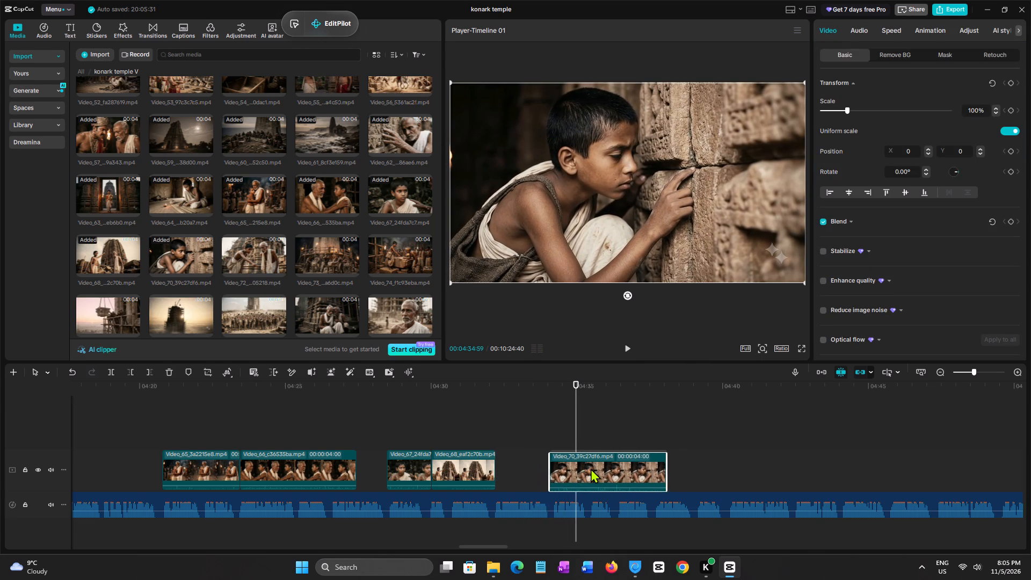
drag(591, 468, 593, 468)
Replay the narration from Video_67 through Video_70 to find the phrase break, and trim Video_70's end to 00:04:36:27.
click(548, 437)
key(space)
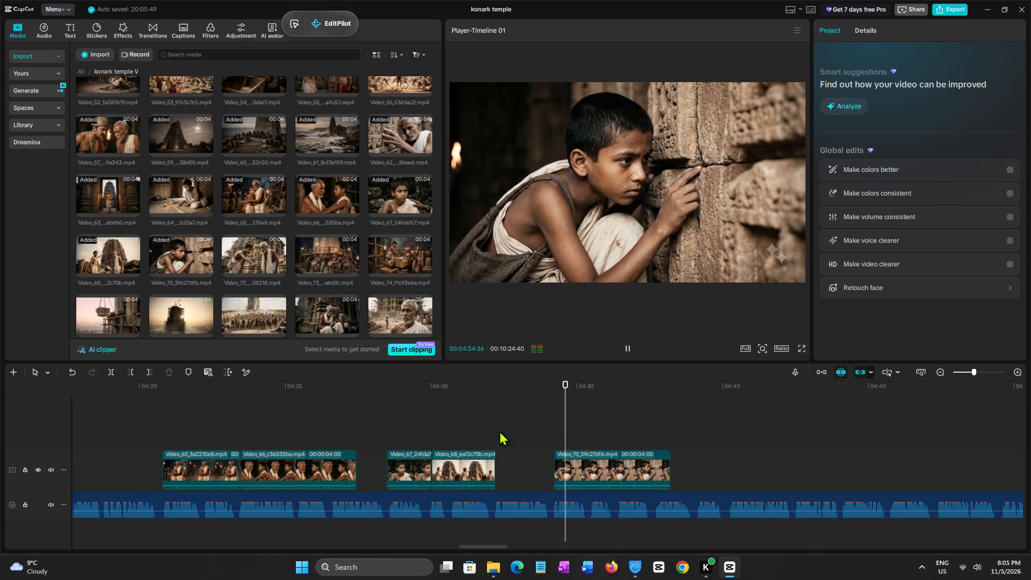
click(408, 417)
key(space)
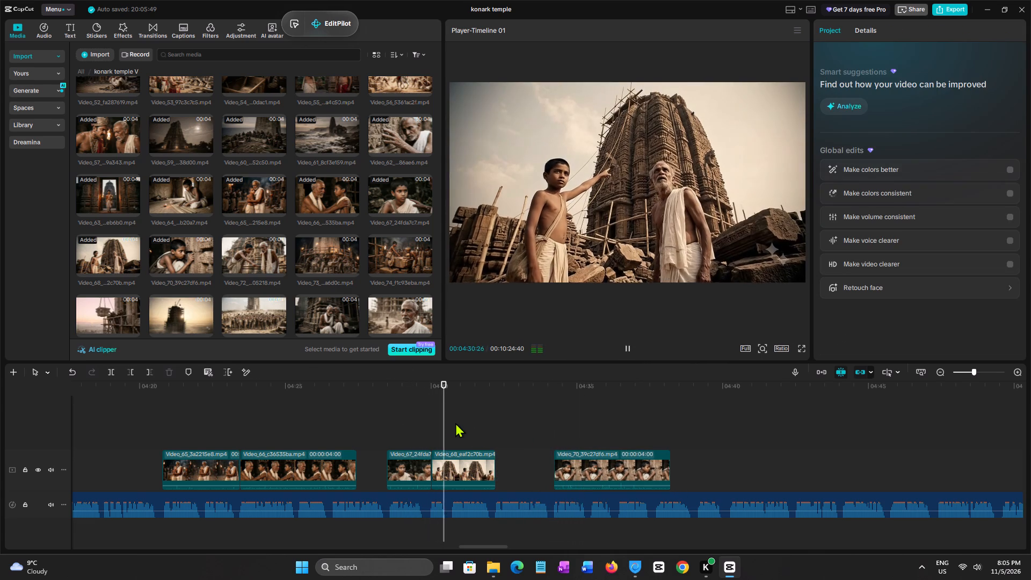
key(space)
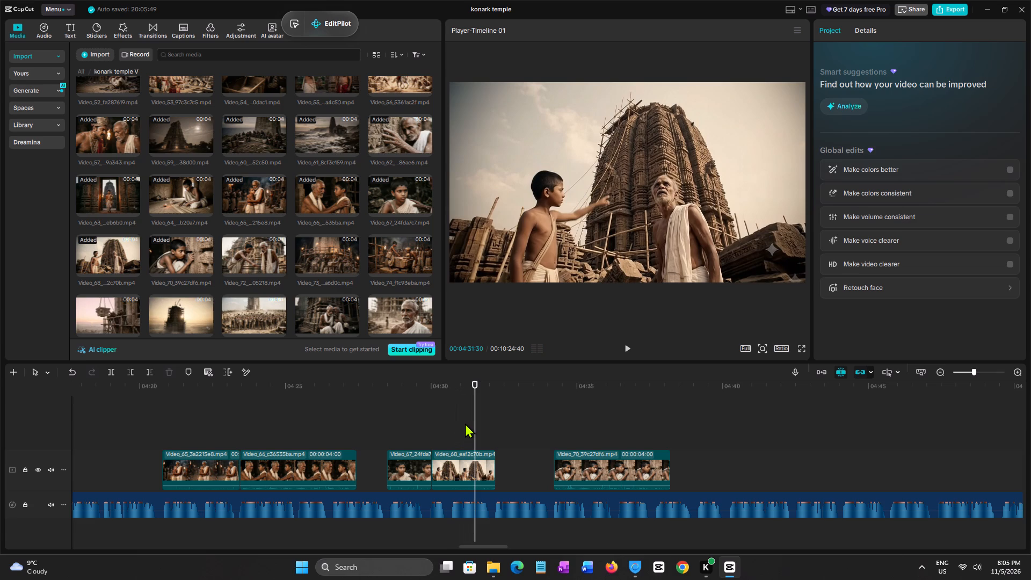
key(space)
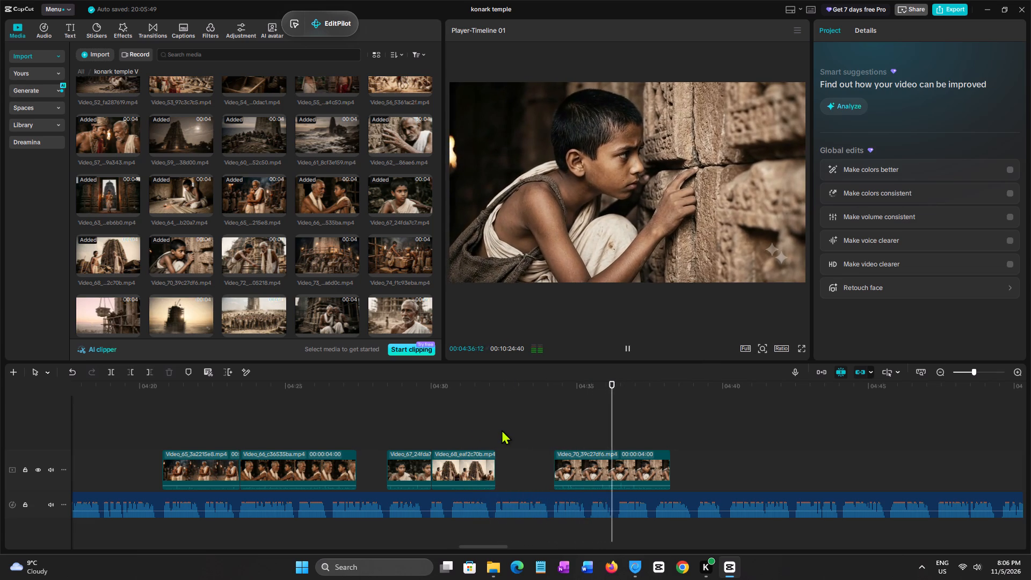
click(629, 442)
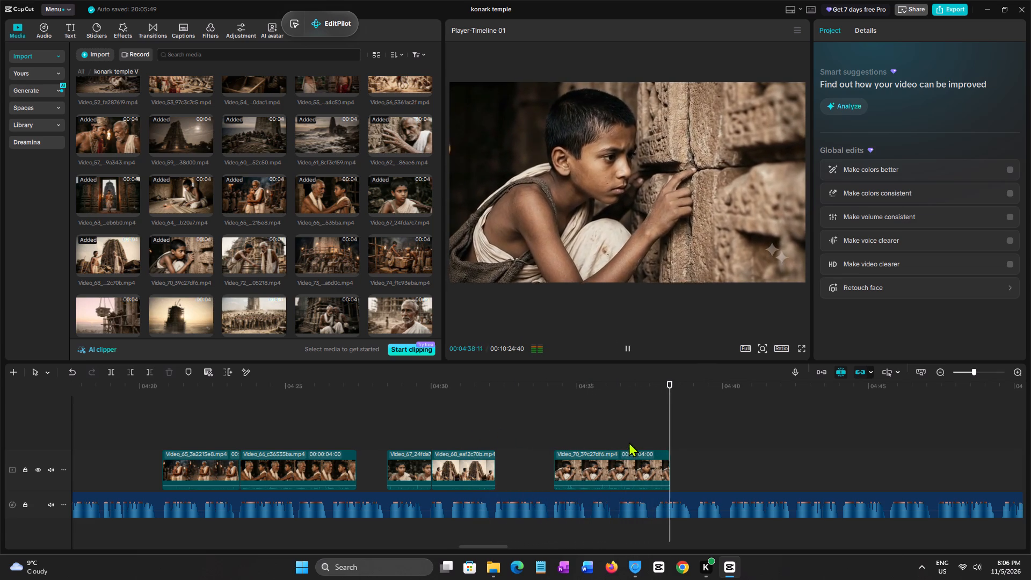
click(619, 442)
click(637, 472)
key(w)
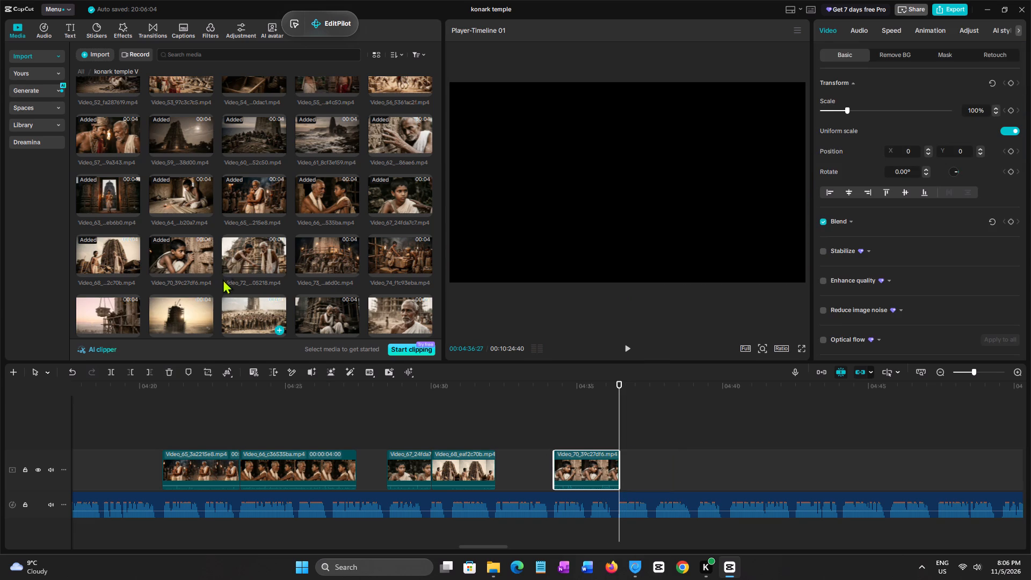
Place Video_72 on the video track directly against Video_70's end at 00:04:36:27.
click(239, 256)
drag(252, 257, 619, 468)
Replay the narration over Video_70 and Video_72 to find the phrase break, and trim Video_72's end to 00:04:37:45.
click(598, 451)
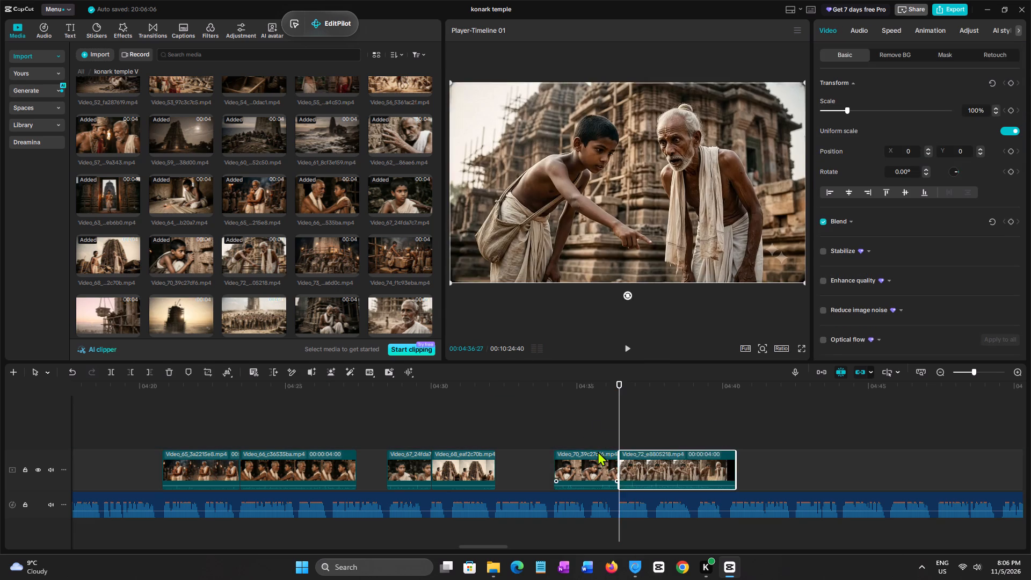
key(space)
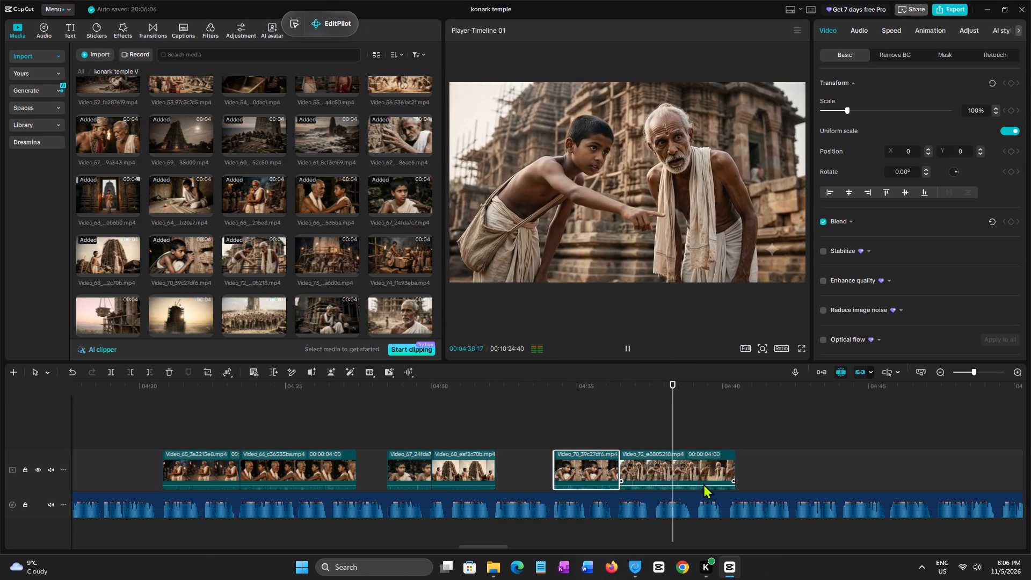
drag(887, 416, 914, 416)
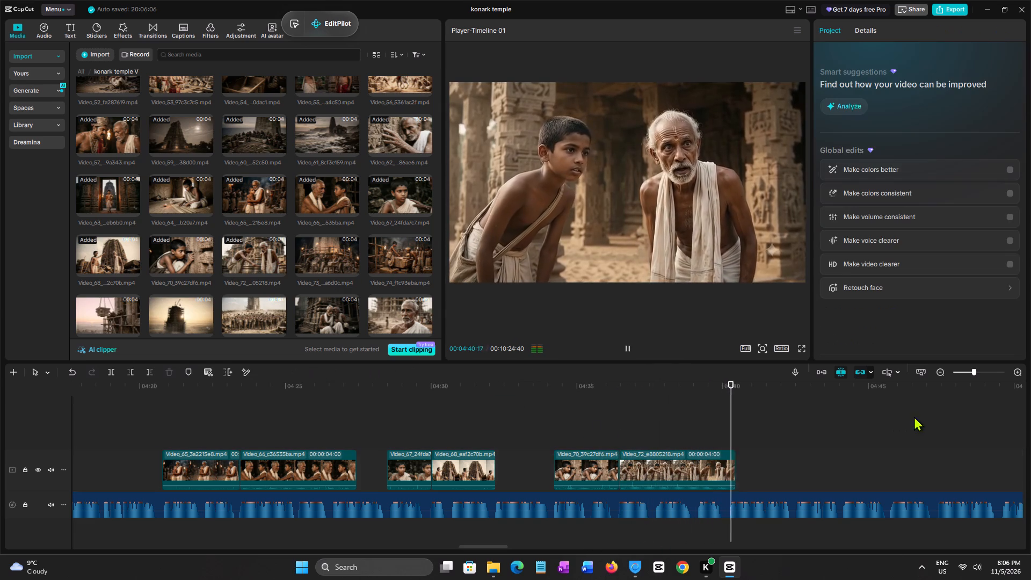
drag(914, 416, 1027, 417)
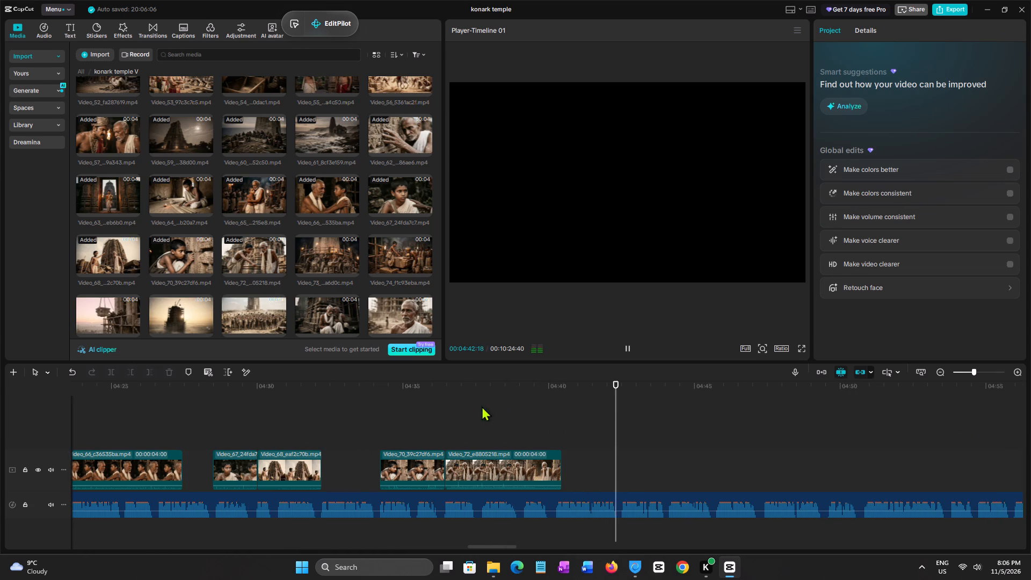
click(458, 403)
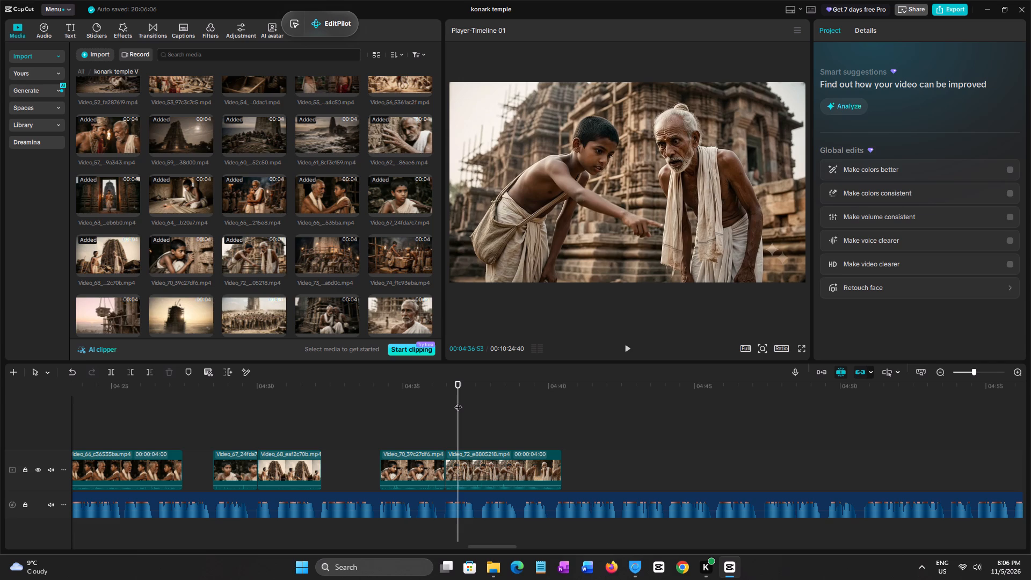
click(374, 424)
key(space)
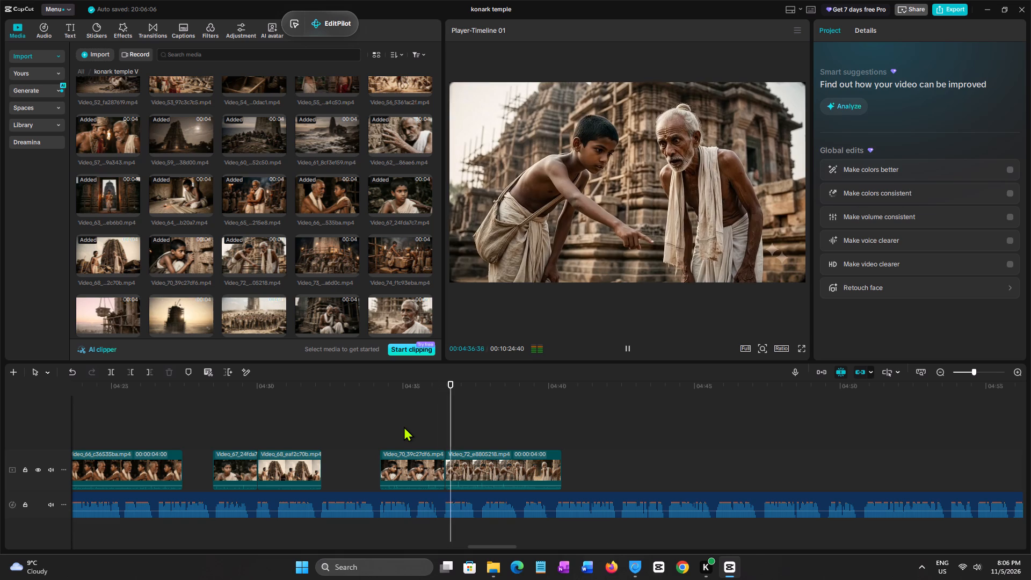
key(space)
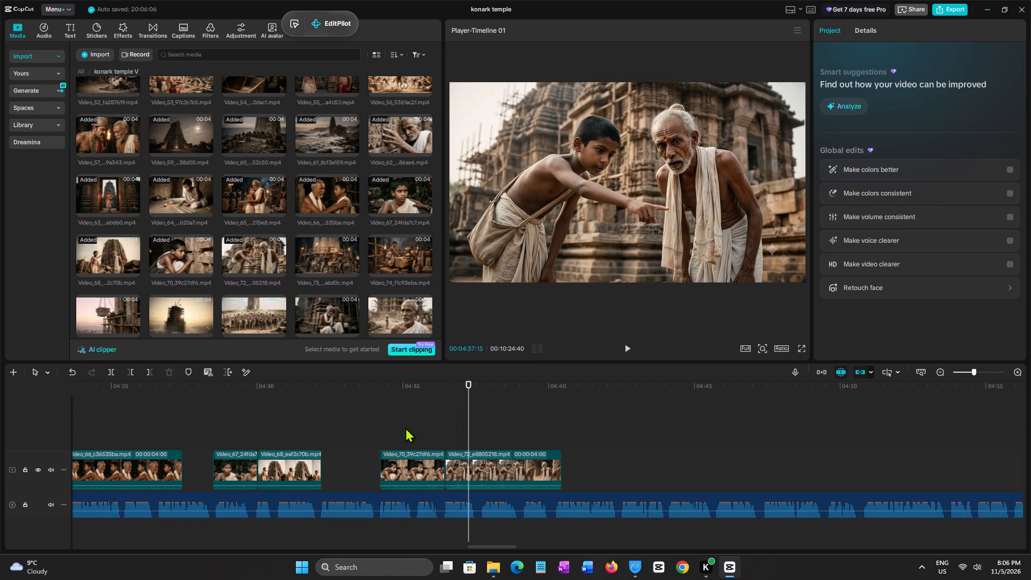
key(space)
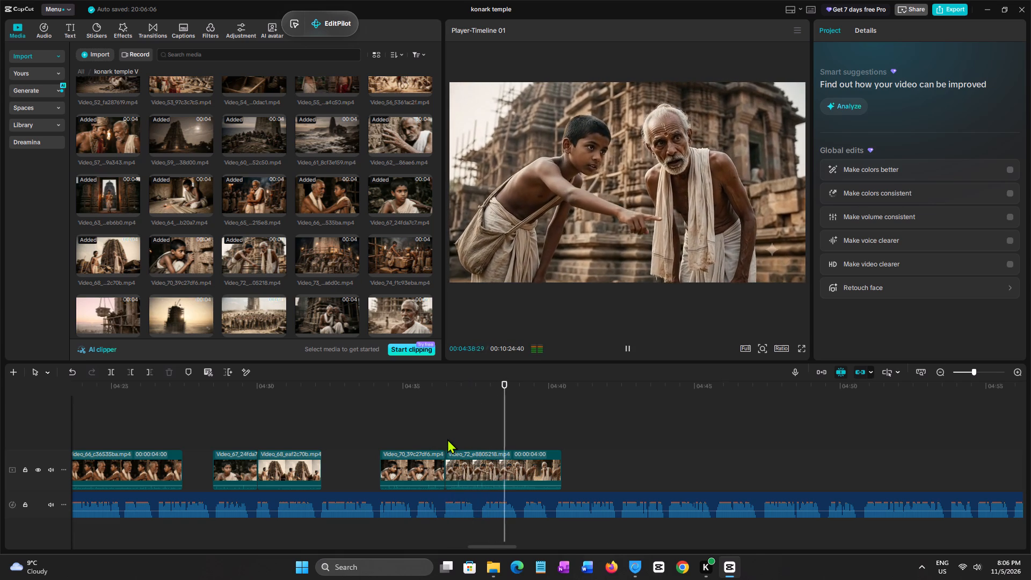
key(space)
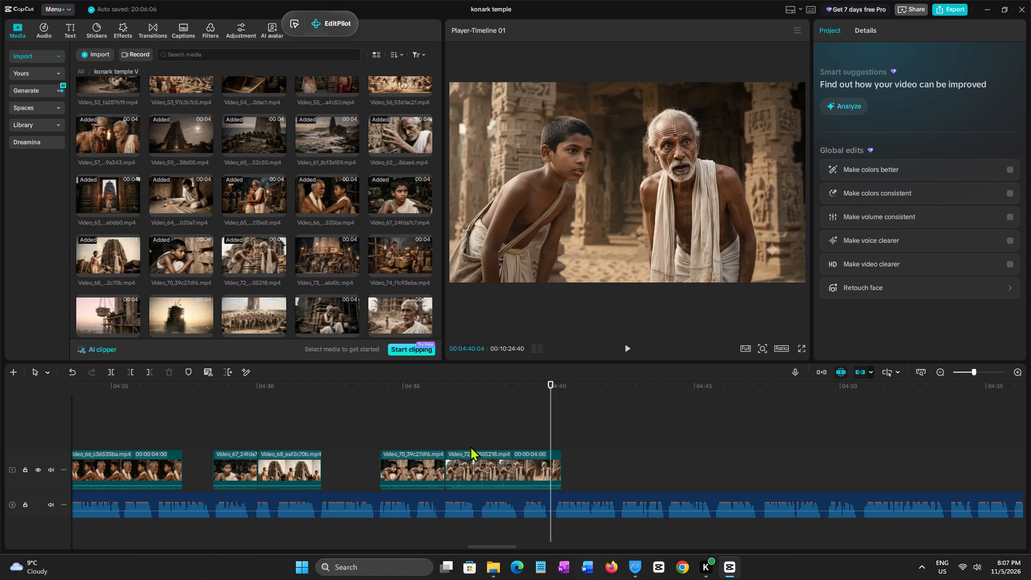
click(439, 441)
key(space)
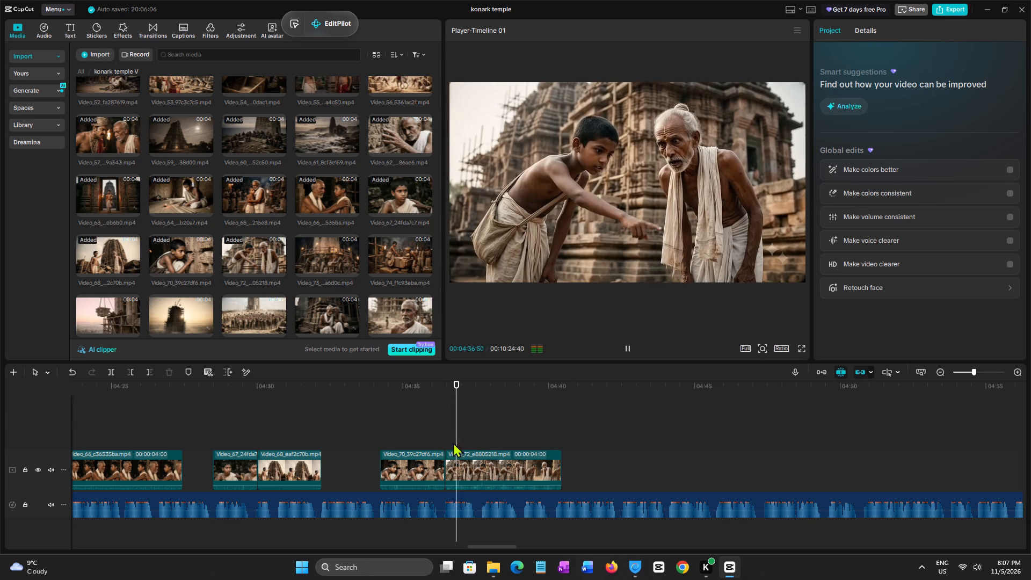
click(483, 445)
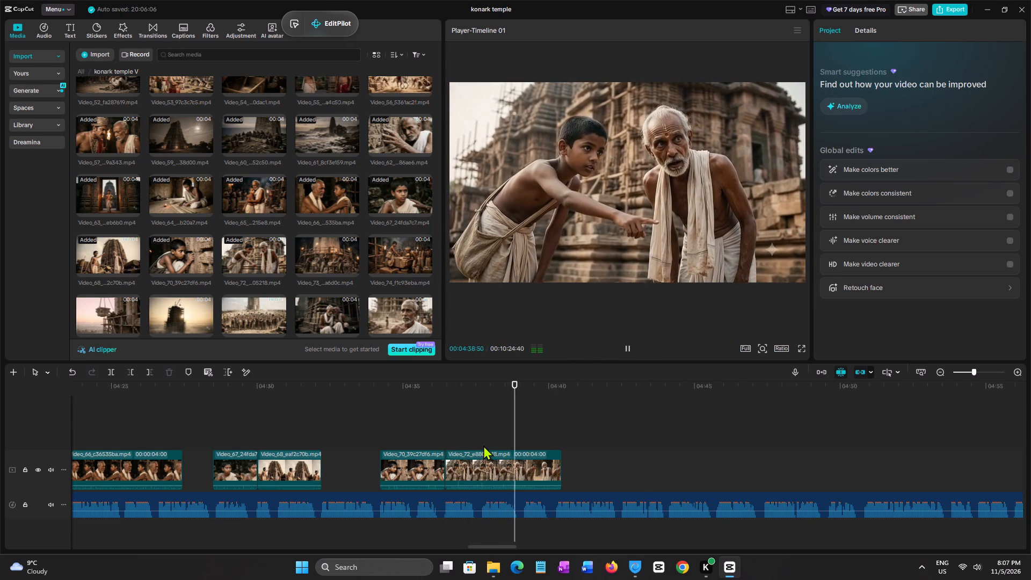
click(504, 473)
key(w)
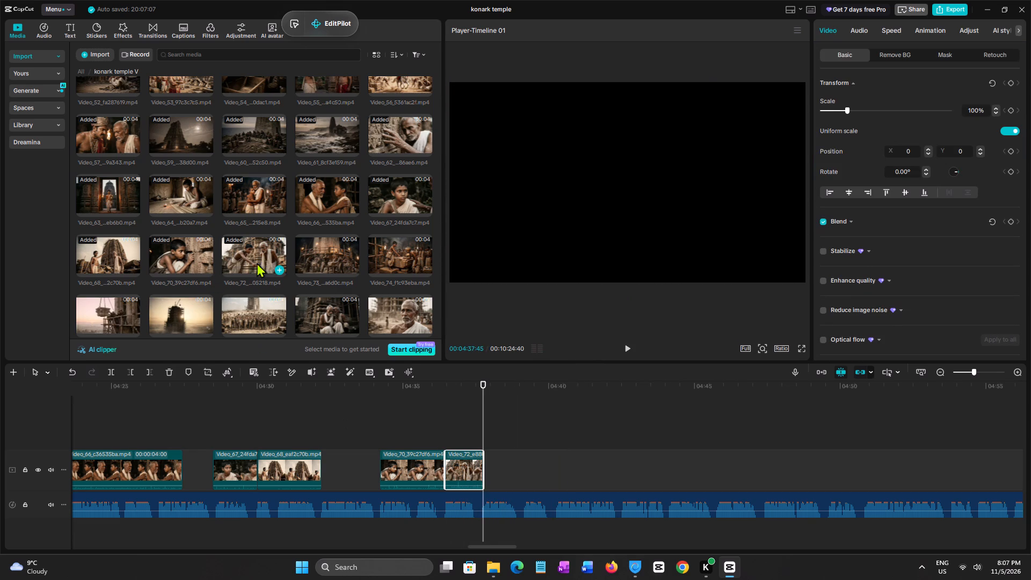
Place Video_73 on the video track directly against Video_72's end at 00:04:37:45.
click(315, 258)
drag(323, 253, 483, 479)
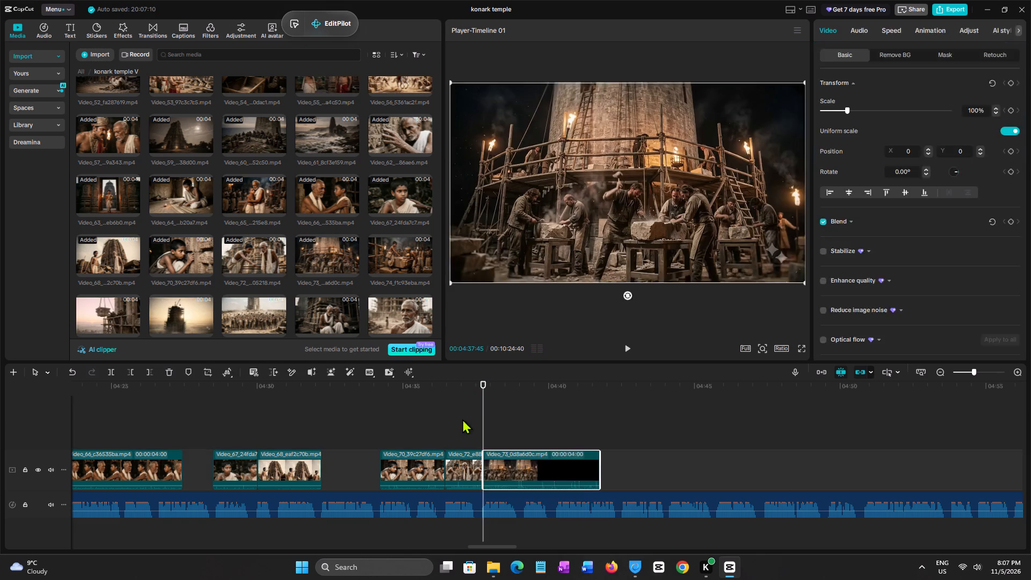
Replay the narration from Video_70 through Video_73 and on past its end to find where the next clip's phrase begins.
click(462, 419)
key(space)
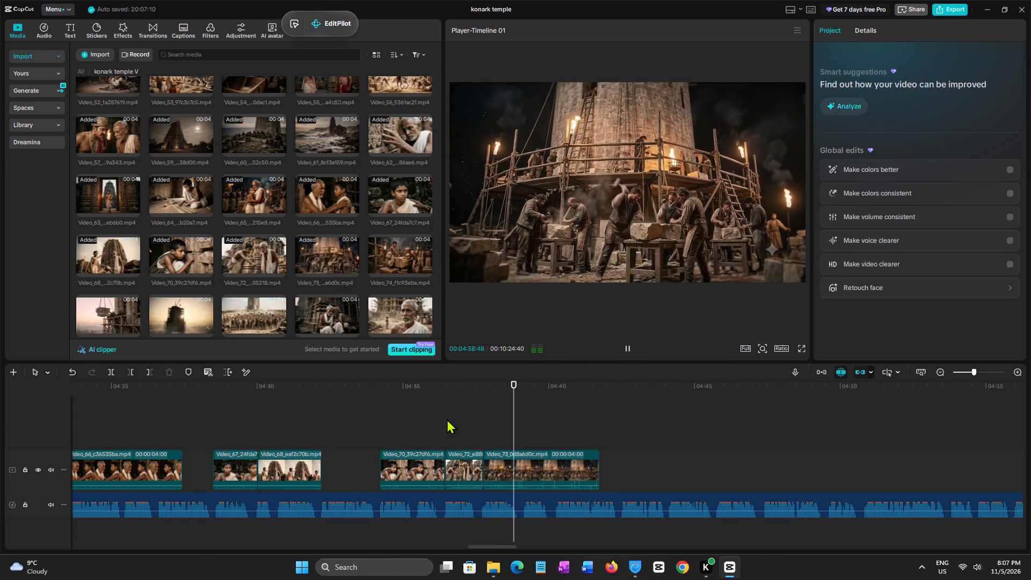
click(445, 419)
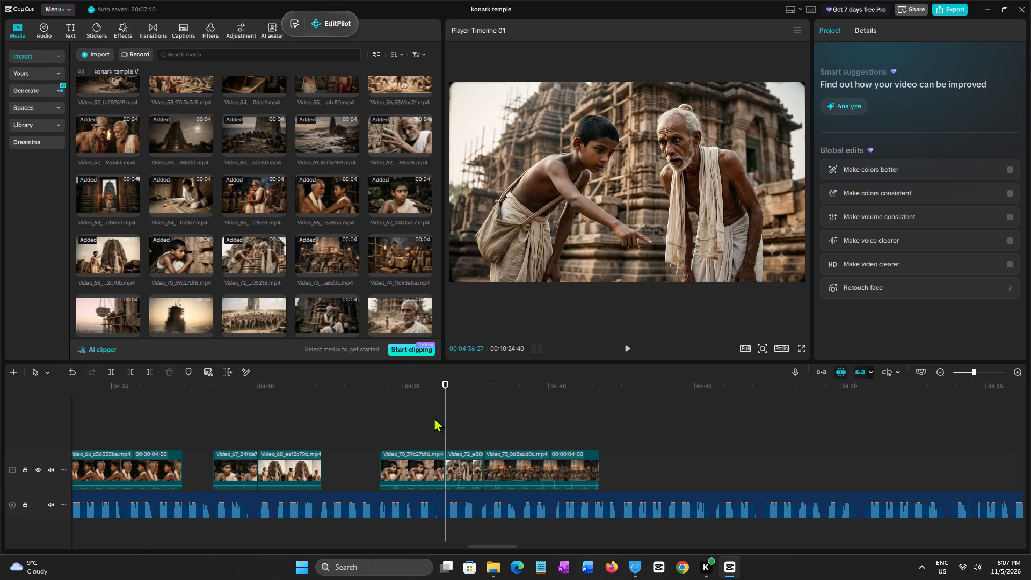
click(375, 416)
key(space)
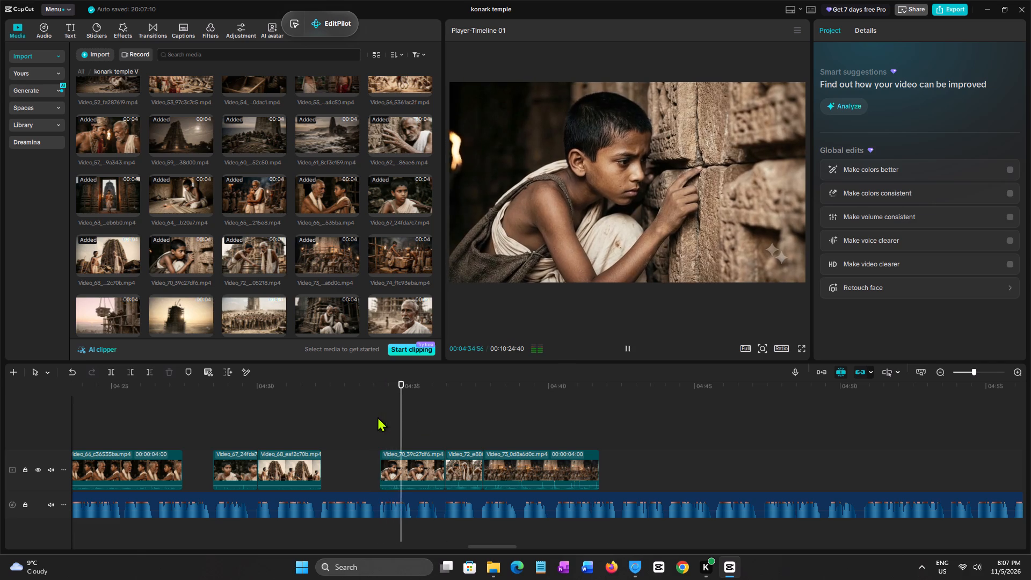
click(377, 417)
key(space)
click(377, 417)
click(392, 418)
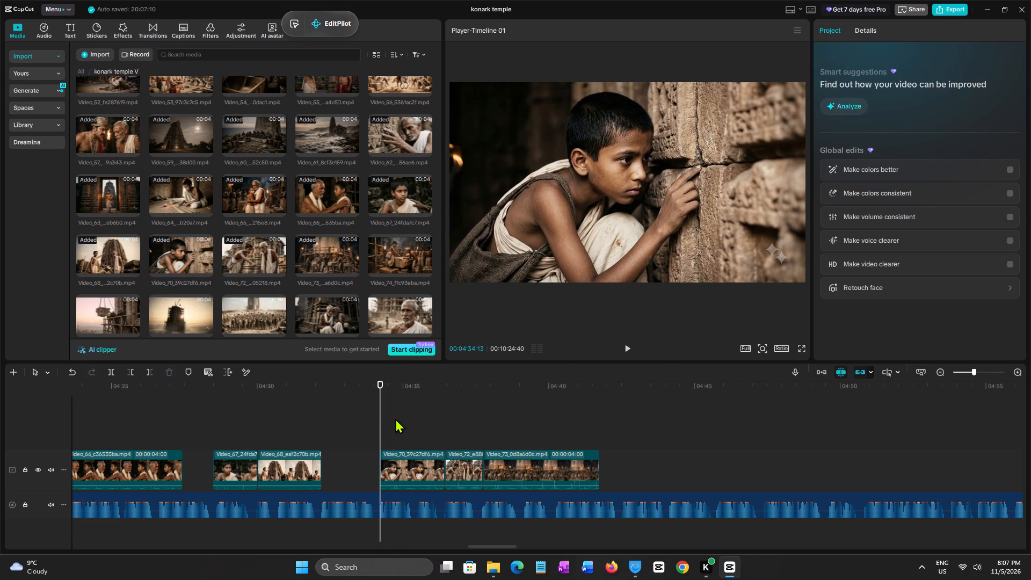
click(376, 415)
key(space)
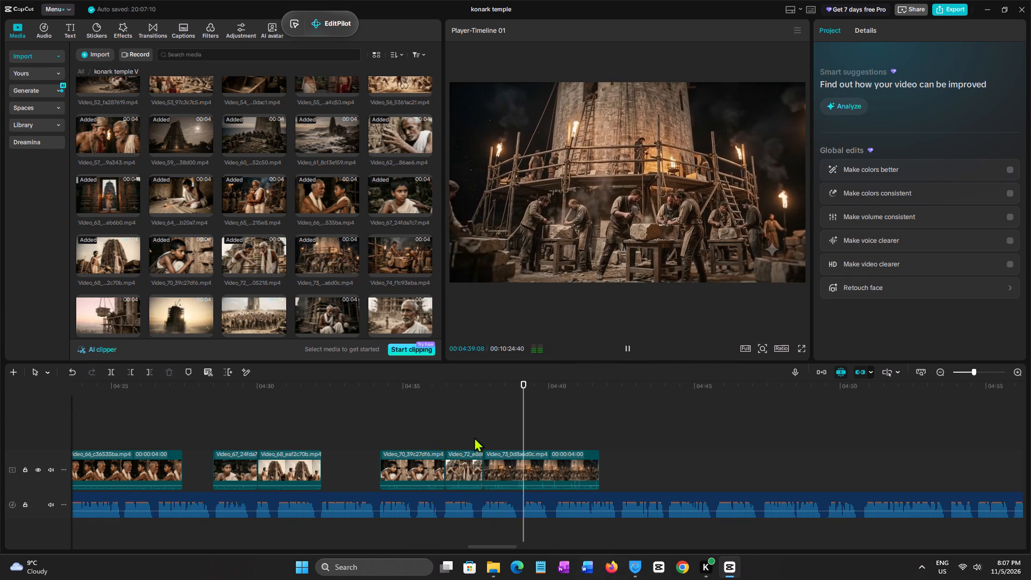
key(space)
key(space)
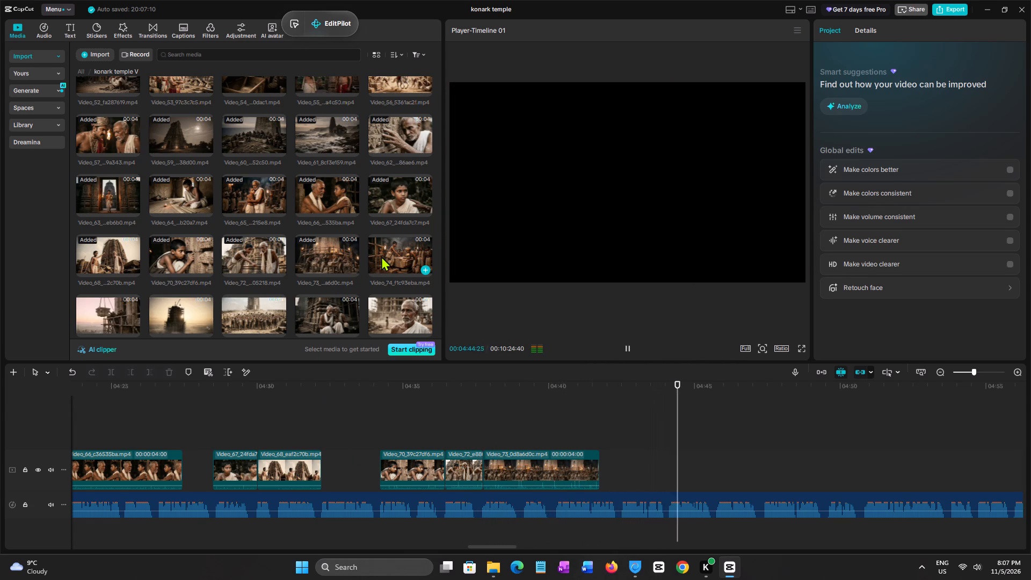
Place Video_74 on the video track after Video_73, leaving a gap, starting at about 00:04:45:40.
scroll(361, 194, down, 1)
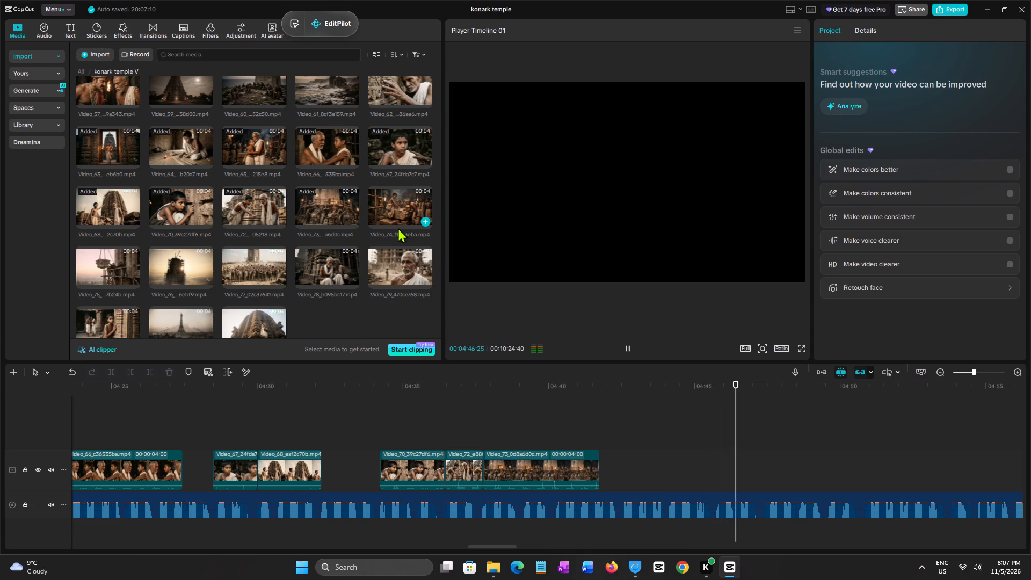
click(395, 215)
drag(393, 205, 714, 469)
Play the narration over Video_74 and mute that clip's own audio.
click(689, 440)
key(space)
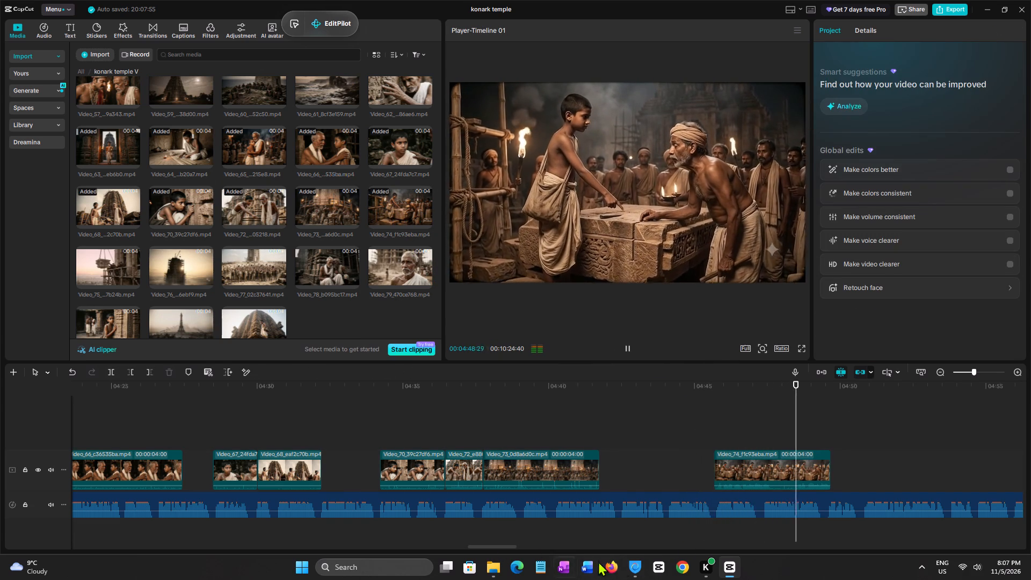
key(space)
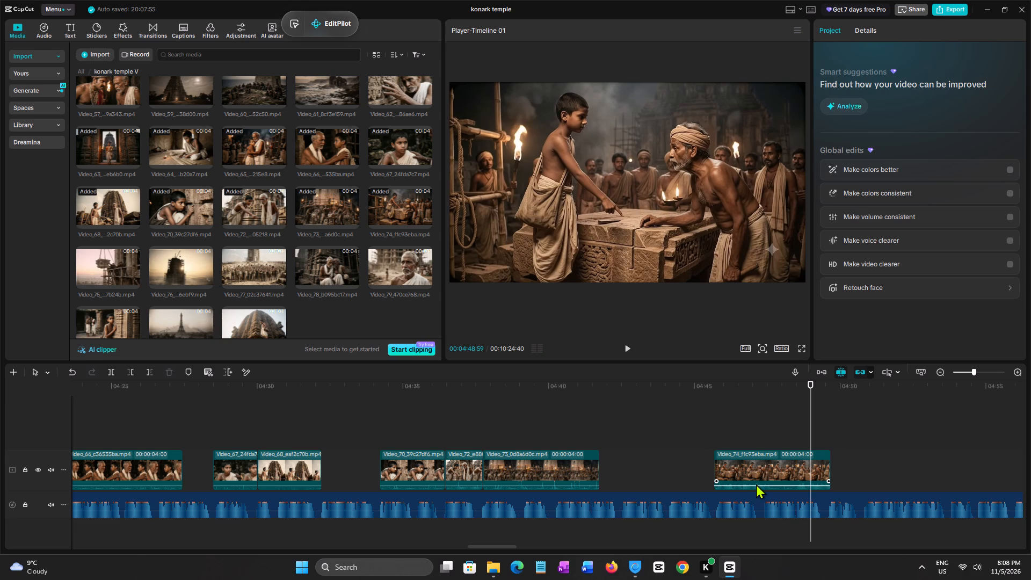
drag(769, 485, 774, 532)
Replay the narration from Video_74's start to check its timing against the phrase.
click(705, 434)
key(space)
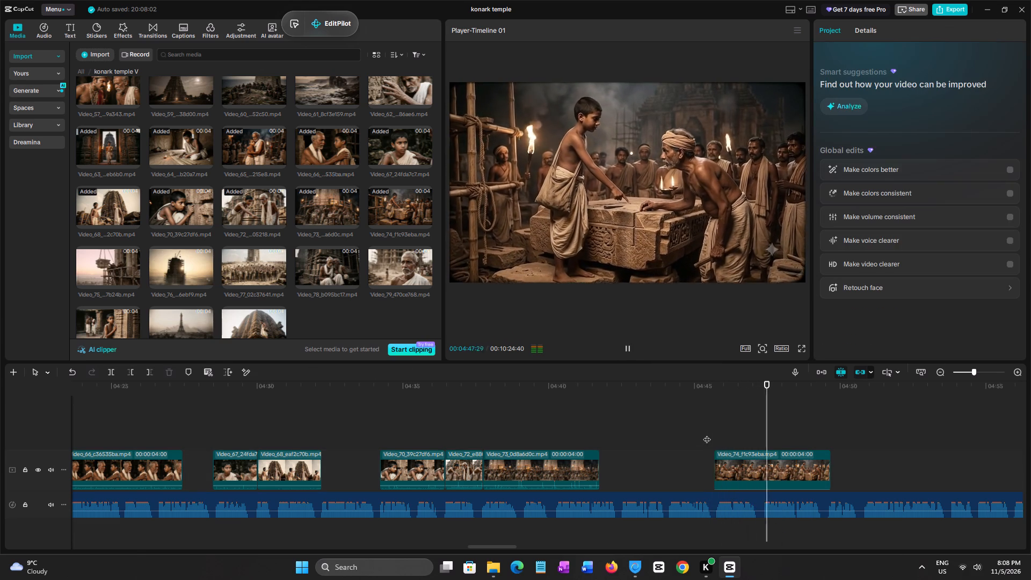
key(space)
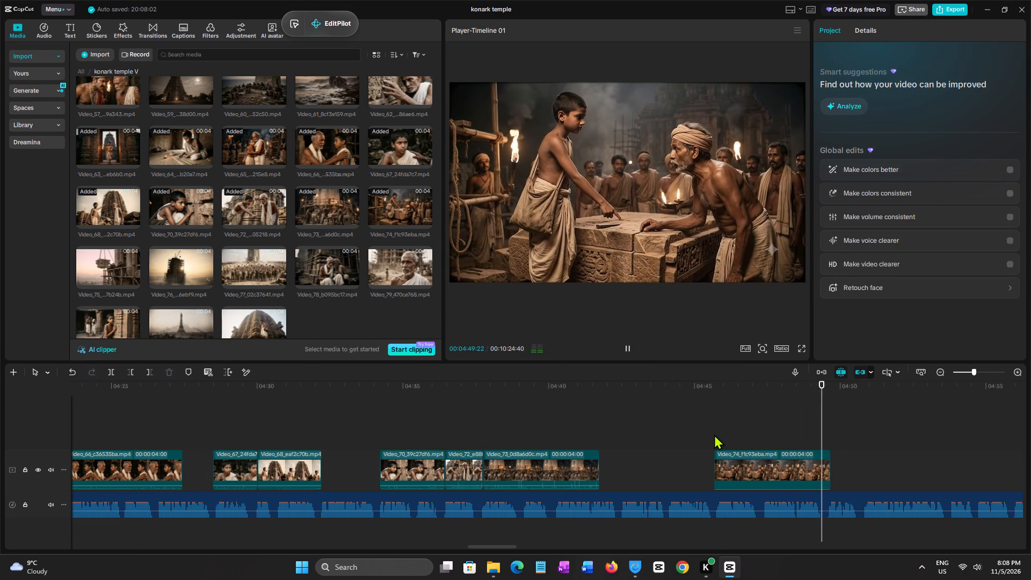
click(714, 434)
key(space)
click(716, 434)
key(space)
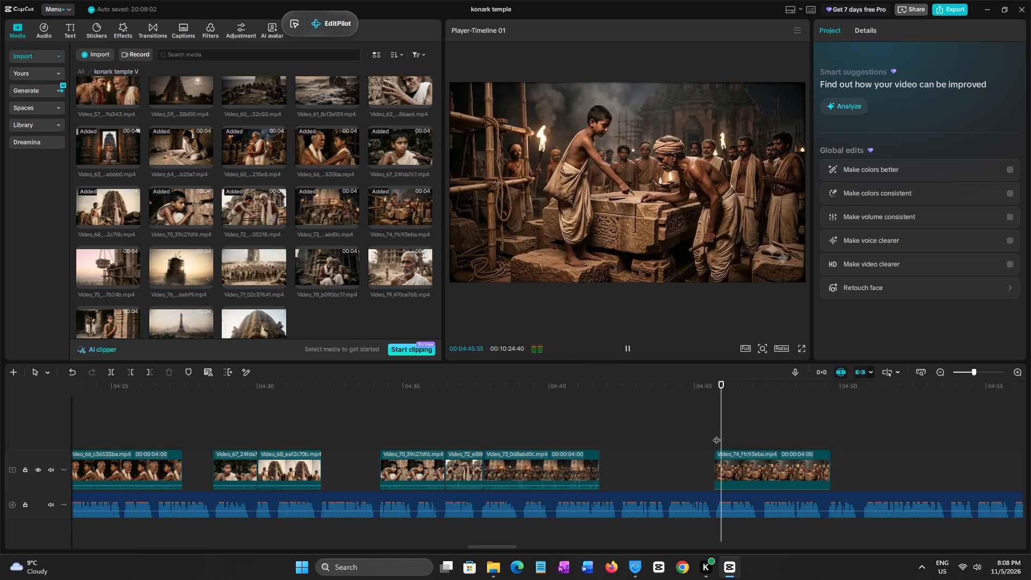
click(720, 434)
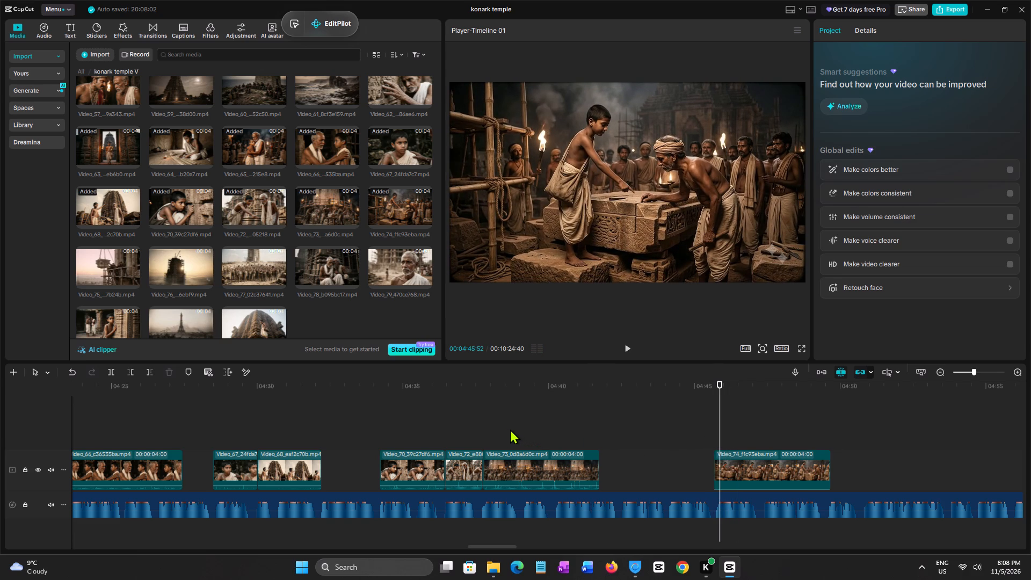
Replay the narration from Video_72 across Video_73 and the gap into Video_74 to check which phrase each clip belongs to.
click(480, 427)
key(space)
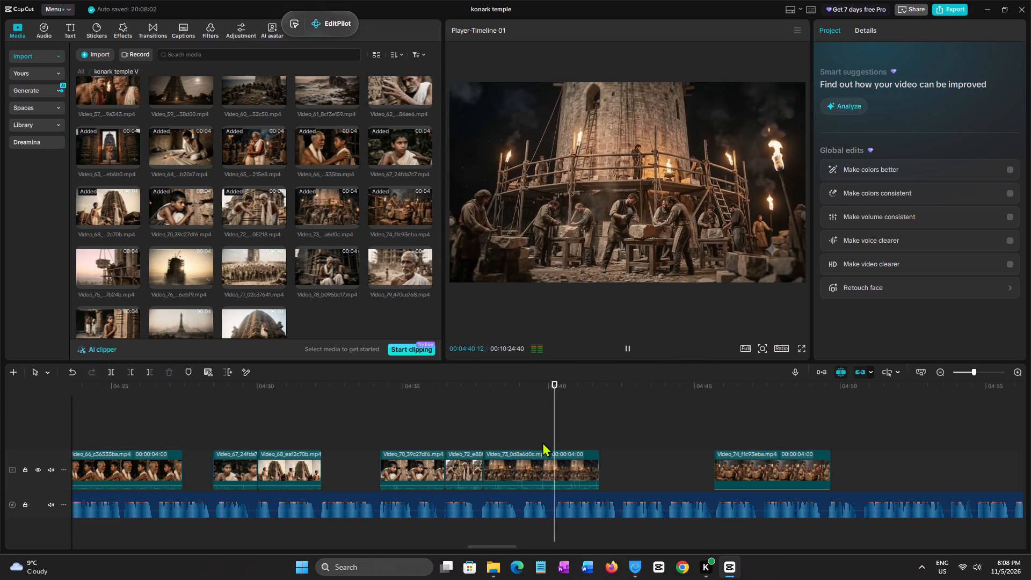
click(478, 436)
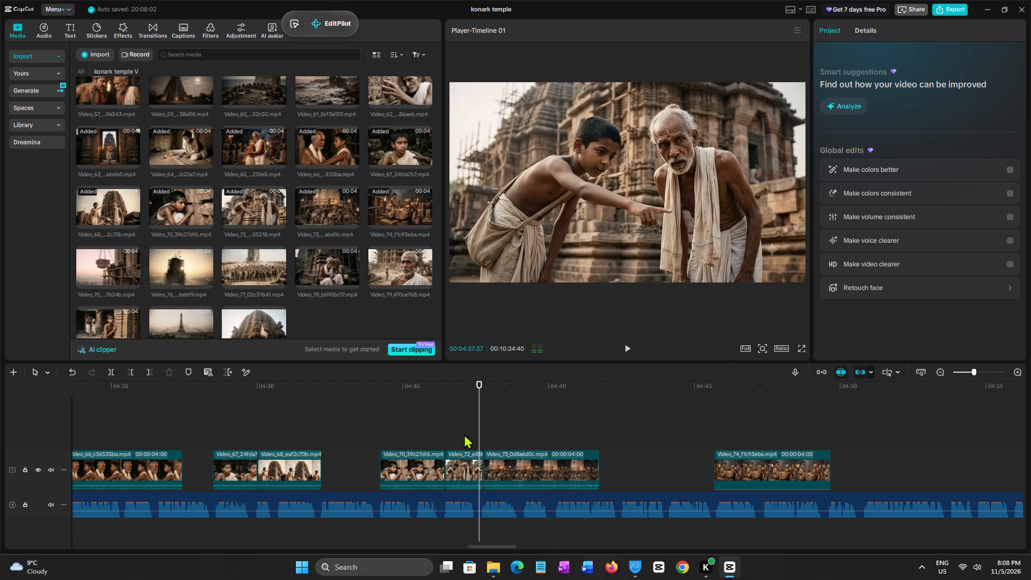
click(456, 432)
click(446, 429)
key(space)
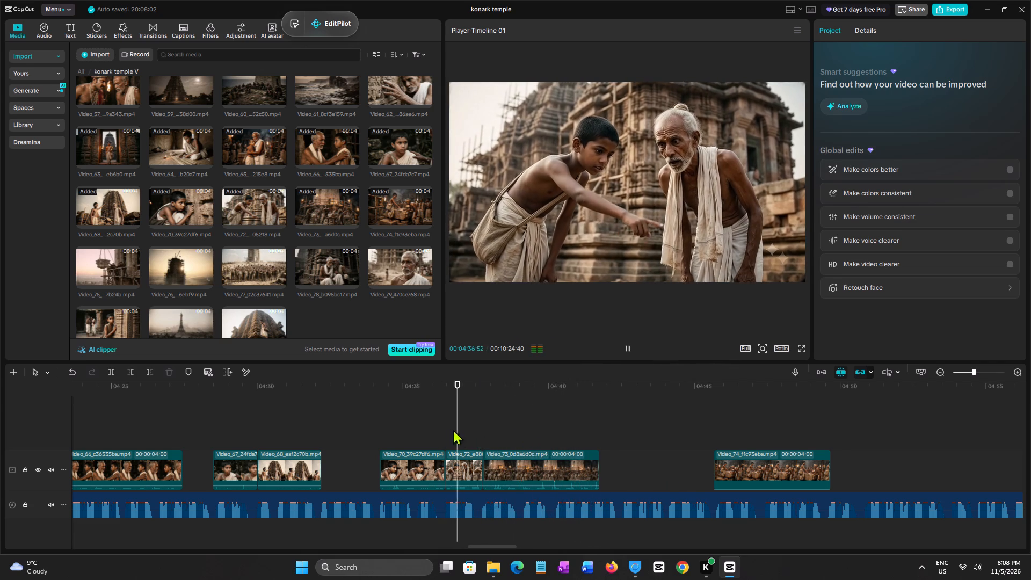
key(space)
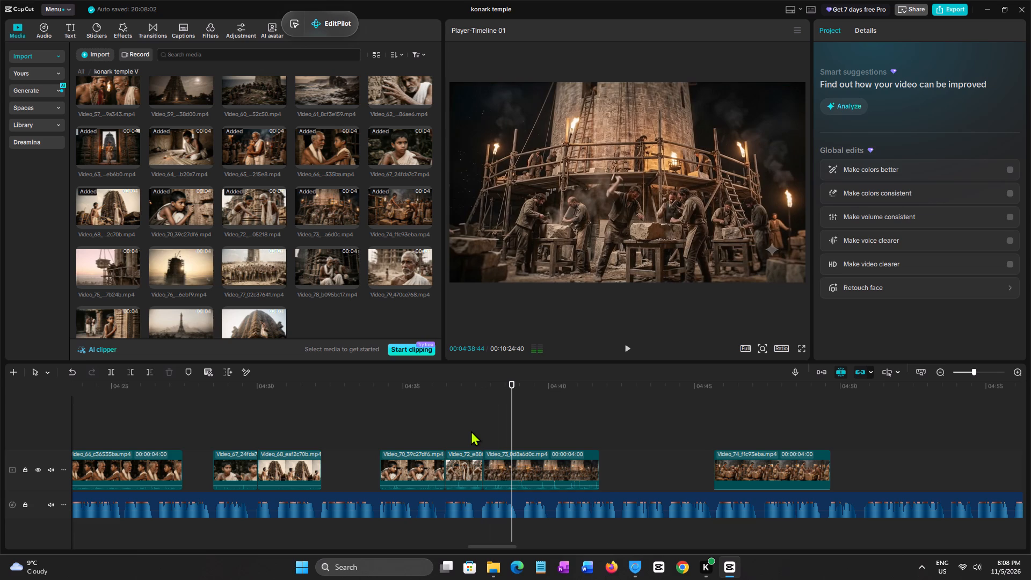
key(space)
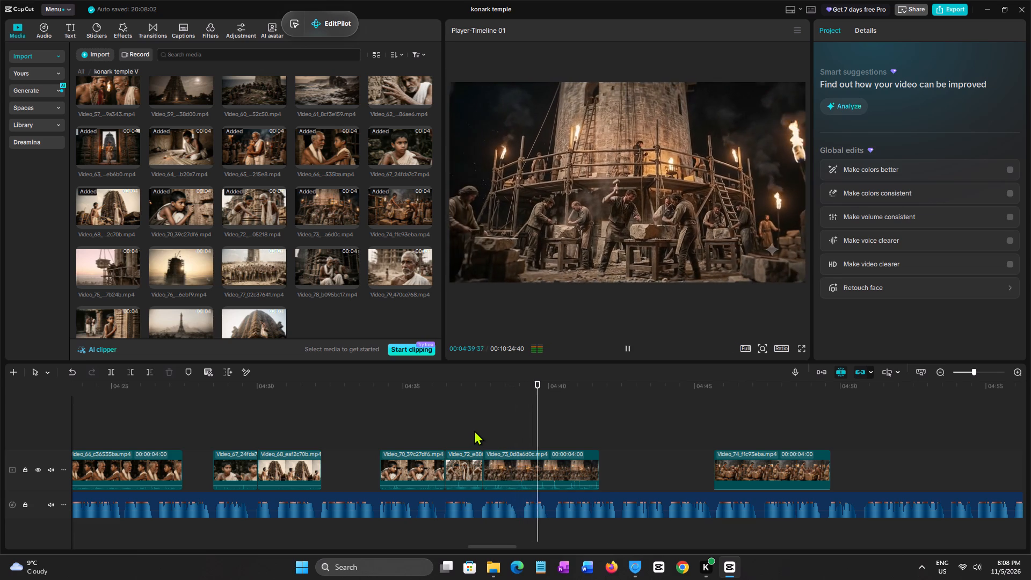
key(space)
key(space)
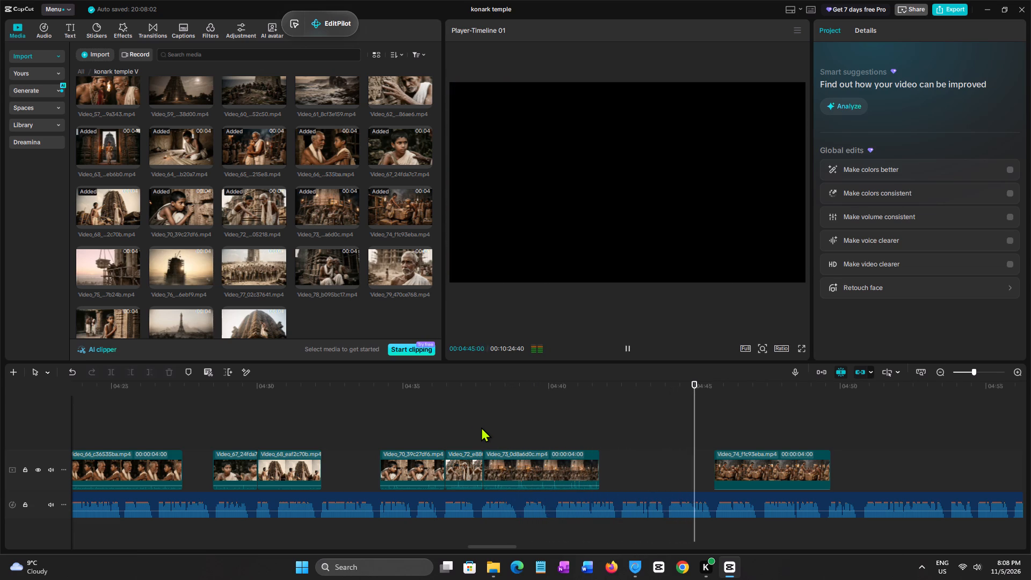
key(space)
key(space)
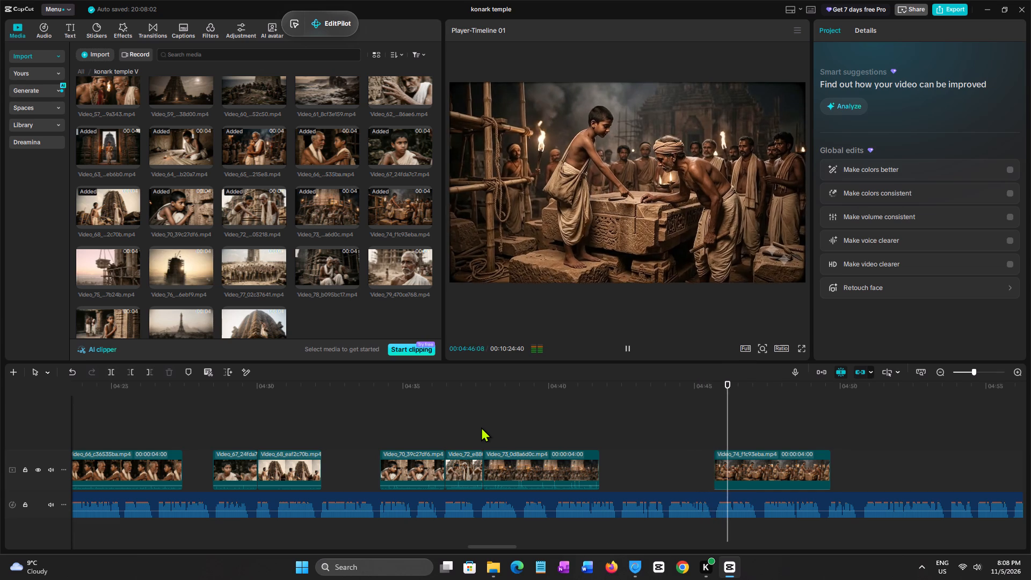
key(space)
Move Video_74 later on the video track so that it starts at about 00:04:51.
click(756, 476)
drag(742, 474, 865, 481)
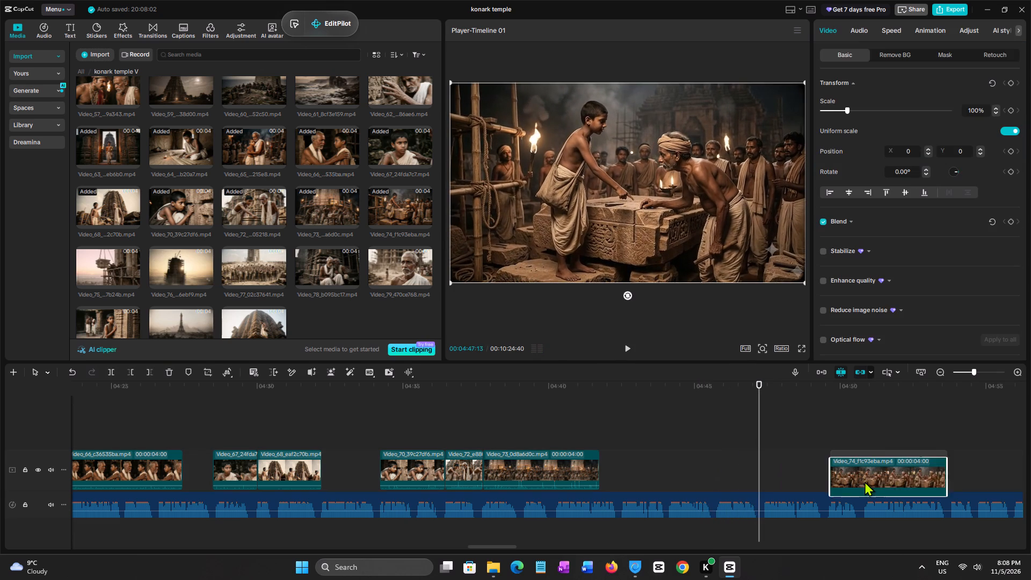
drag(865, 481, 906, 469)
Move Video_73 later on the video track so that it starts at 00:04:47:13, ahead of Video_74.
click(539, 469)
drag(537, 468, 819, 471)
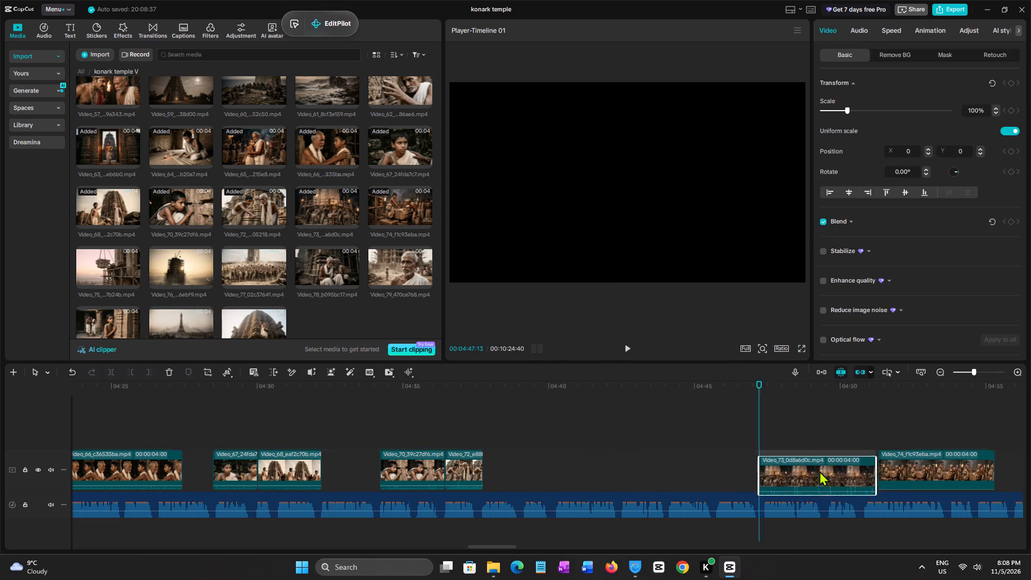
drag(819, 471, 812, 468)
Replay the narration around Video_73's start at 00:04:47:13 to check that the clip begins with its phrase.
click(754, 441)
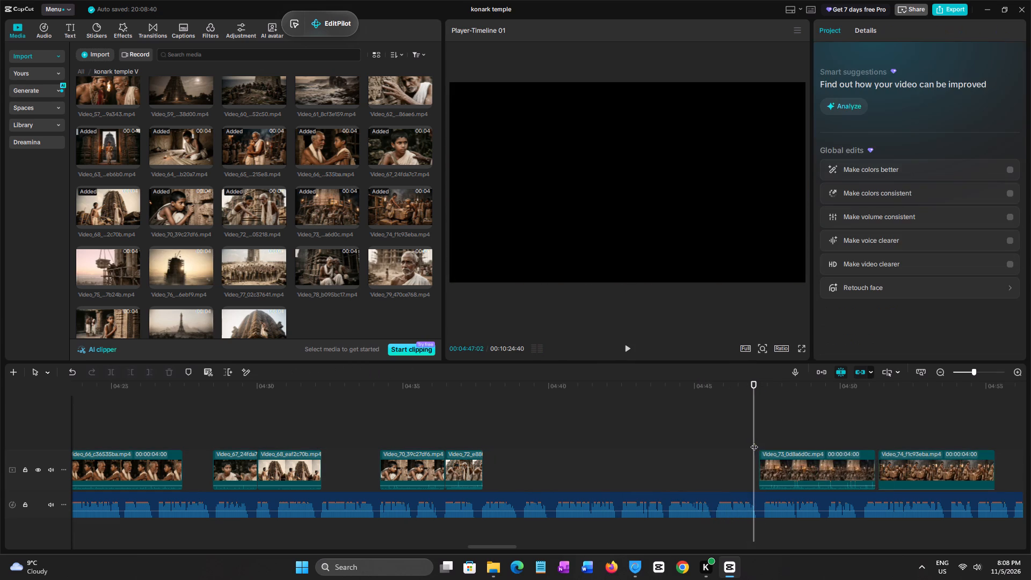
drag(972, 395, 463, 404)
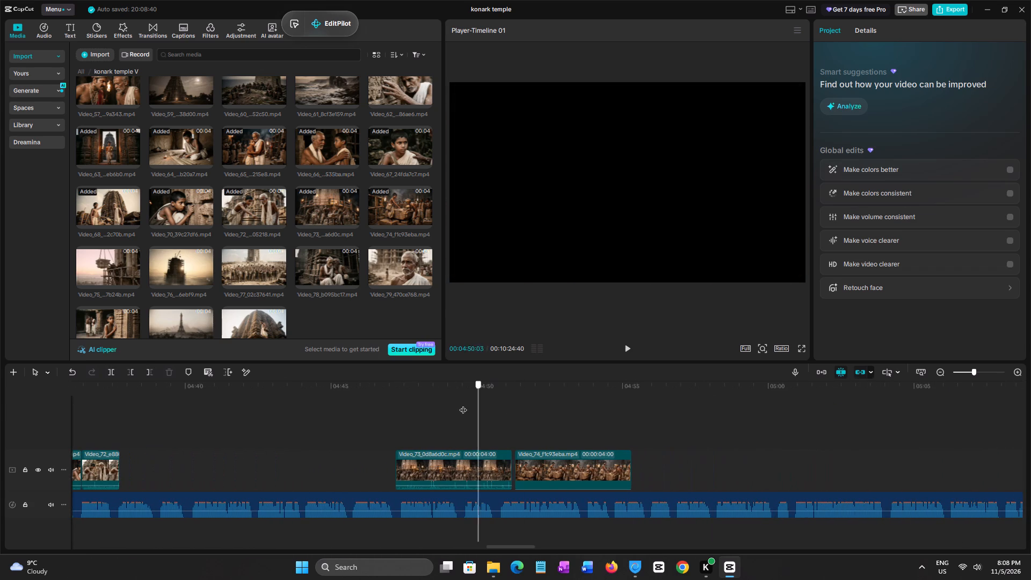
drag(463, 404, 393, 398)
key(space)
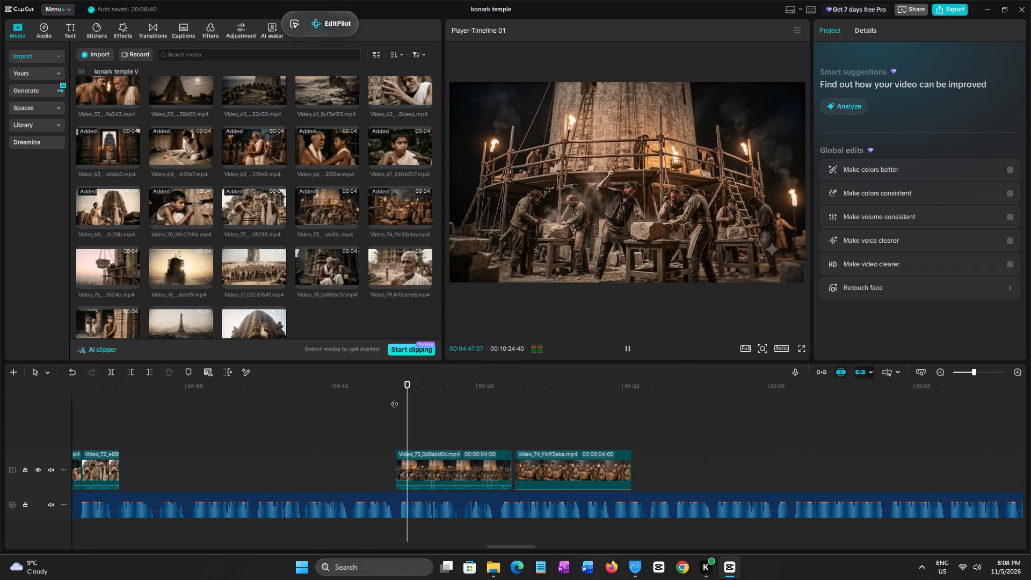
click(394, 398)
key(space)
click(394, 398)
key(space)
click(400, 397)
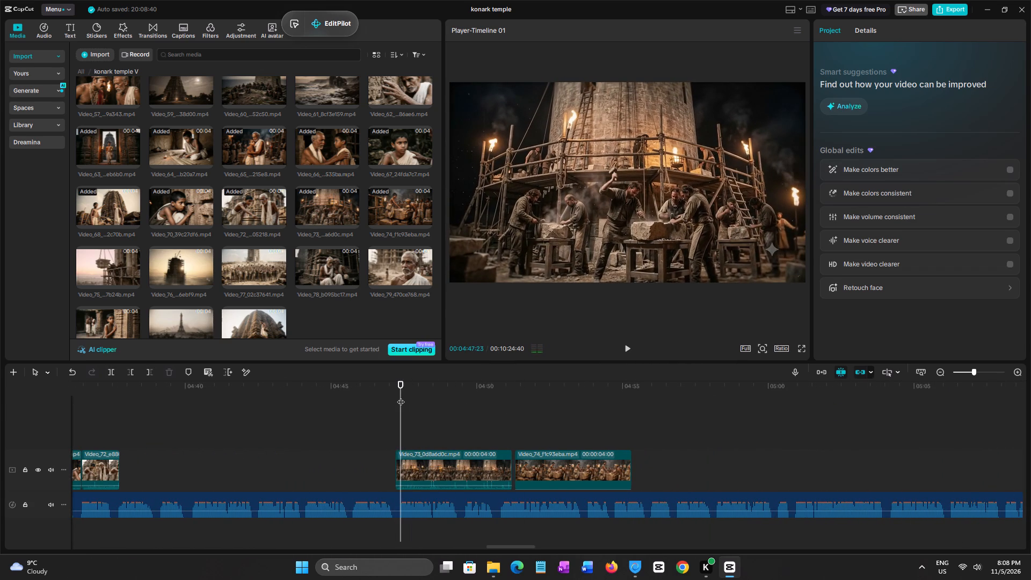
click(396, 395)
key(space)
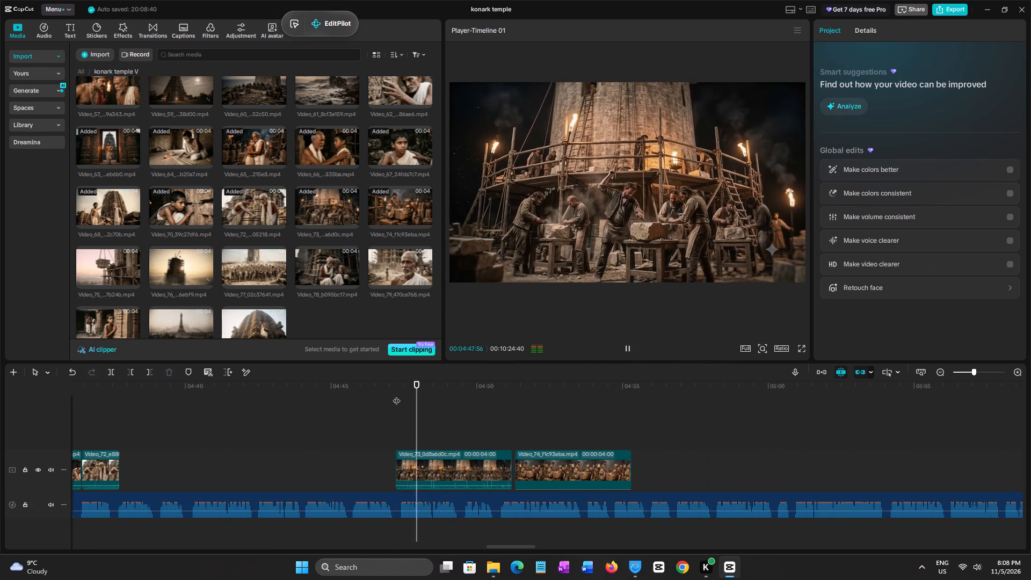
click(396, 395)
key(space)
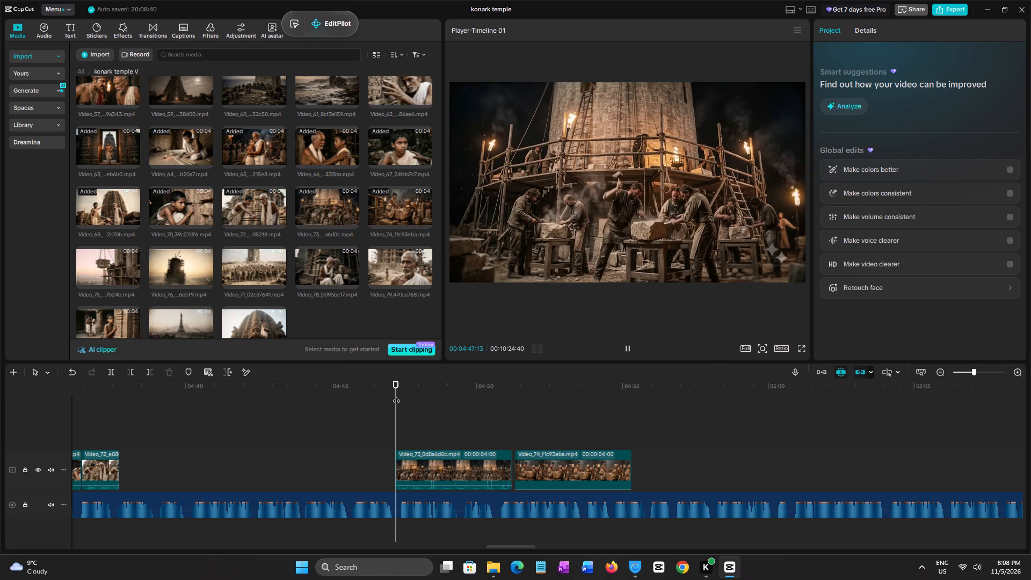
Play the narration from Video_73's start toward its end to listen for the phrase break.
click(401, 418)
click(396, 418)
key(space)
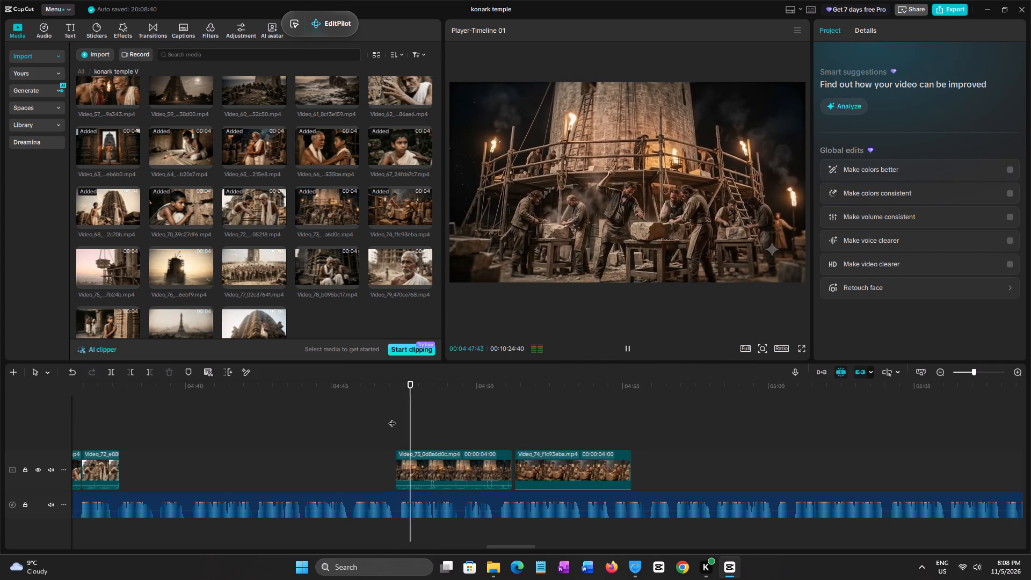
click(392, 418)
key(space)
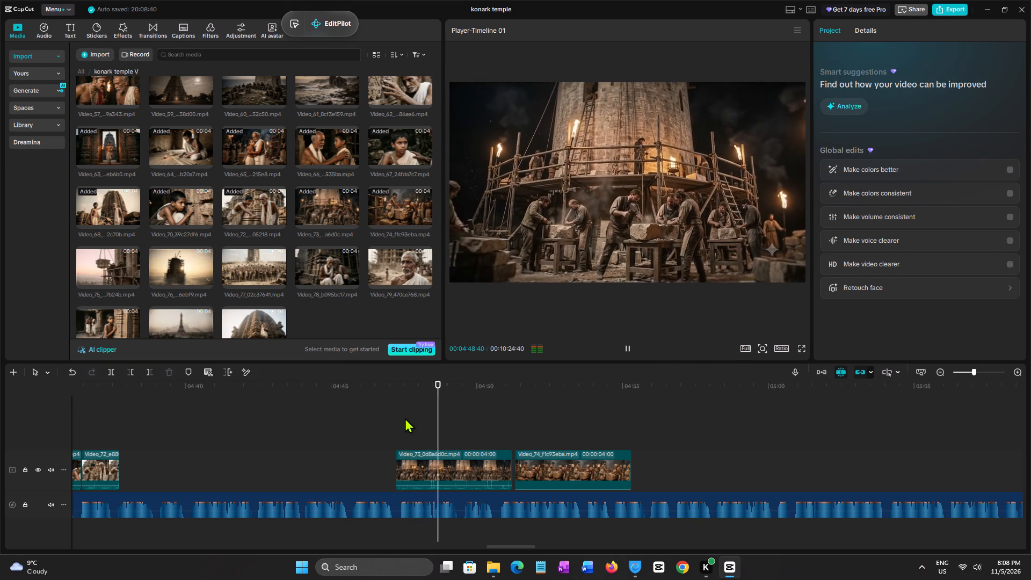
key(space)
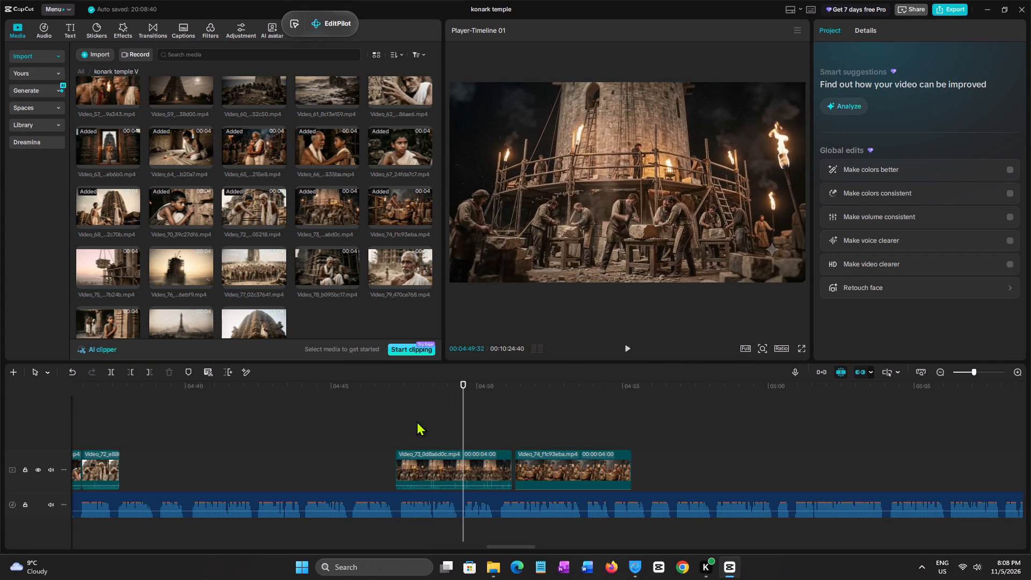
key(space)
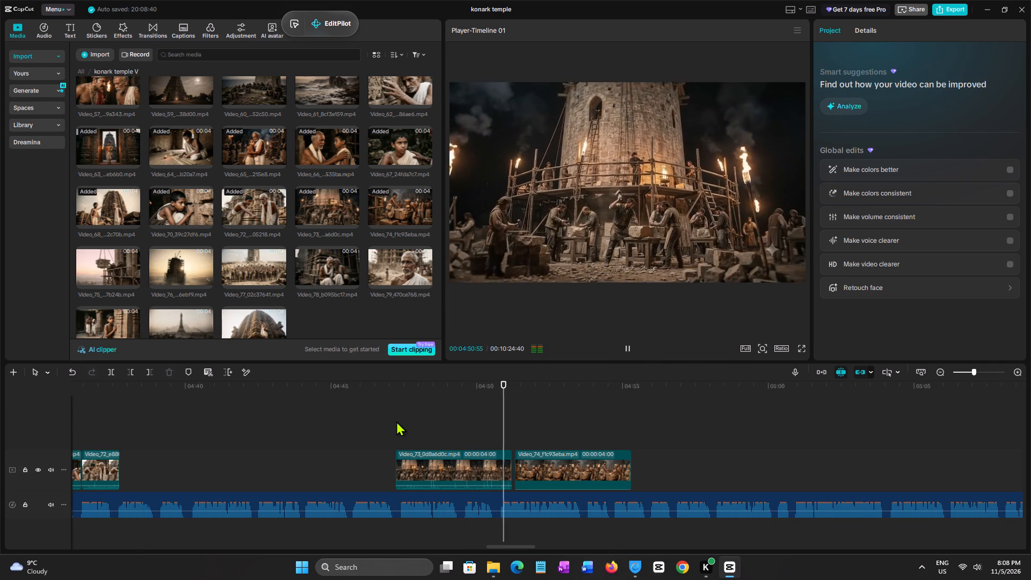
Replay the narration around Video_73's start at 00:04:47:13 to check whether the clip begins with its phrase.
click(395, 421)
key(space)
click(402, 421)
click(400, 421)
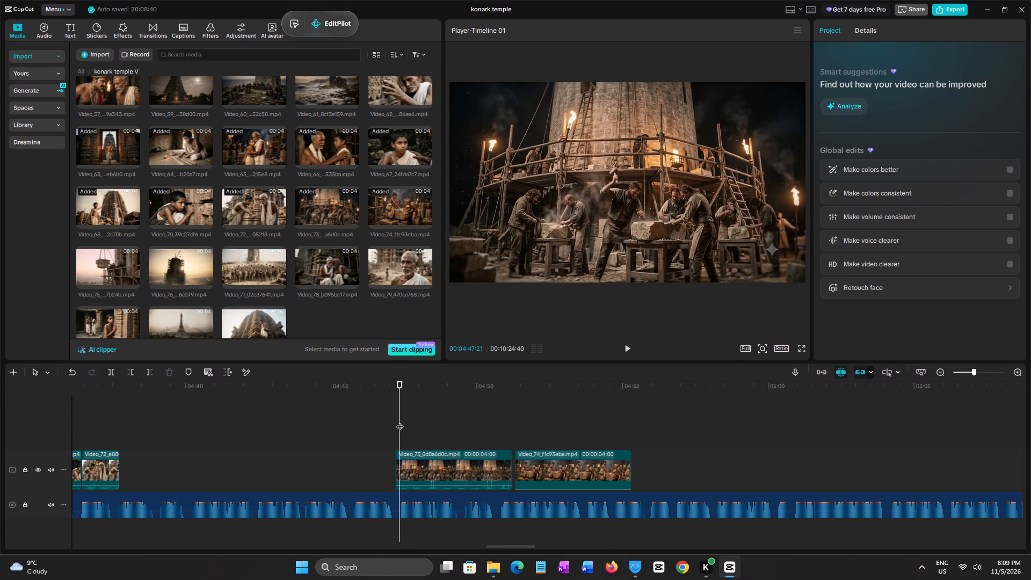
click(392, 421)
key(space)
click(393, 424)
key(space)
click(393, 426)
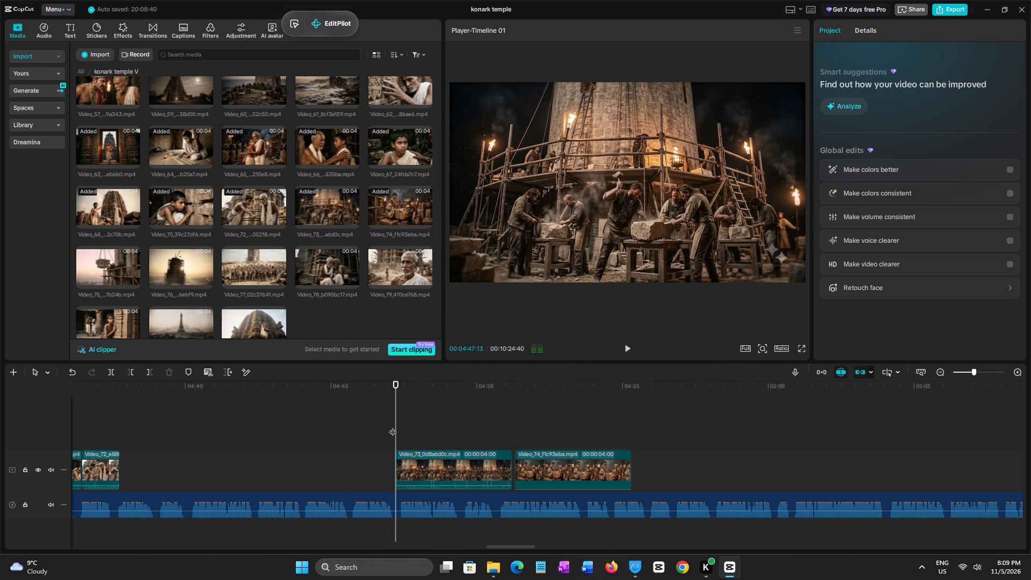
key(space)
click(395, 426)
key(space)
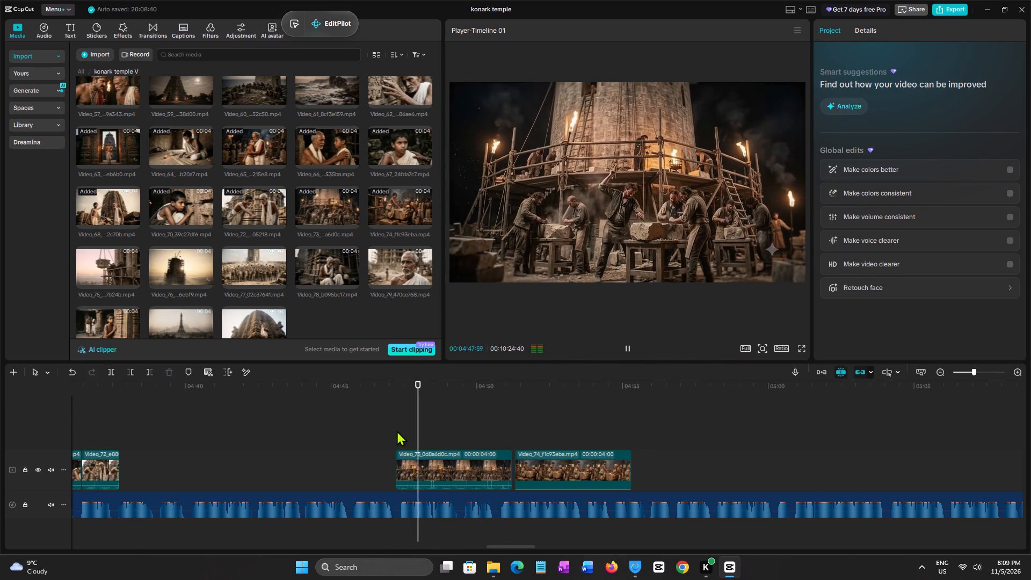
click(397, 433)
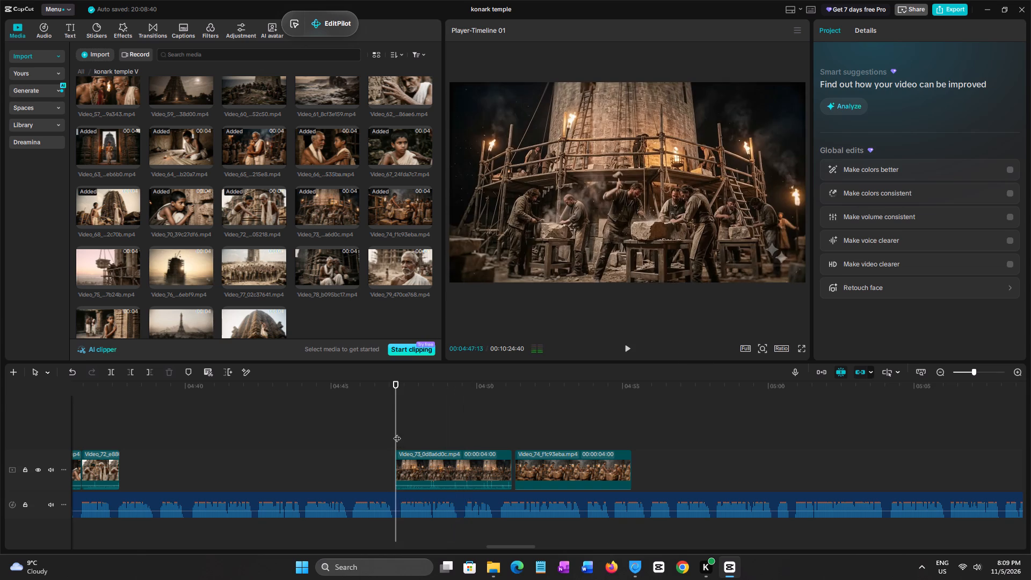
key(space)
click(397, 433)
key(space)
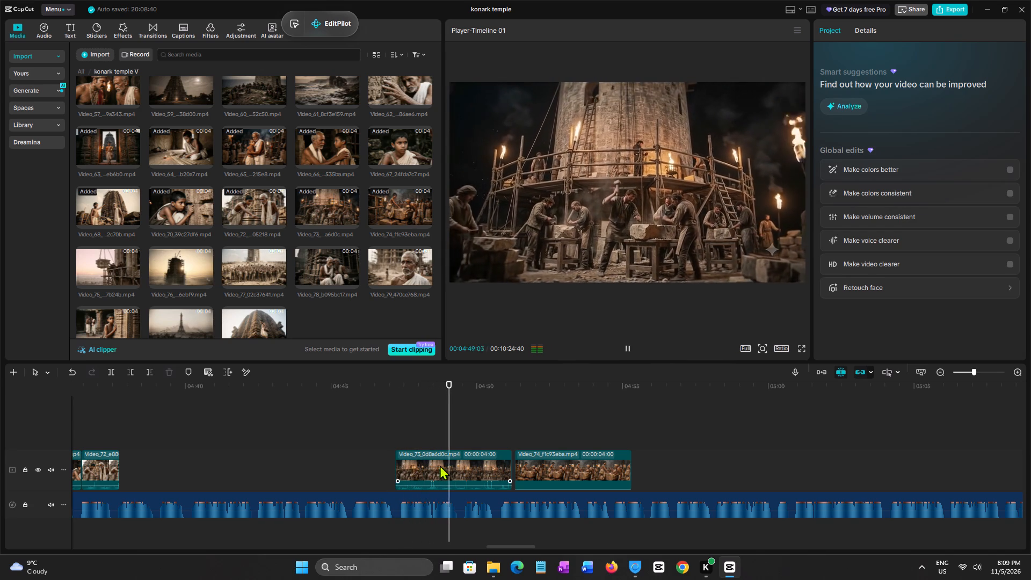
click(389, 427)
key(space)
click(400, 427)
key(space)
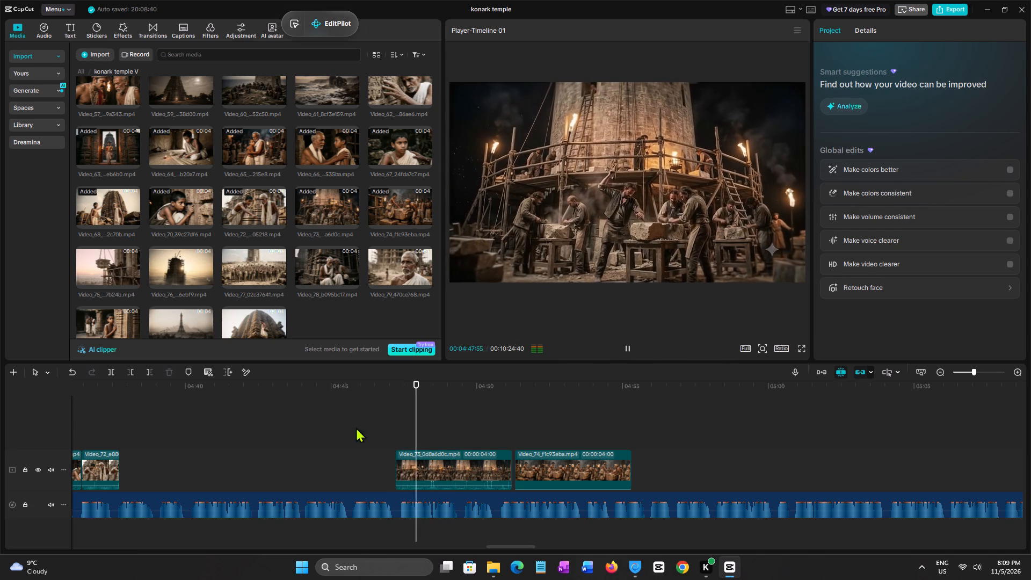
Listen to the narration just before Video_73 and move the clip earlier so that it starts at 00:04:45:40.
click(323, 426)
key(space)
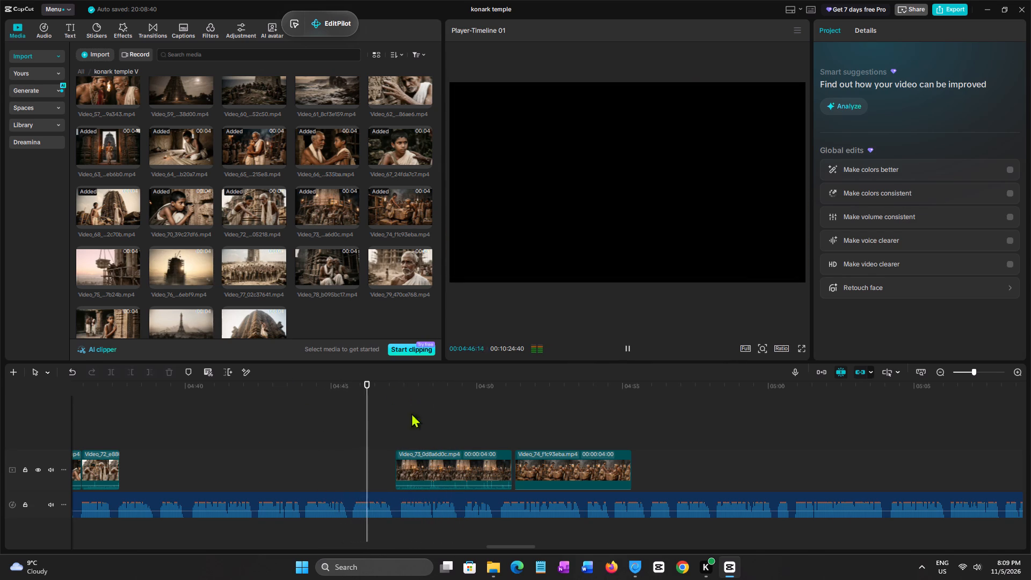
drag(449, 460, 404, 459)
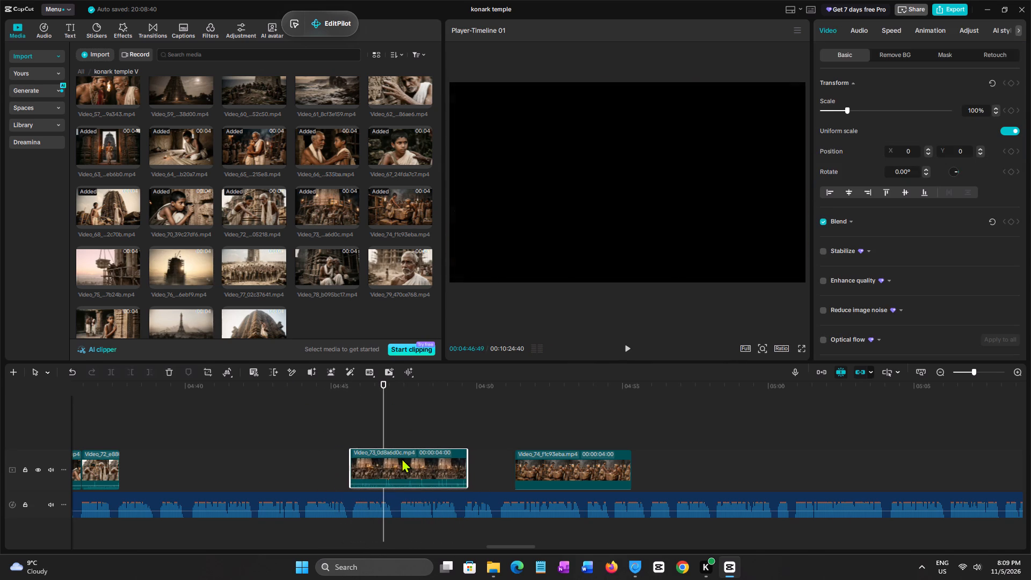
Replay the narration from Video_73's start at 00:04:45:40 to check its alignment and find where the phrase ends.
click(345, 432)
key(space)
click(348, 432)
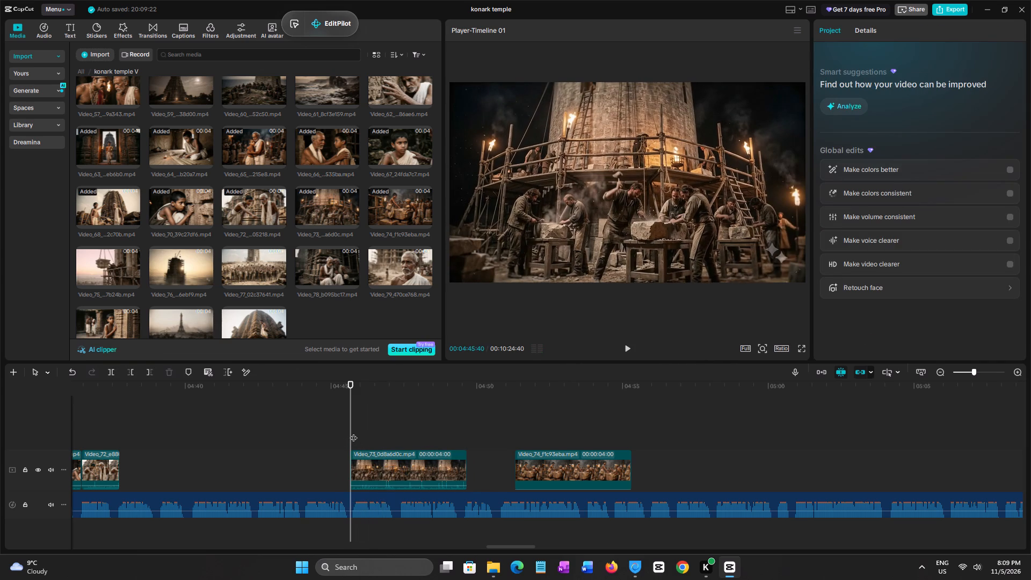
key(space)
click(365, 432)
click(350, 432)
key(space)
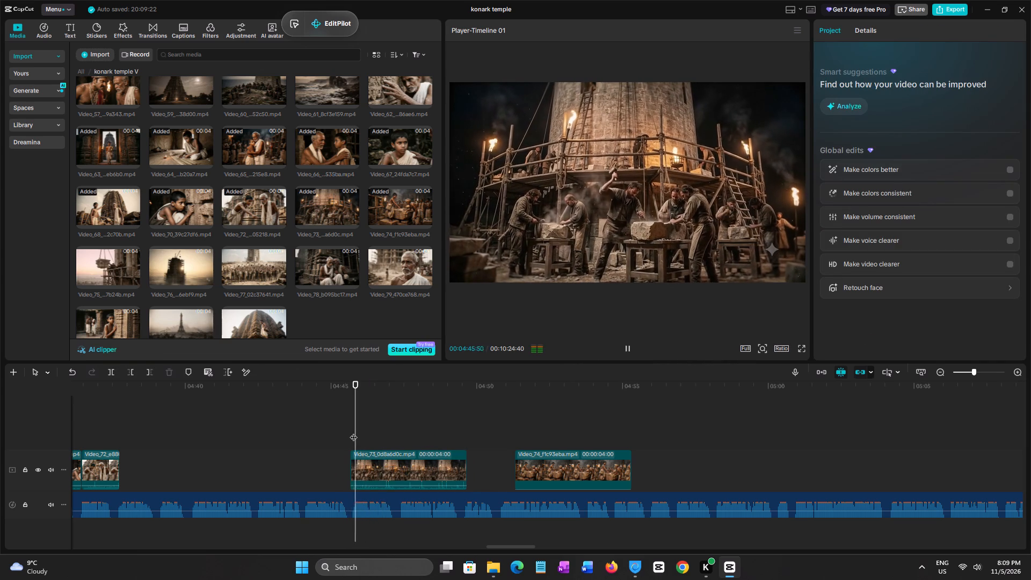
click(360, 432)
click(344, 430)
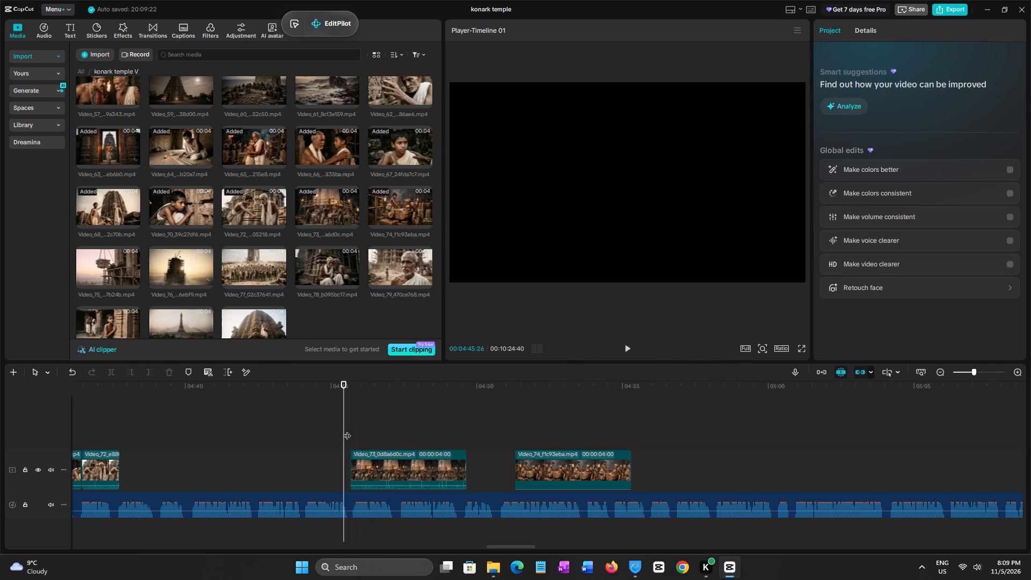
key(space)
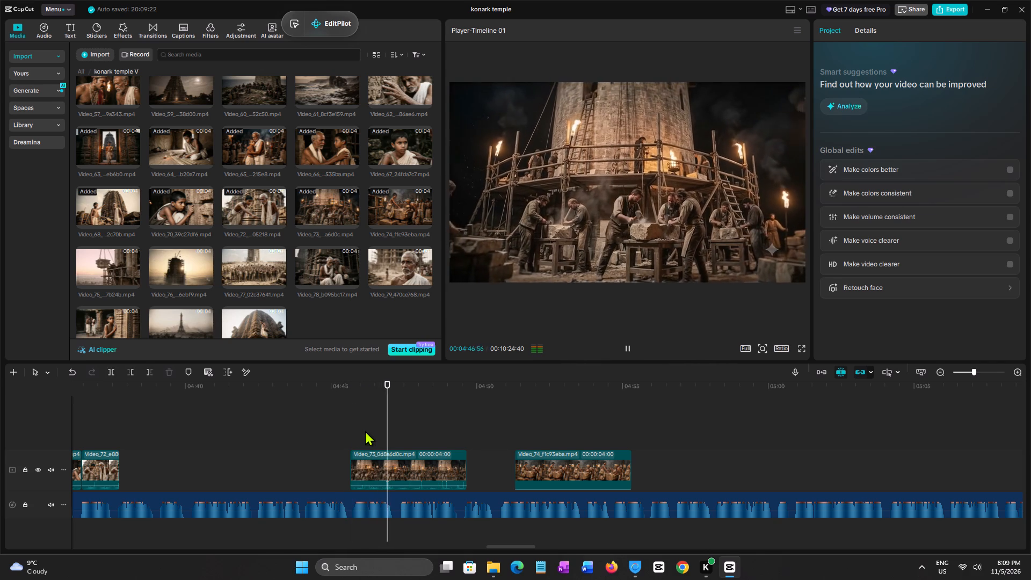
click(348, 429)
key(space)
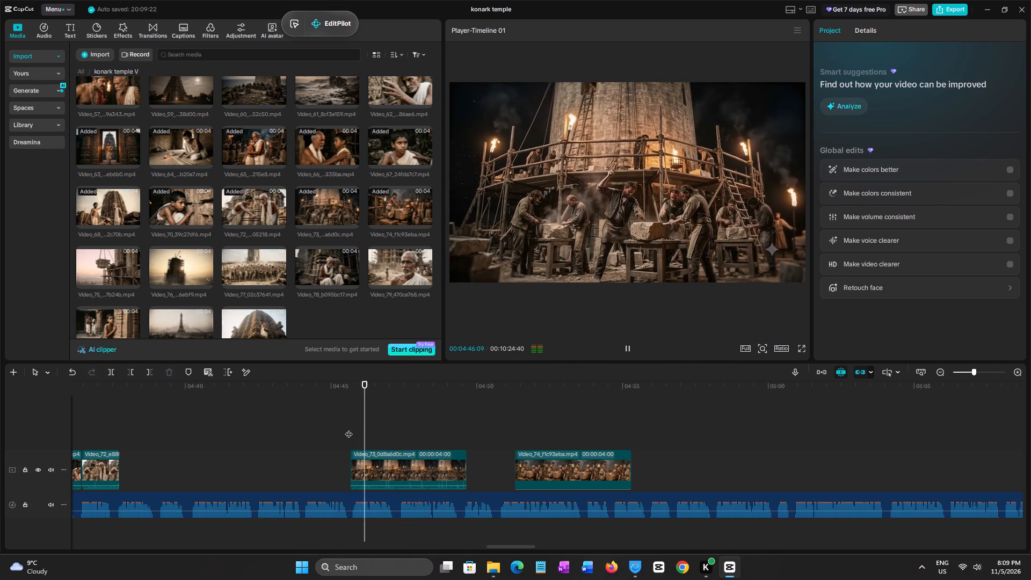
click(348, 429)
key(space)
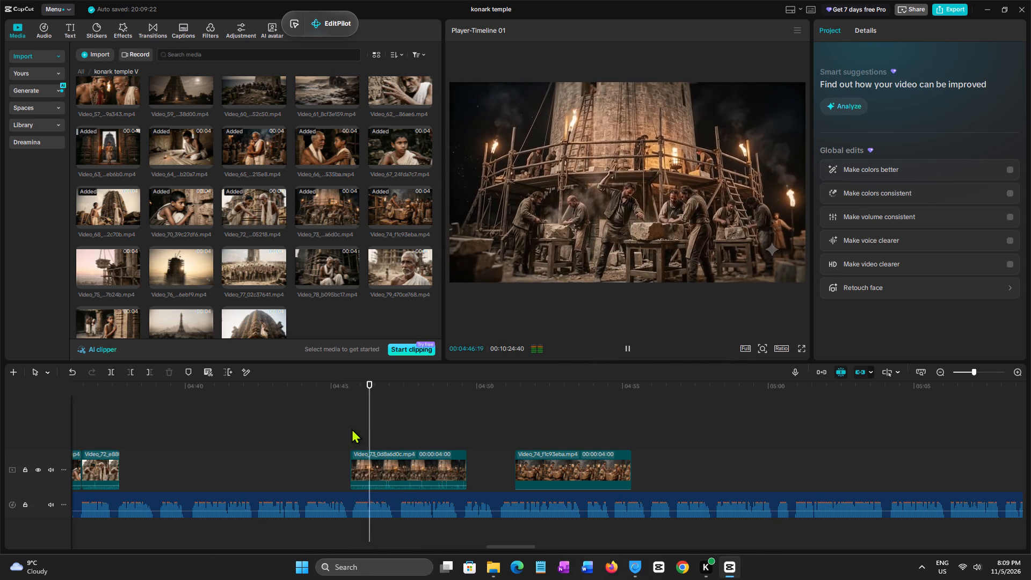
key(space)
key(space)
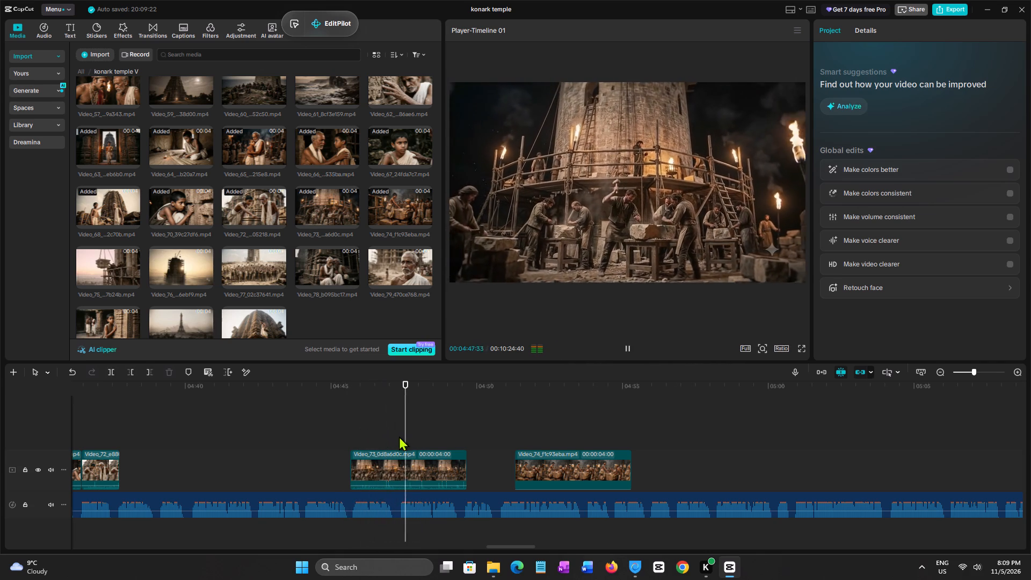
Trim the end of Video_73 so that the clip finishes at 00:04:47:22.
click(400, 436)
click(421, 466)
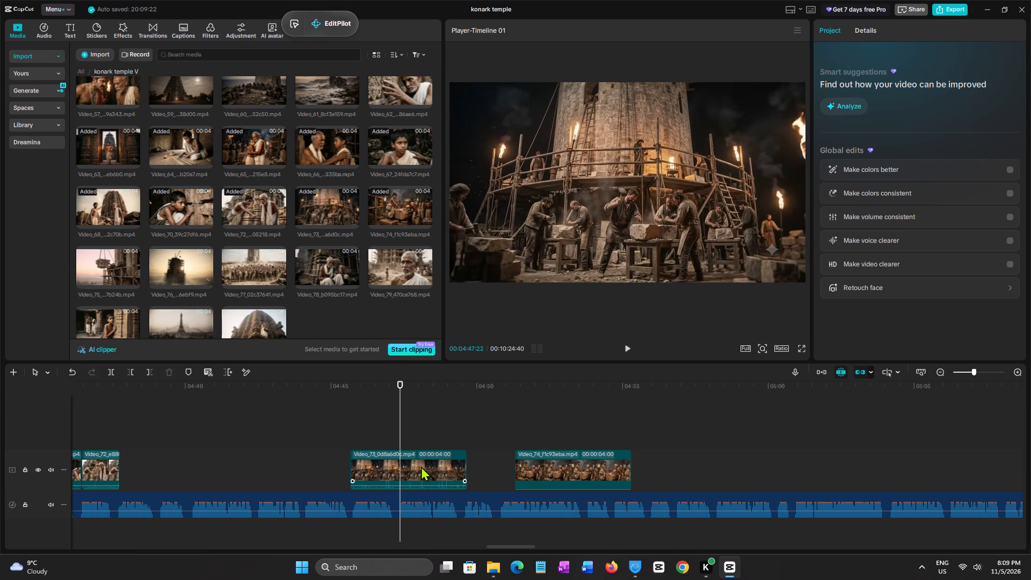
key(w)
Move Video_74 earlier so that it starts at 00:04:47:22, directly after Video_73.
click(567, 471)
drag(566, 471, 448, 466)
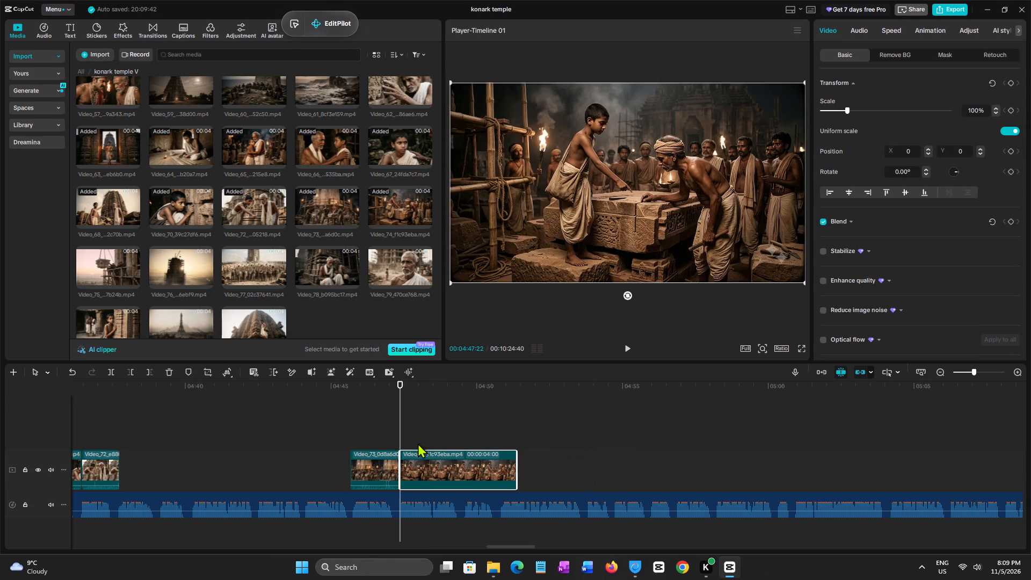
Play the narration over Video_74 and trim the clip's end to 00:04:50:51, leaving a 00:00:03:29 duration.
click(410, 432)
click(400, 431)
key(space)
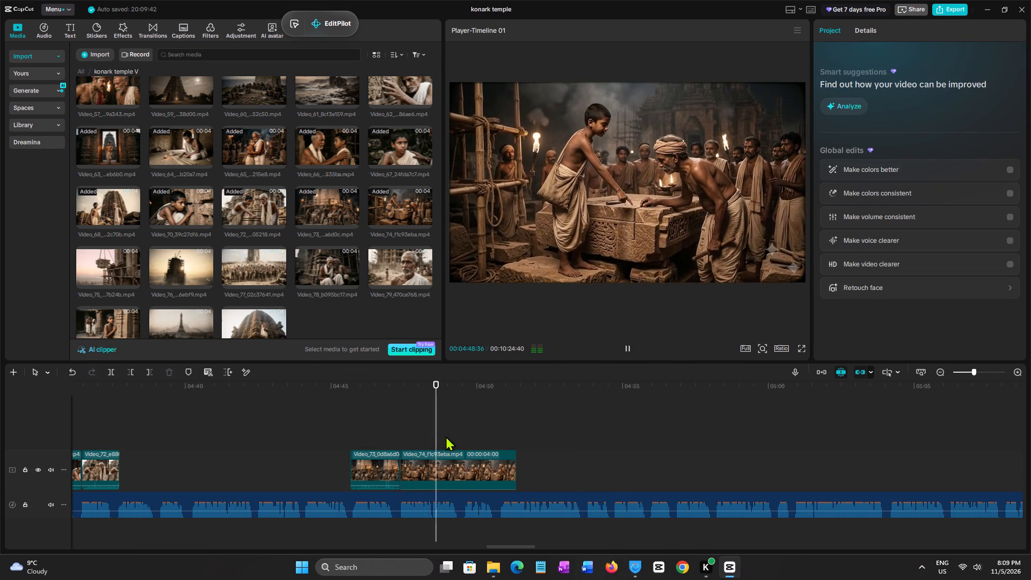
click(502, 450)
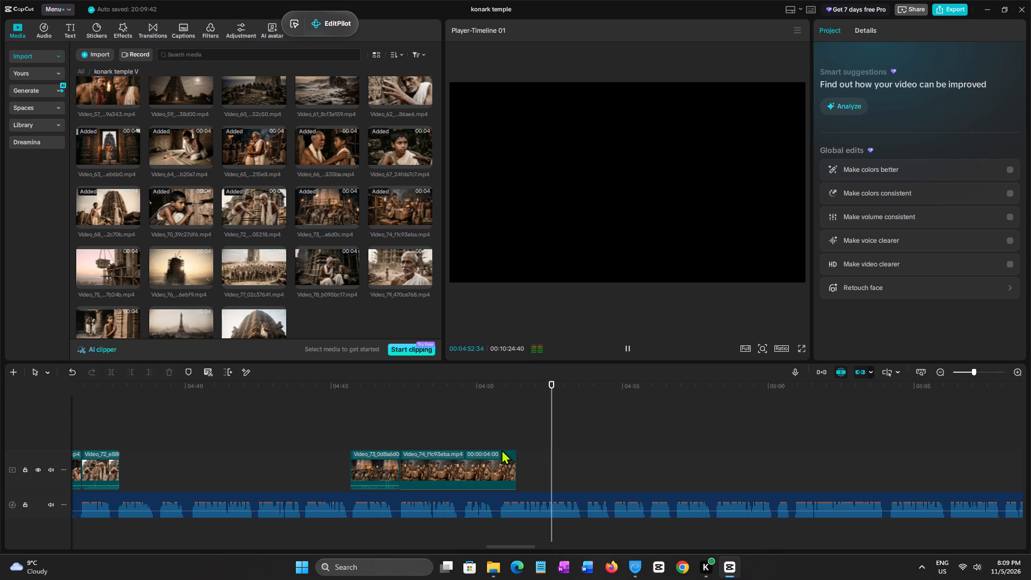
click(505, 468)
key(w)
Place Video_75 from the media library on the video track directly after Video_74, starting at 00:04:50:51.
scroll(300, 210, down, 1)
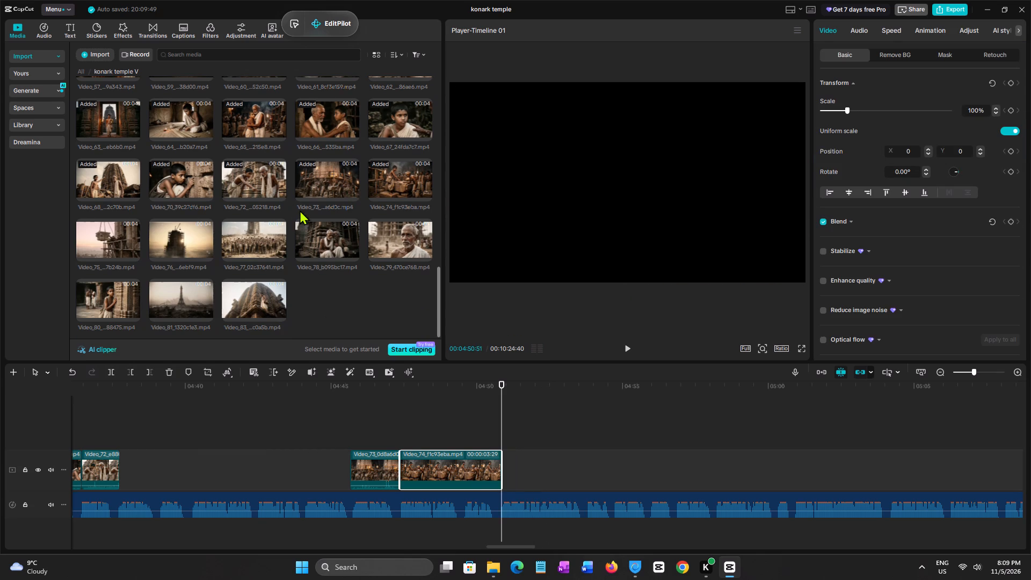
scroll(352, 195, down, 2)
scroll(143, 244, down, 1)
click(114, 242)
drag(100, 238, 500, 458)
Play the narration over Video_75 from 00:04:50:51 to judge whether the clip suits its phrases.
key(space)
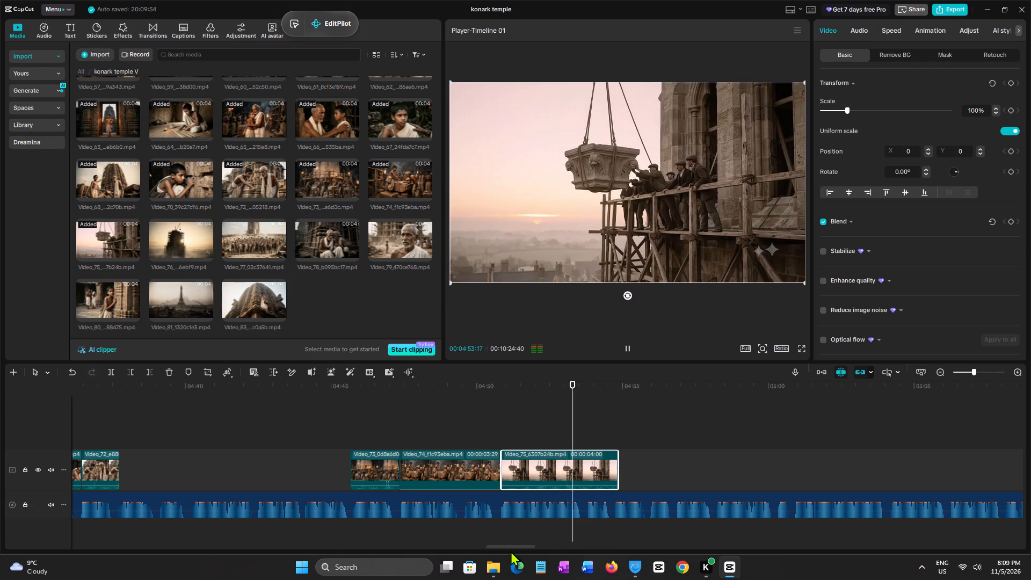
drag(507, 548, 521, 548)
click(227, 437)
key(space)
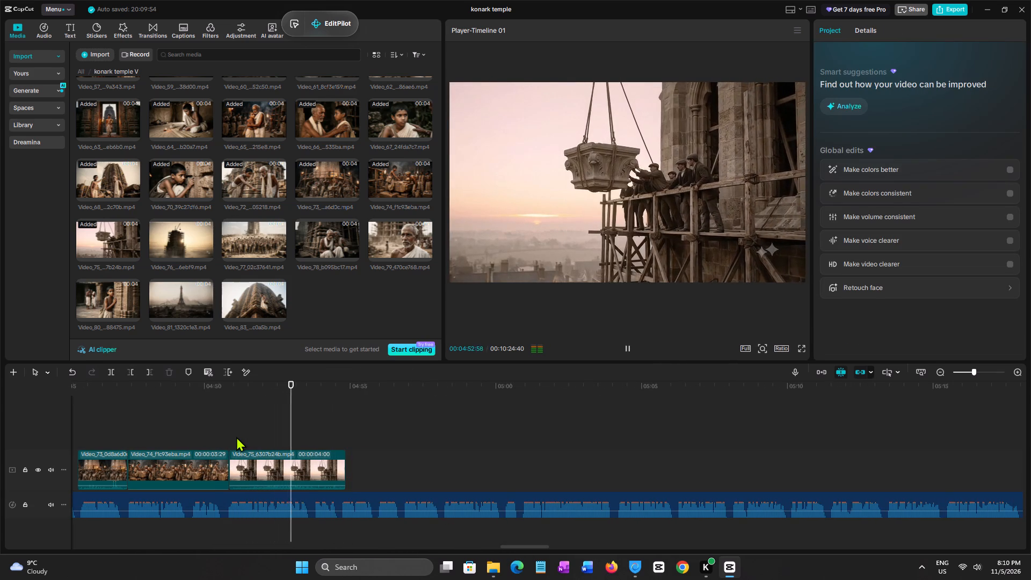
click(227, 436)
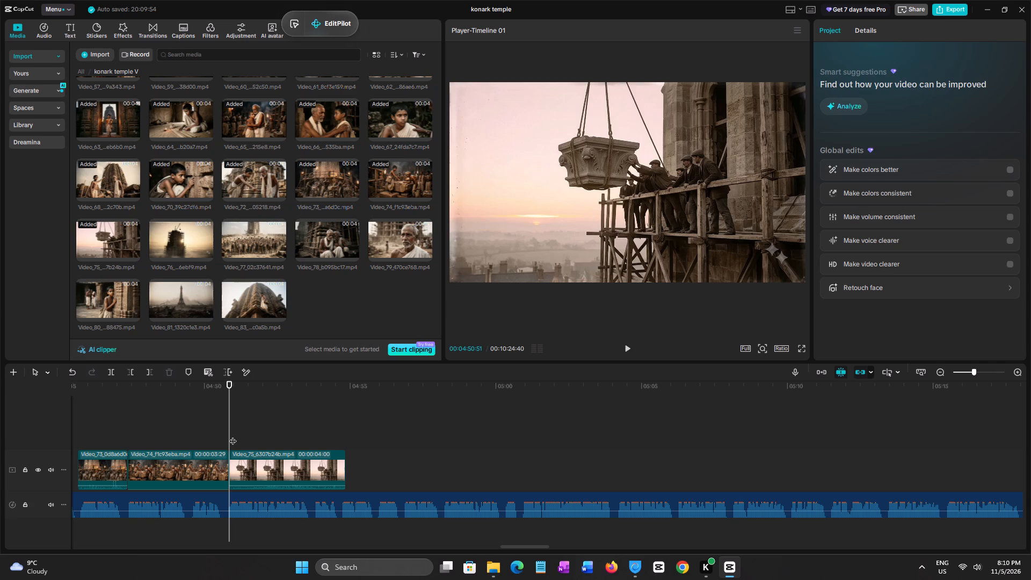
key(space)
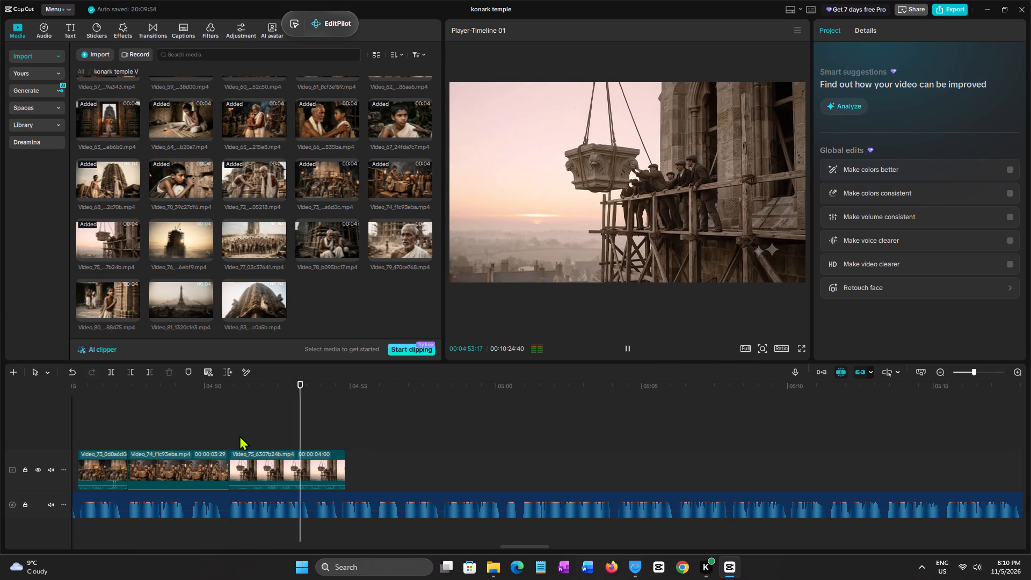
key(space)
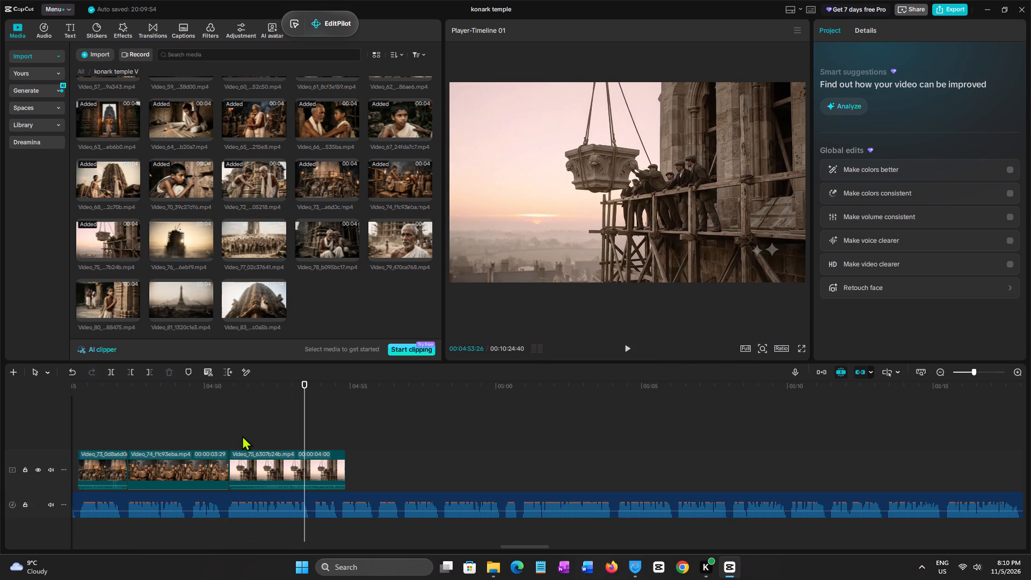
key(space)
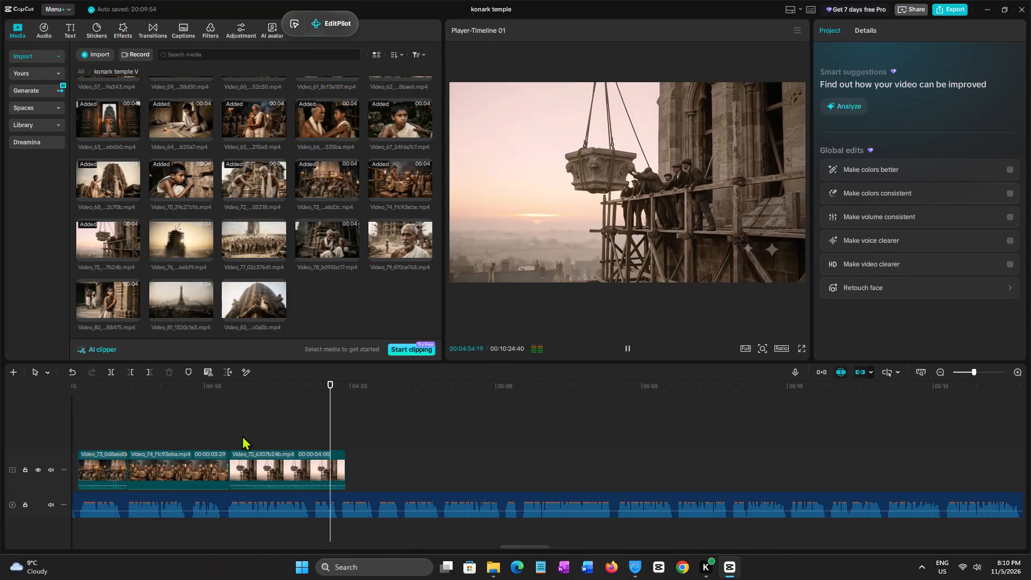
key(space)
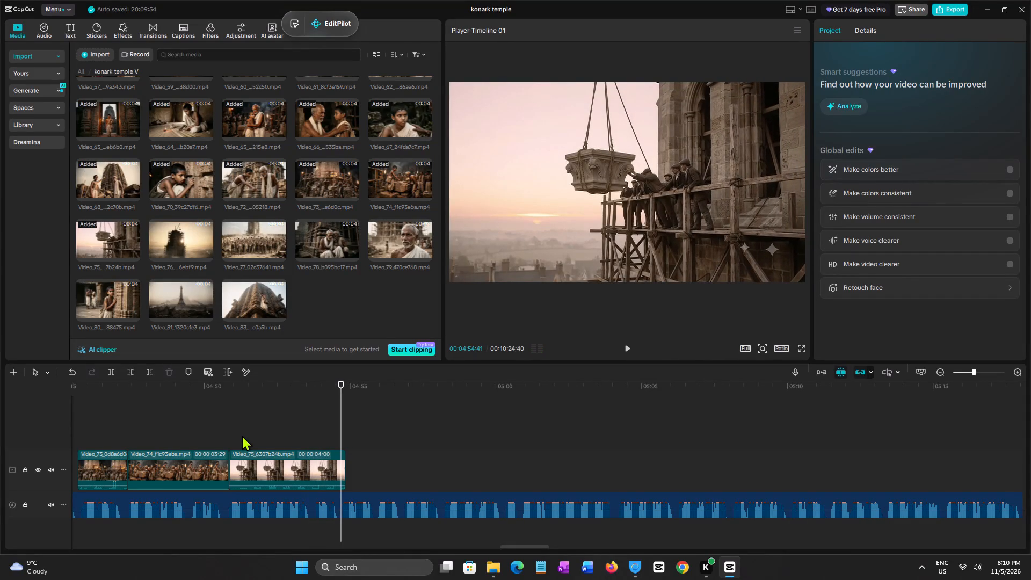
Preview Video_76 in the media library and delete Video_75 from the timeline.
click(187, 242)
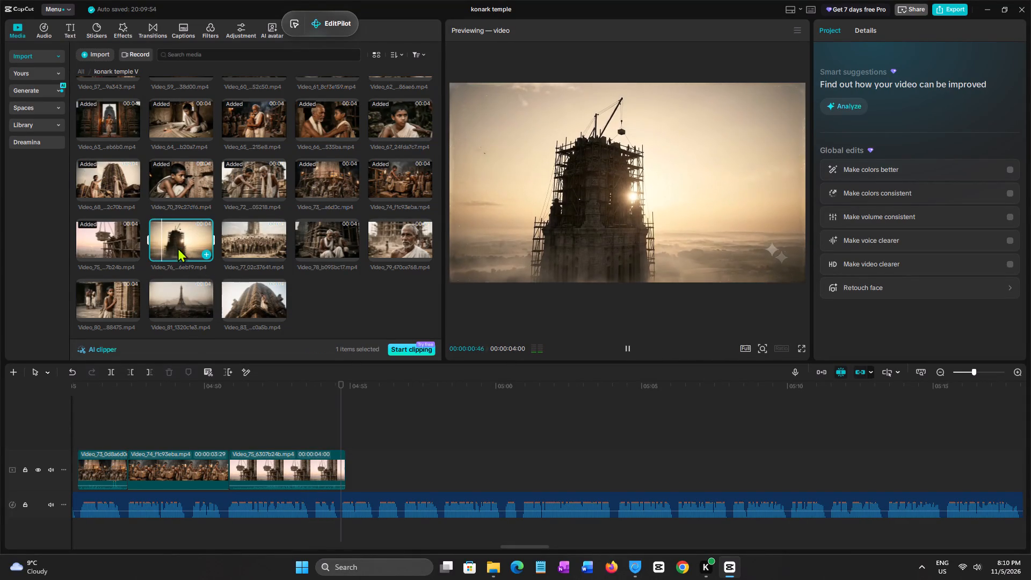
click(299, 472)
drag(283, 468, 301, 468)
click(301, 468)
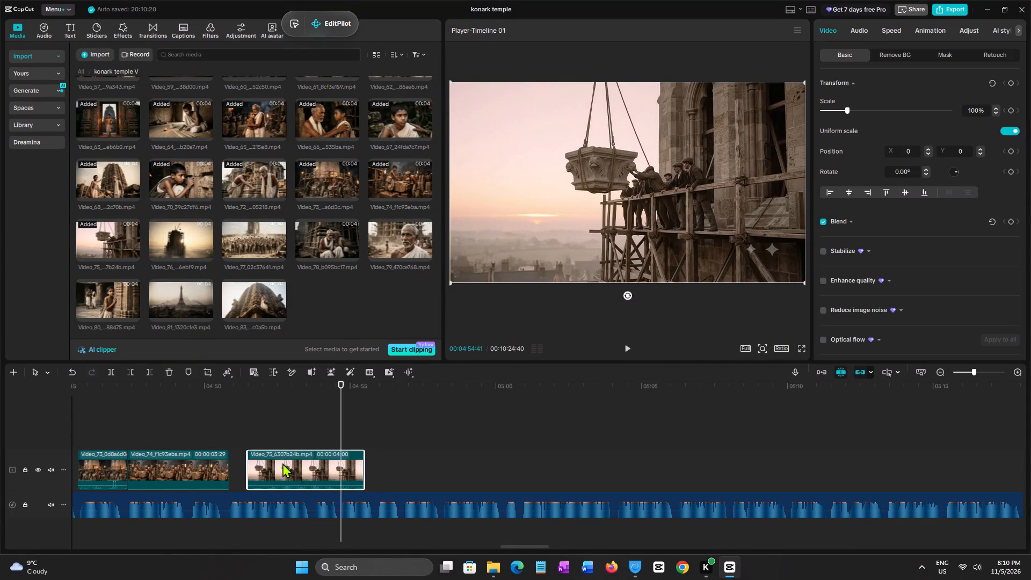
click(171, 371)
Place Video_76 from the media library on the video track directly after Video_74, starting at 00:04:50:51.
click(173, 237)
drag(173, 236, 274, 385)
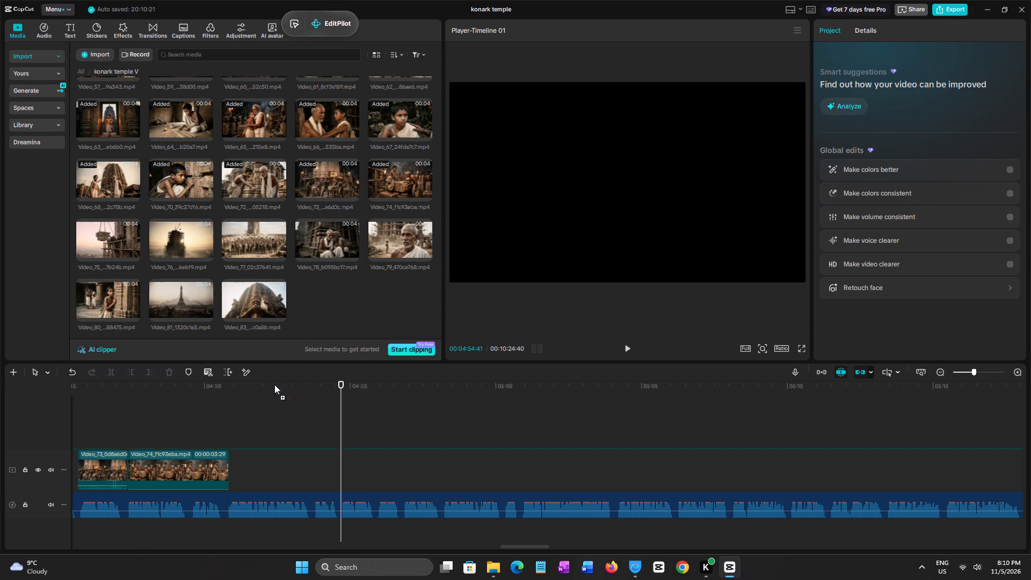
drag(274, 385, 230, 463)
Play the narration from the end of Video_74 through Video_76 to check the clip's fit with its phrases.
click(210, 442)
key(space)
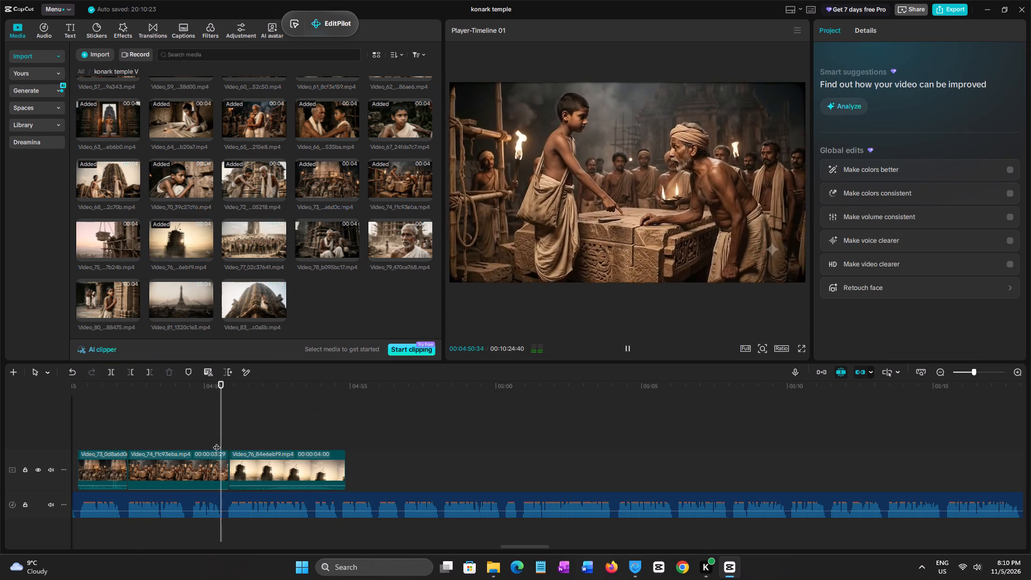
click(204, 429)
key(space)
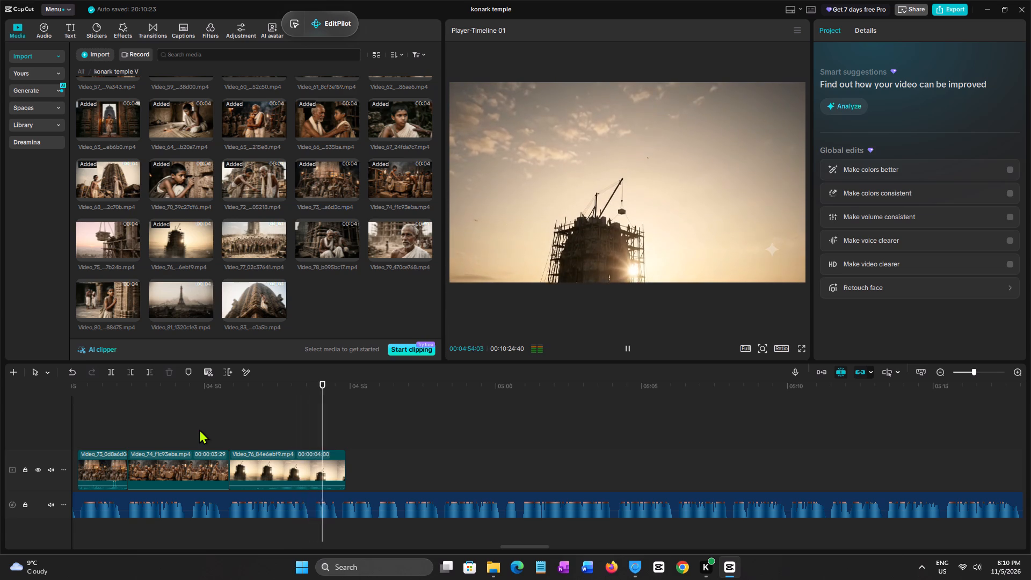
key(space)
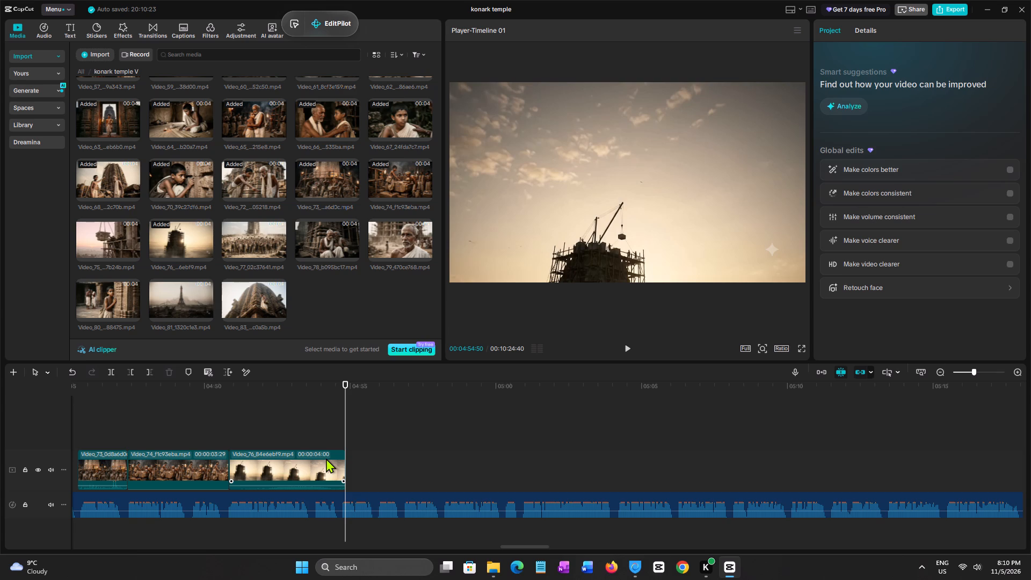
Trim the end of Video_76 on the timeline to 00:04:54:40.
key(space)
click(339, 440)
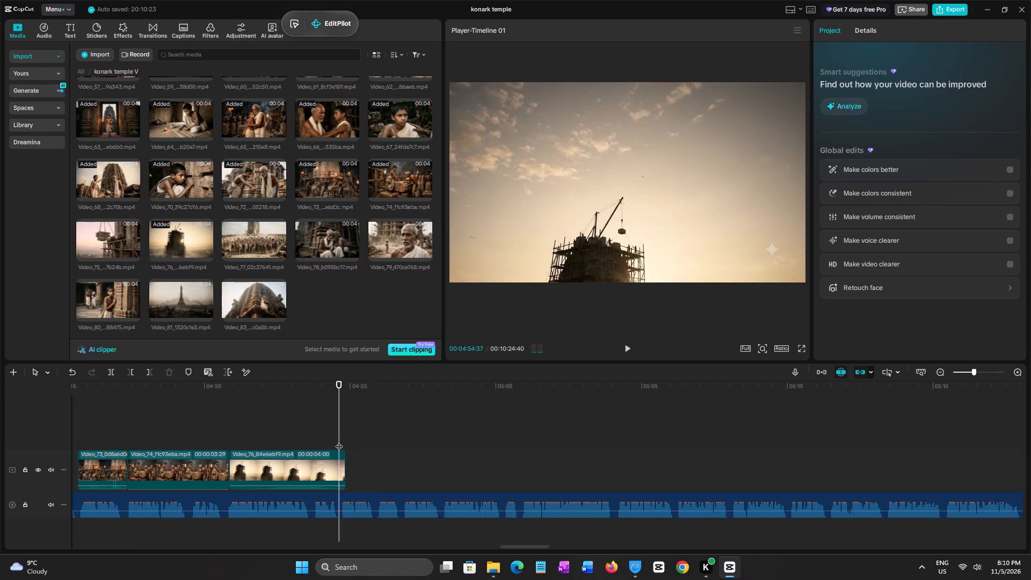
click(339, 441)
click(344, 441)
click(340, 441)
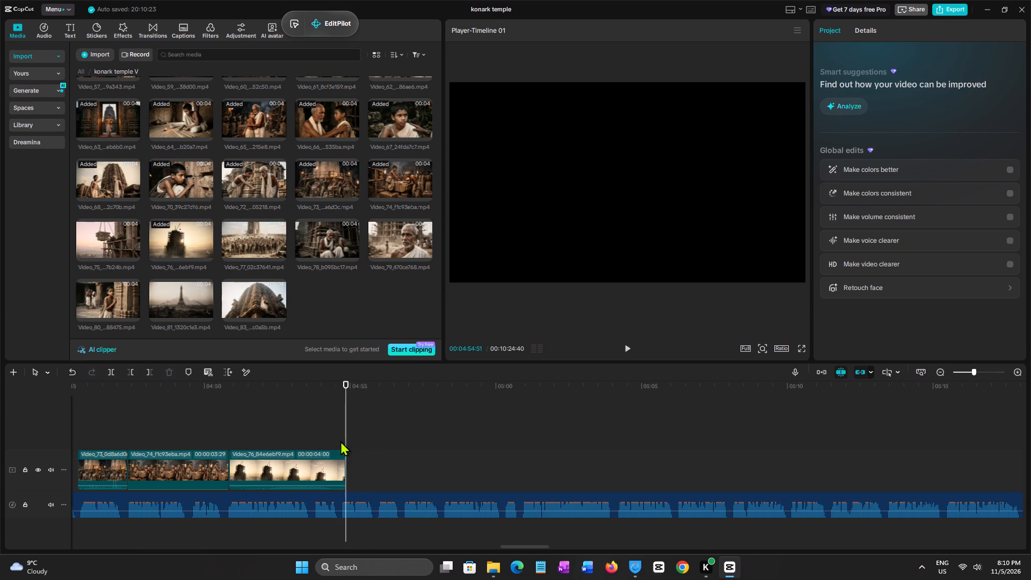
click(339, 462)
key(w)
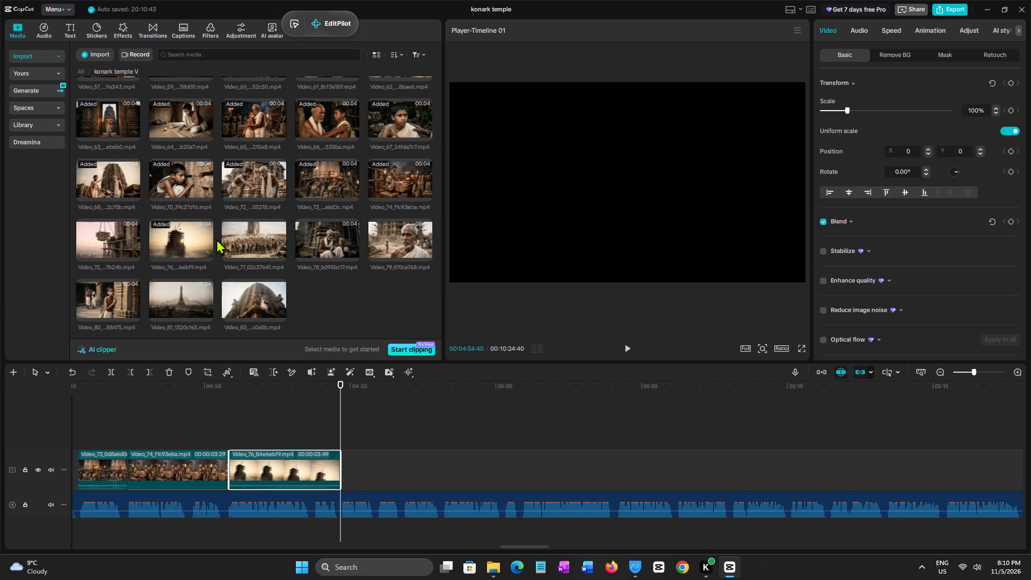
Place Video_77 from the media library on the video track directly after Video_76, starting at 00:04:54:40.
click(244, 247)
drag(250, 243, 338, 461)
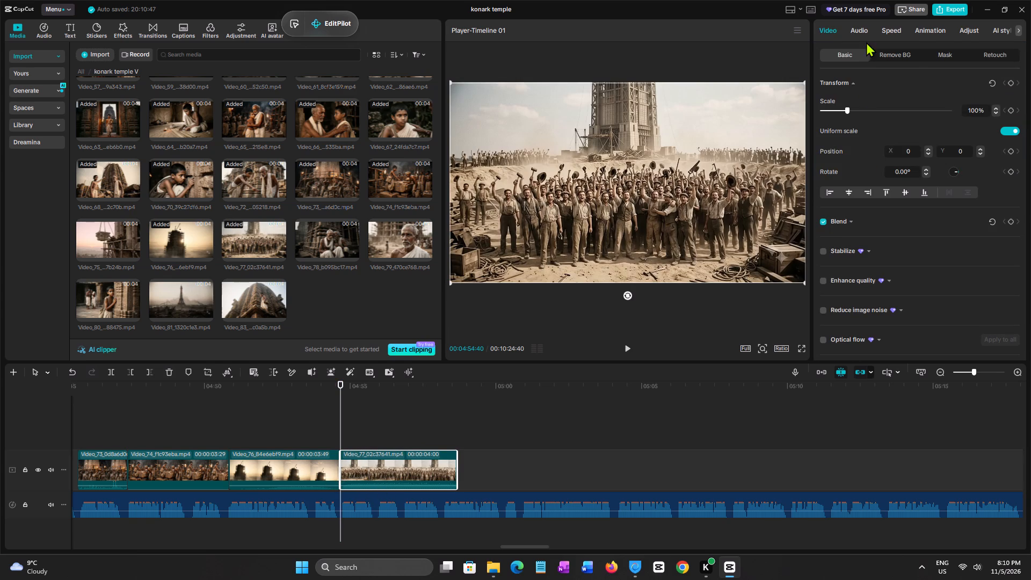
Lower the volume of Video_77 to -7.2 dB.
click(859, 26)
click(907, 109)
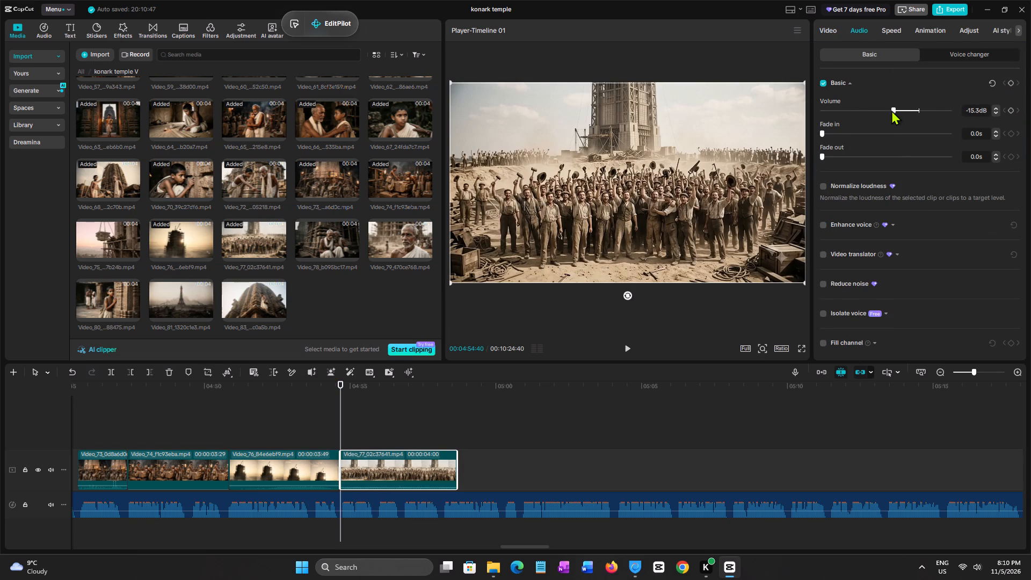
key(space)
click(905, 113)
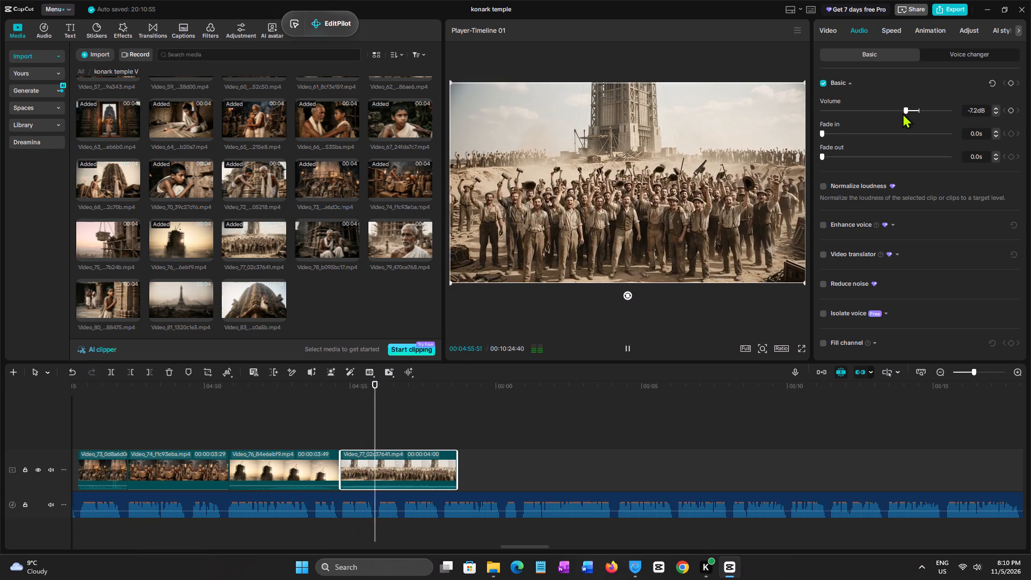
Play the narration across the start of Video_77 and trim the clip's end to the phrase break at 00:04:56:48.
click(329, 416)
key(space)
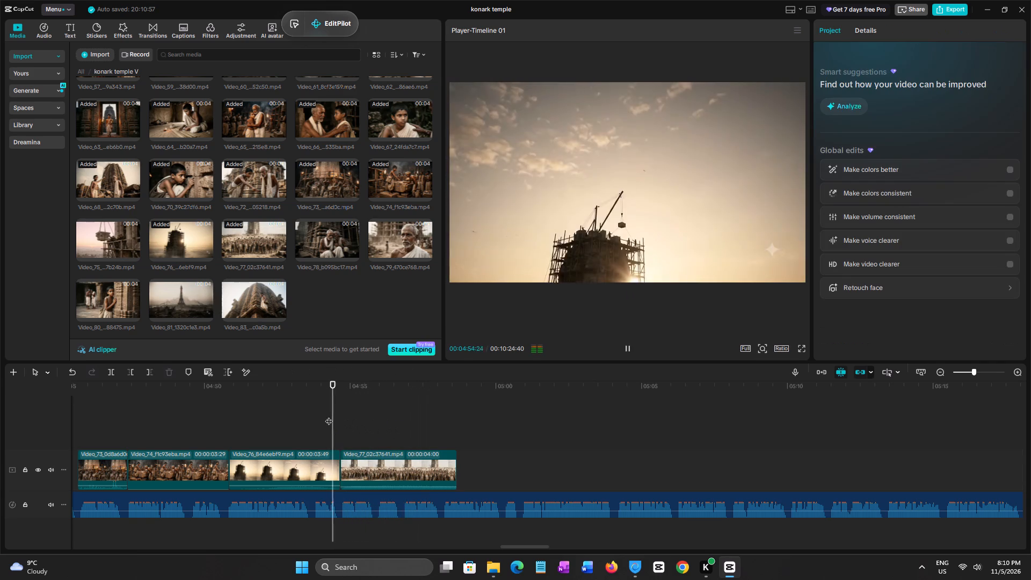
click(339, 417)
key(space)
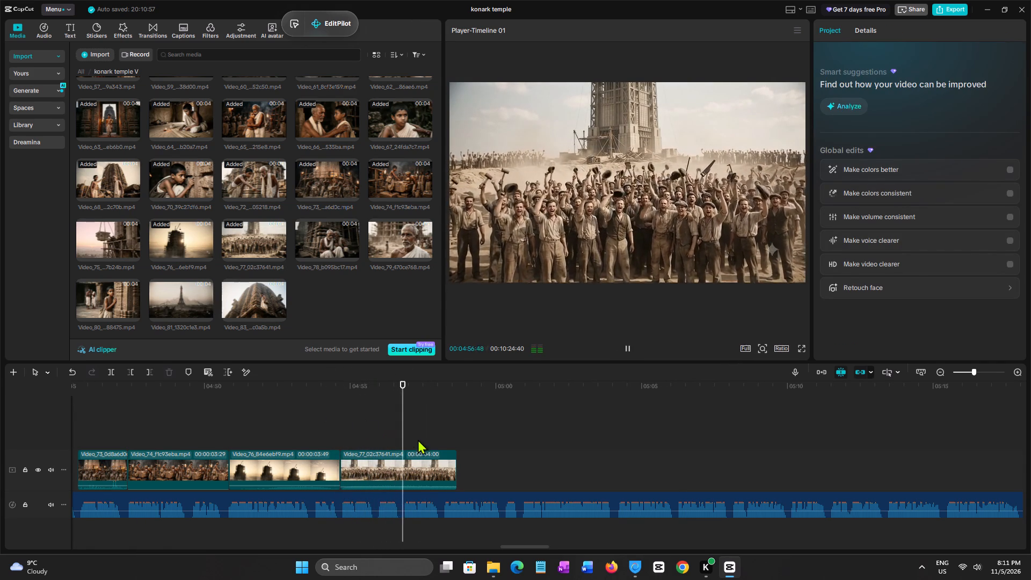
click(403, 445)
click(418, 476)
key(w)
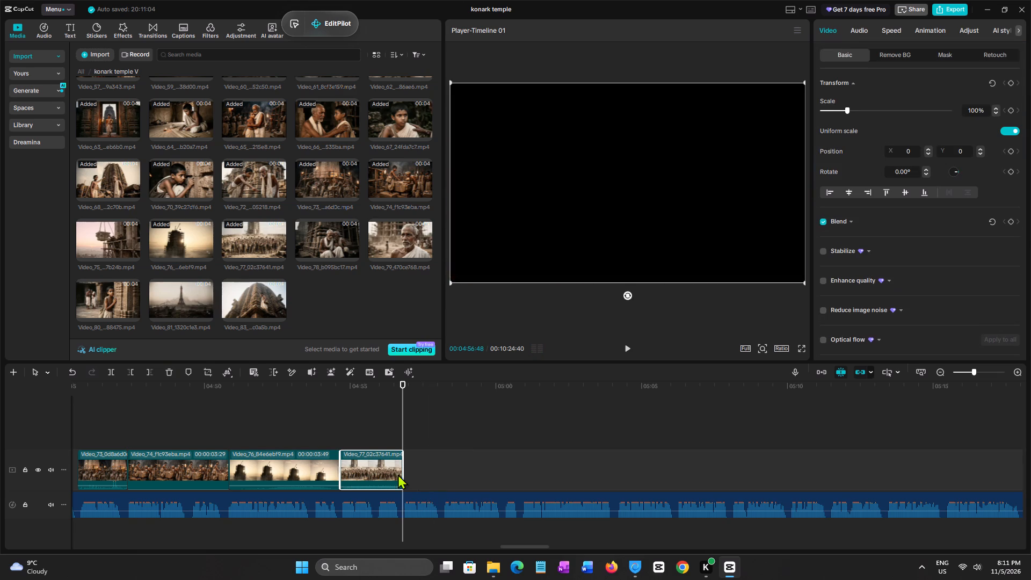
Place Video_78 from the media library on the video track directly after Video_77, starting at 00:04:56:48.
click(328, 245)
drag(322, 240, 448, 382)
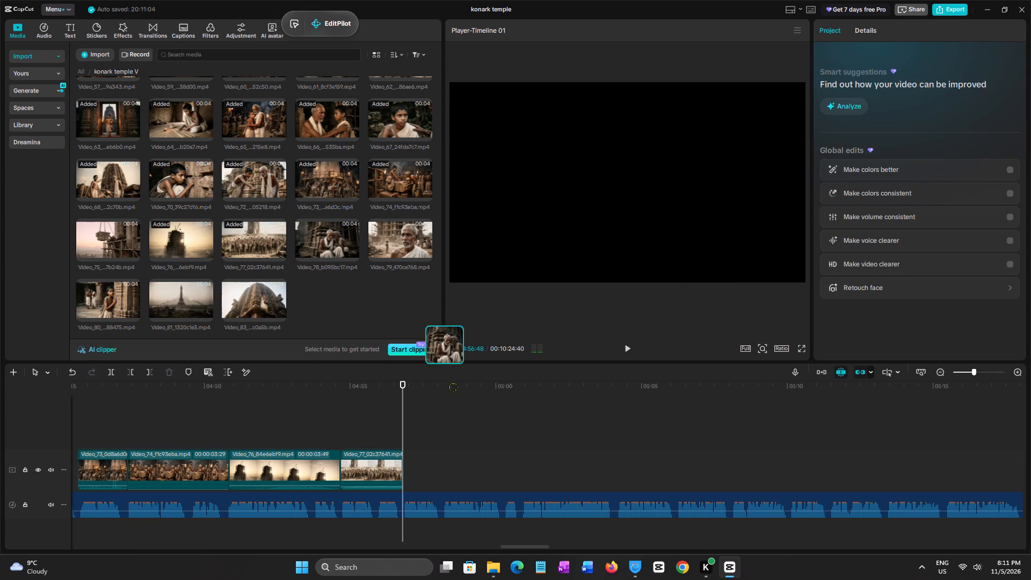
drag(448, 382, 403, 471)
Play the narration from the start of Video_78 on past the clip's end to find where the next clip belongs.
key(space)
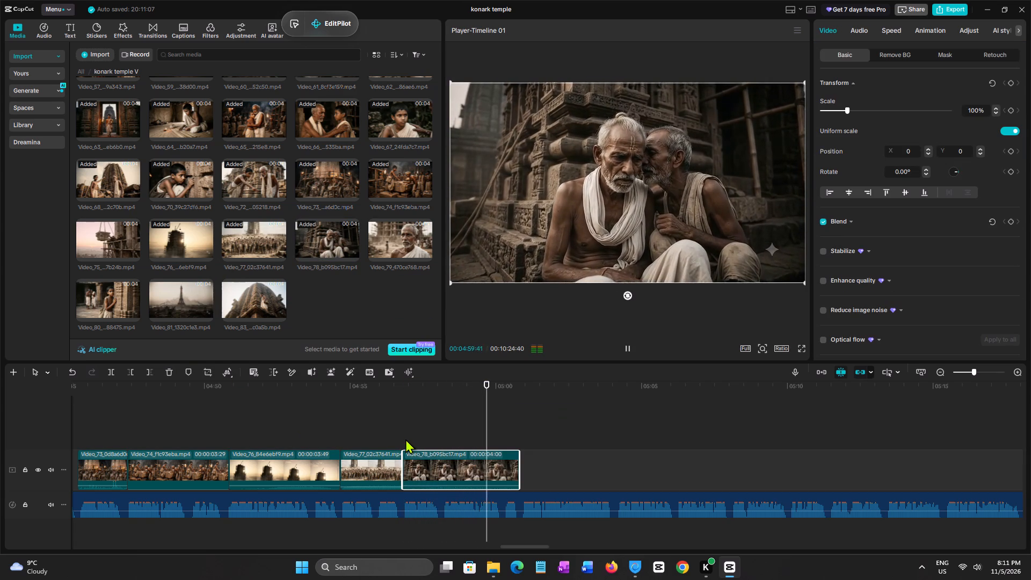
key(space)
key(space)
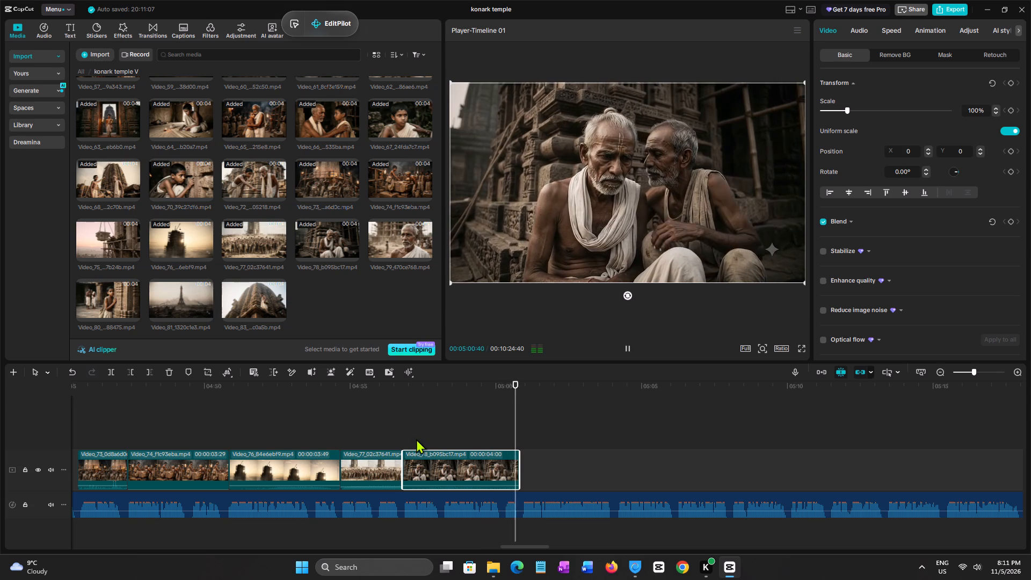
click(402, 435)
key(space)
click(402, 435)
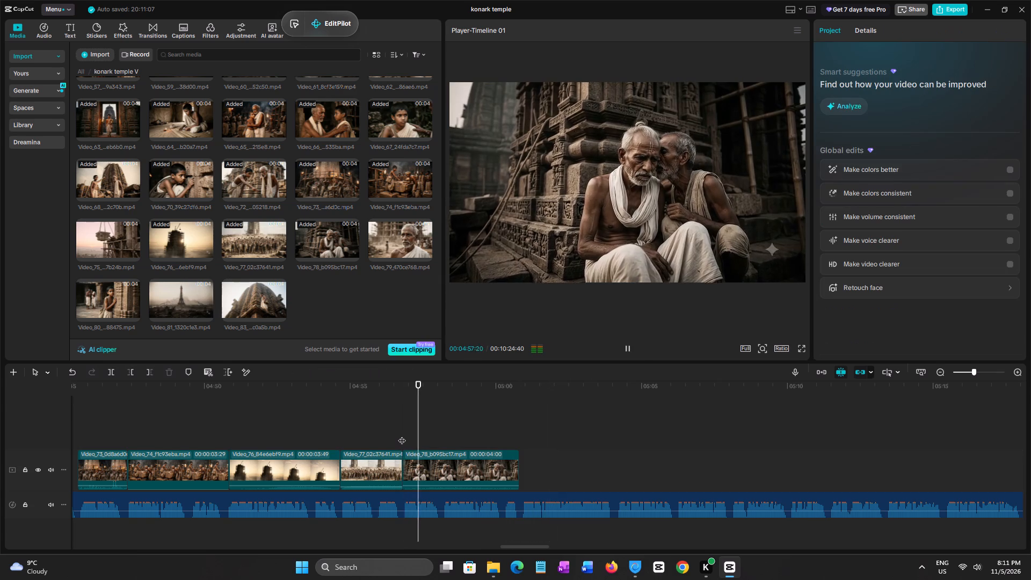
key(space)
click(402, 435)
key(space)
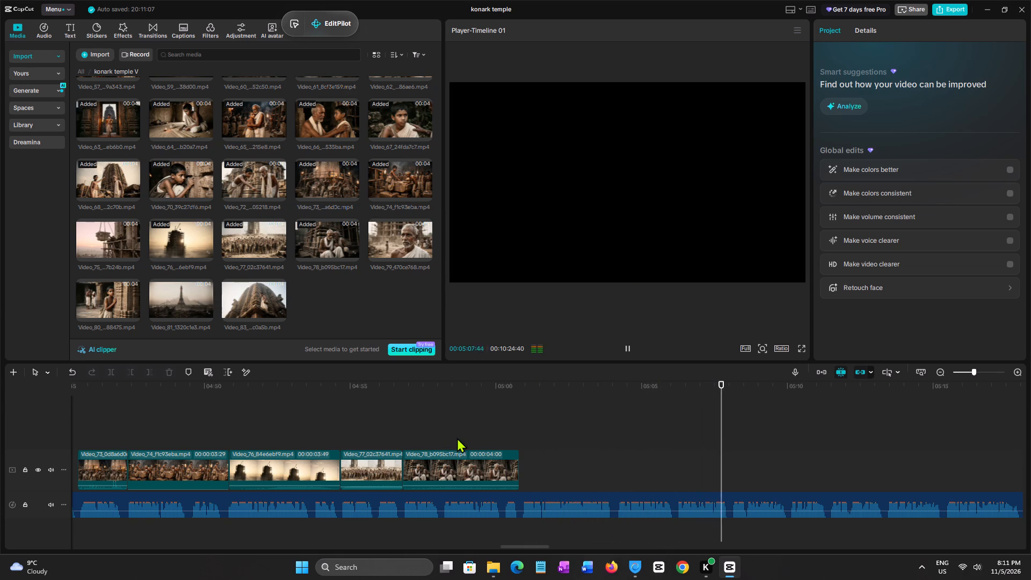
key(space)
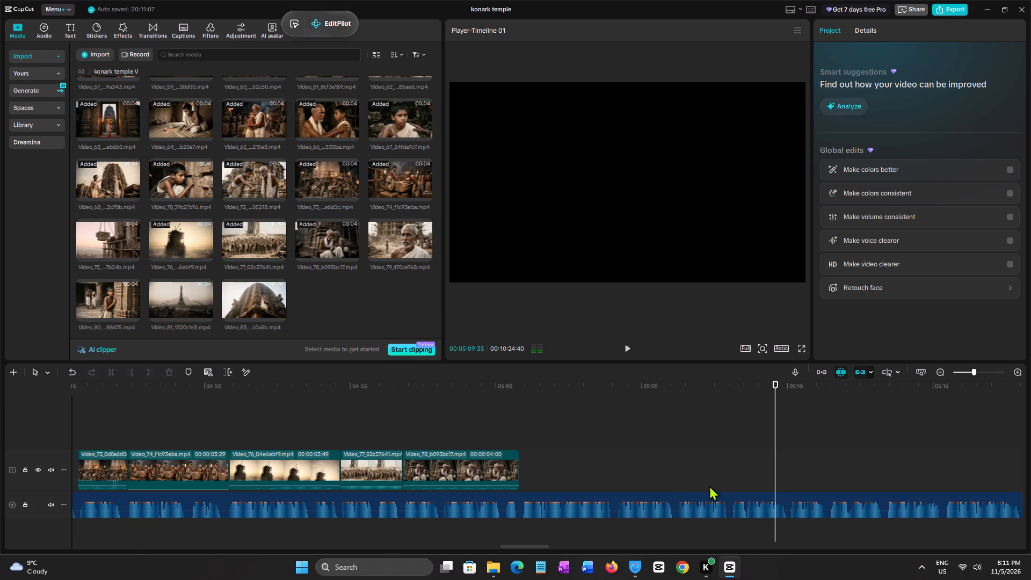
Place Video_79 from the media library on the video track at the narration pause at about 00:05:08, leaving a gap after Video_78.
click(742, 466)
click(730, 463)
key(space)
click(730, 462)
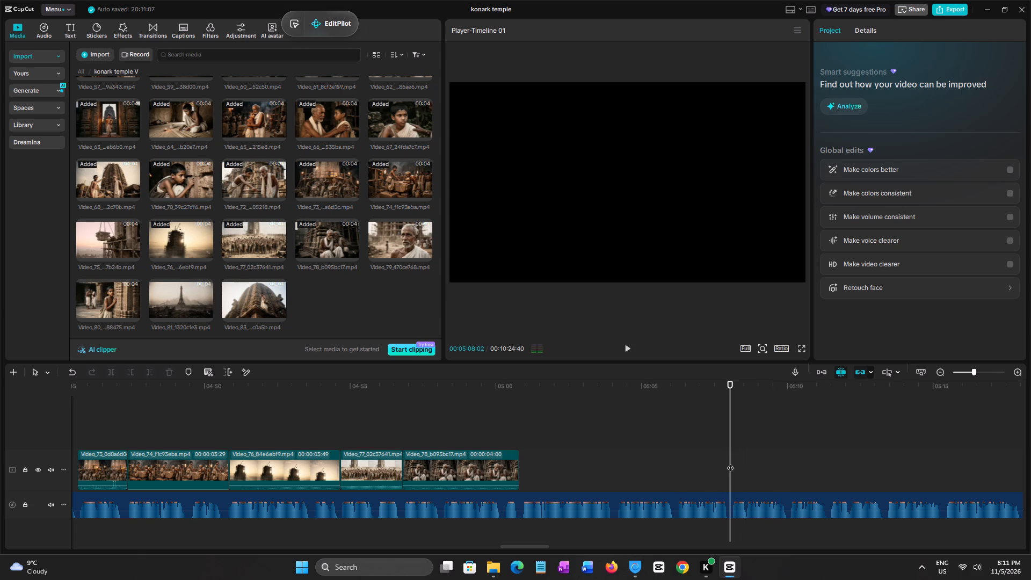
click(730, 462)
double_click(730, 462)
click(734, 462)
click(392, 243)
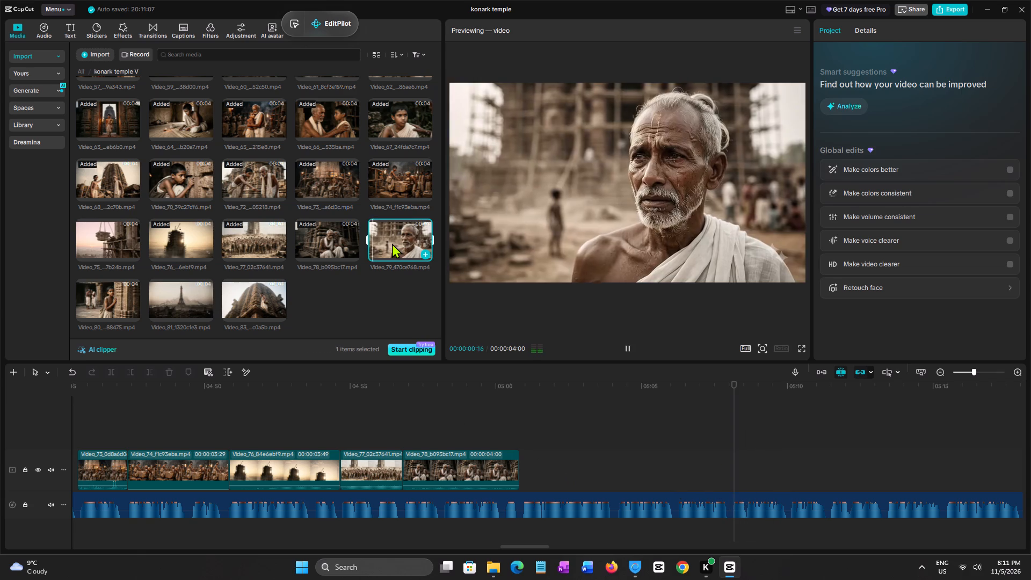
drag(392, 243, 733, 461)
Play the narration over Video_79 and beyond its end to check the fit and locate the next phrase.
key(space)
drag(951, 430, 1030, 444)
click(296, 427)
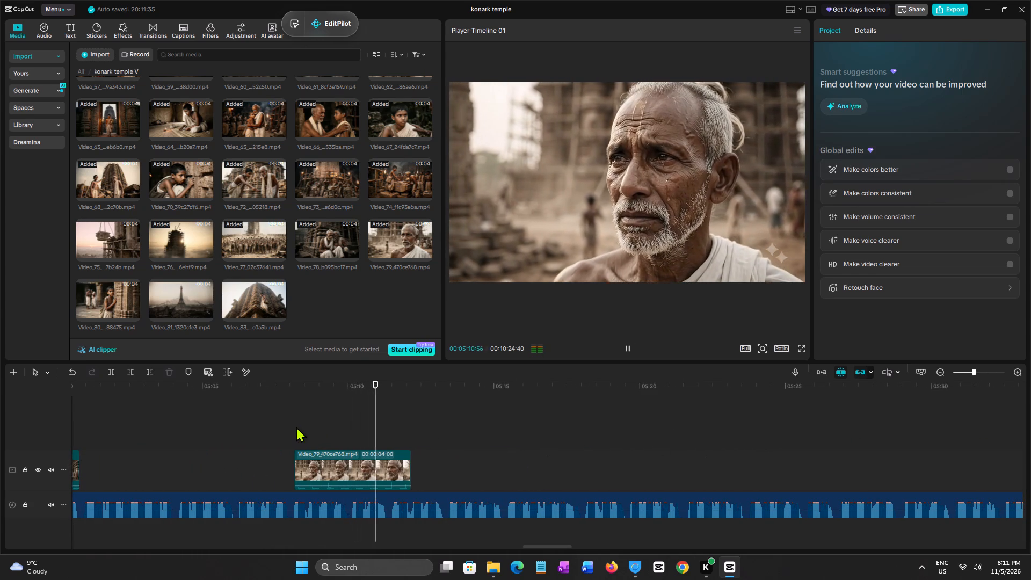
key(space)
click(296, 427)
key(space)
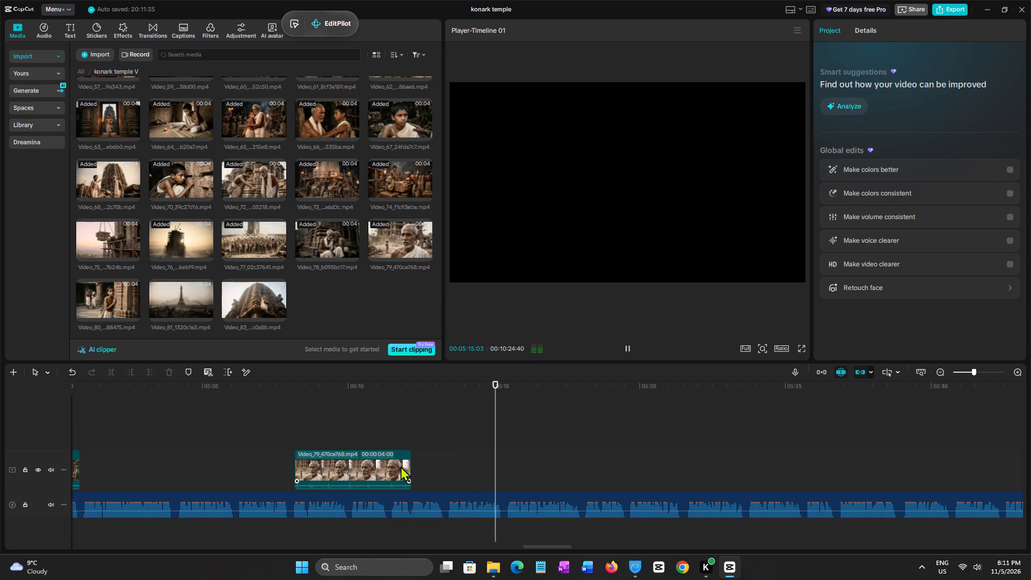
key(space)
key(space)
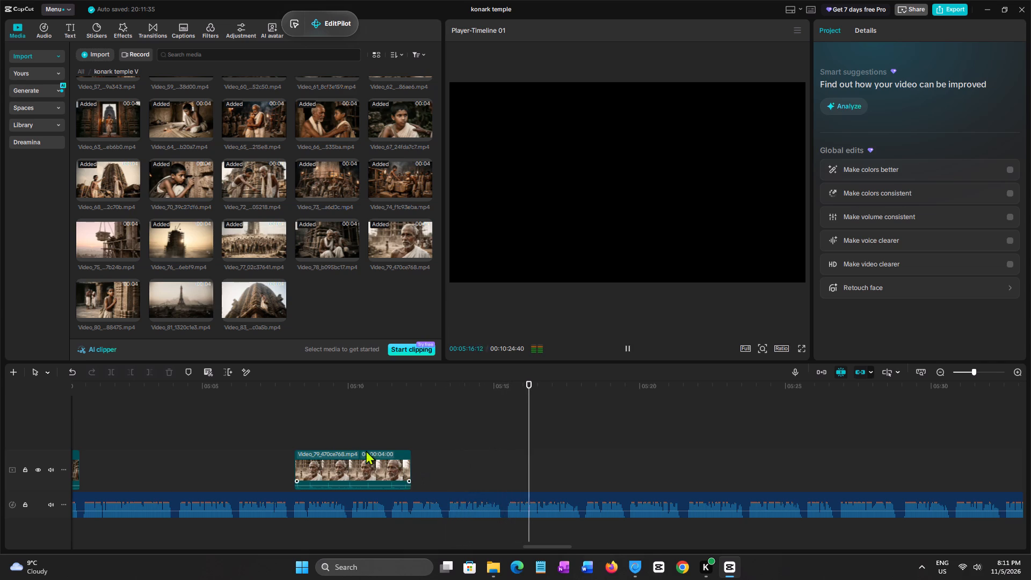
click(292, 429)
key(space)
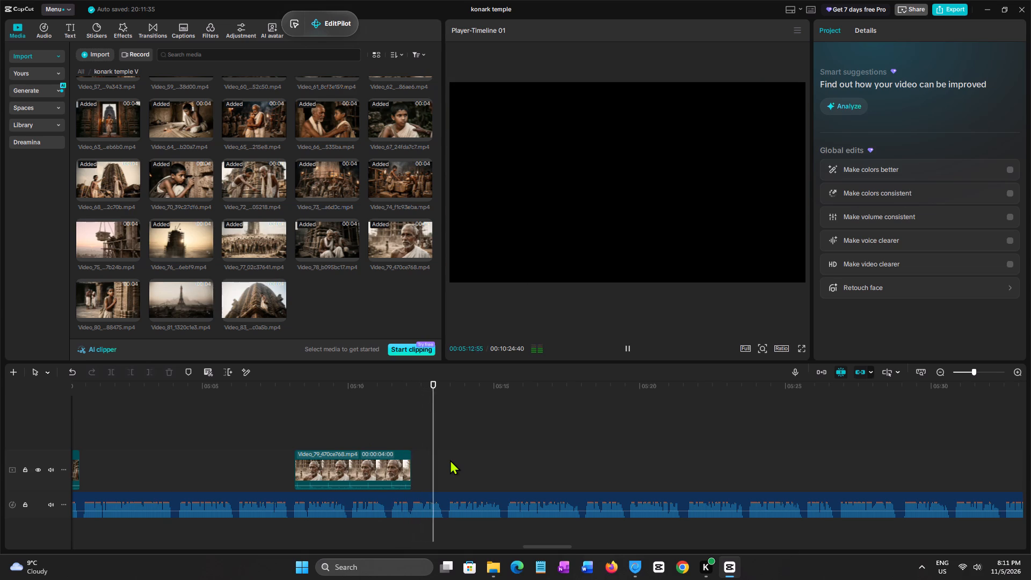
Place Video_80 from the media library on the video track at 00:05:13:30, leaving a gap after Video_79.
click(450, 460)
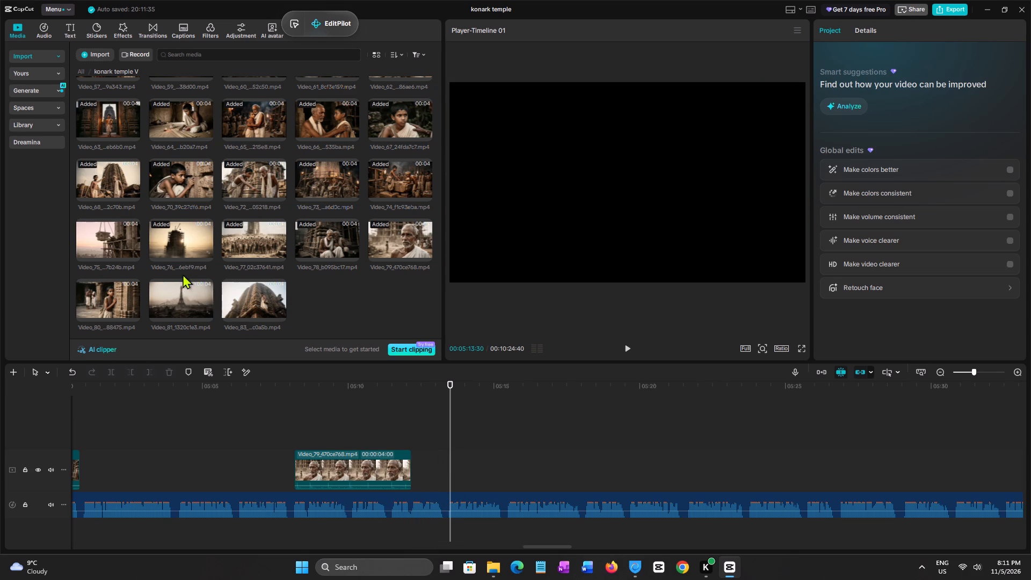
click(95, 289)
click(101, 289)
drag(121, 293, 220, 314)
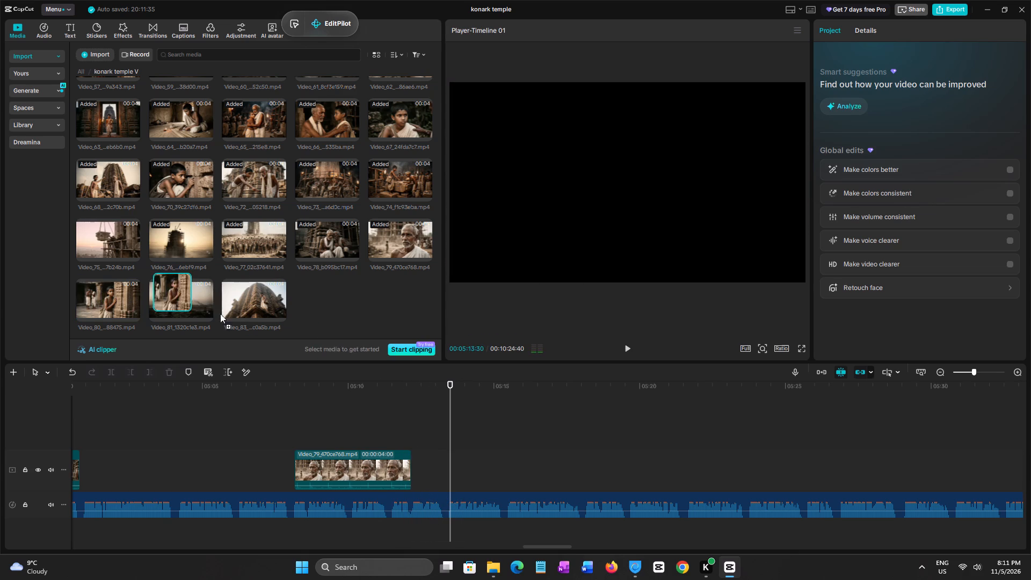
drag(220, 314, 451, 459)
Replay the narration from the start of Video_80 at 00:05:13:30 to check the clip's start against the phrase.
key(space)
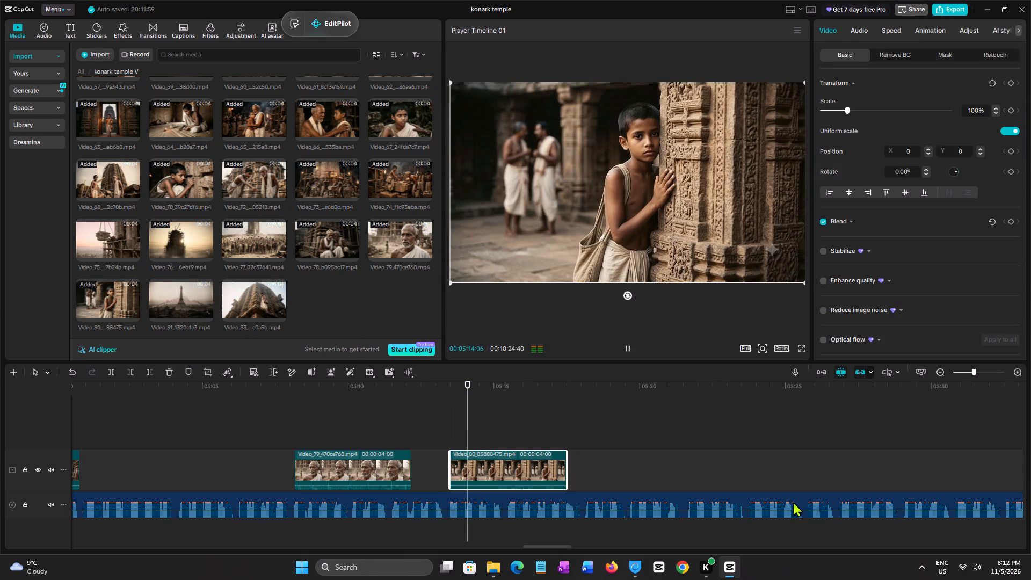
click(445, 440)
key(space)
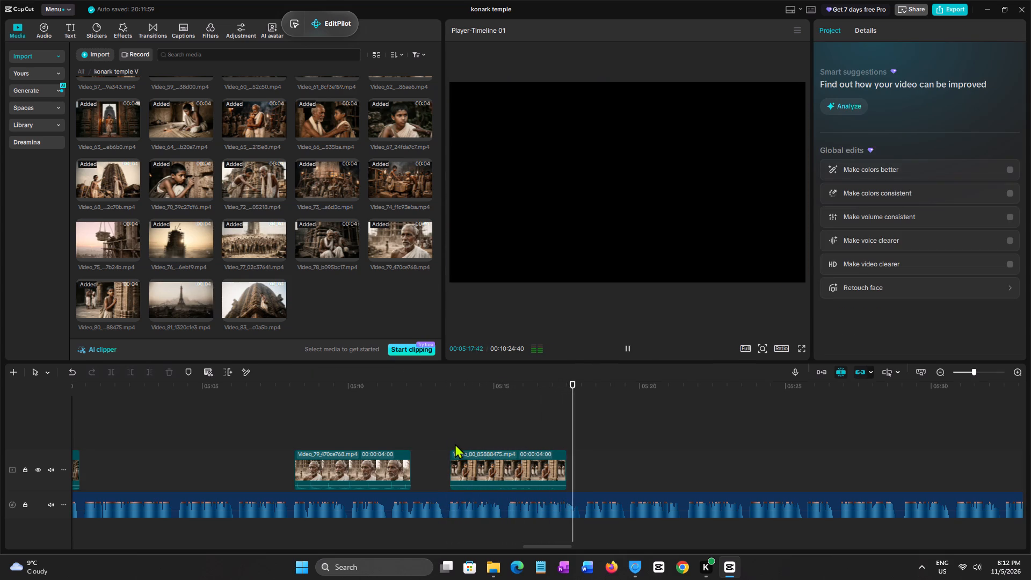
click(455, 444)
key(space)
click(455, 444)
click(451, 441)
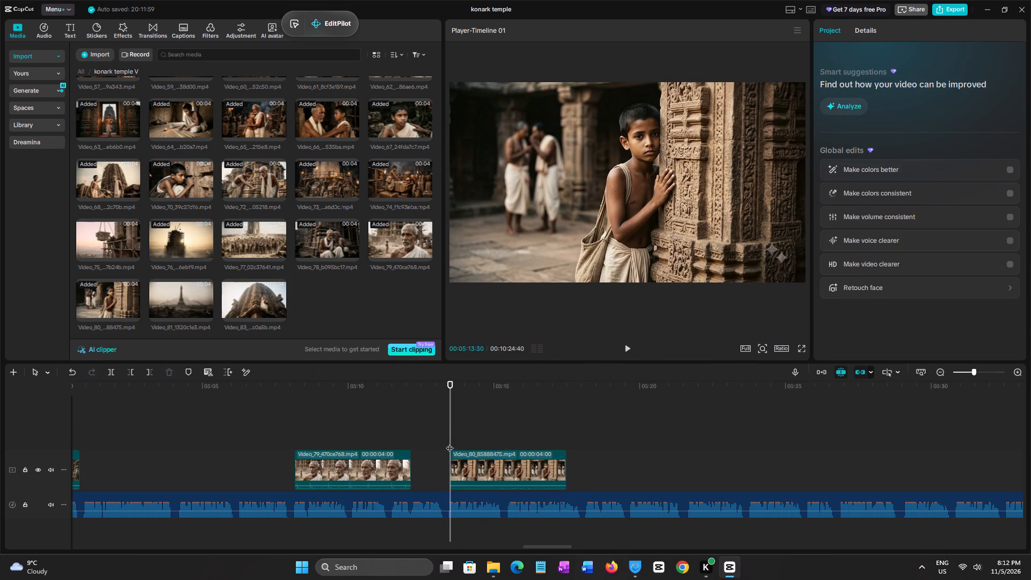
key(space)
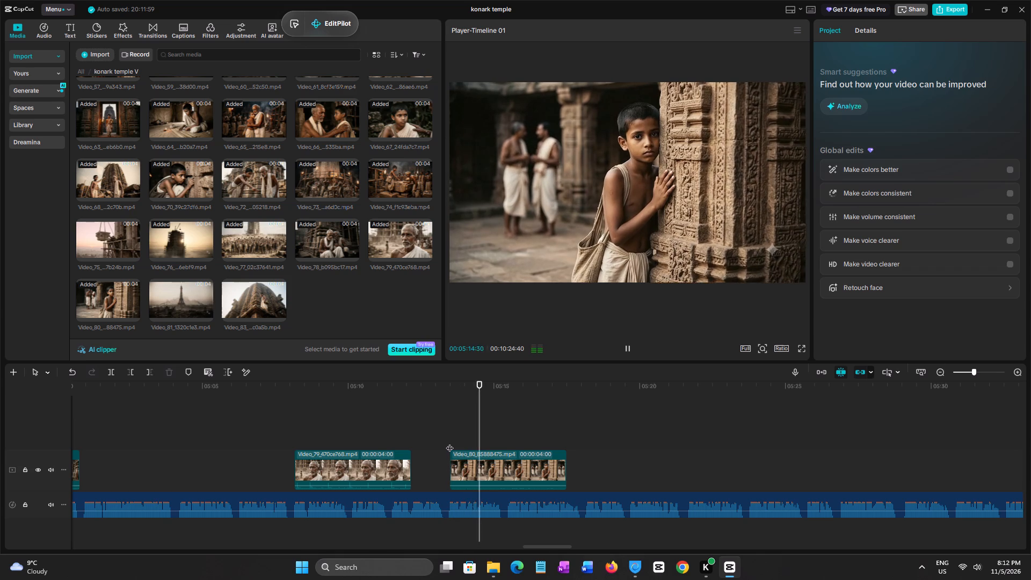
click(452, 440)
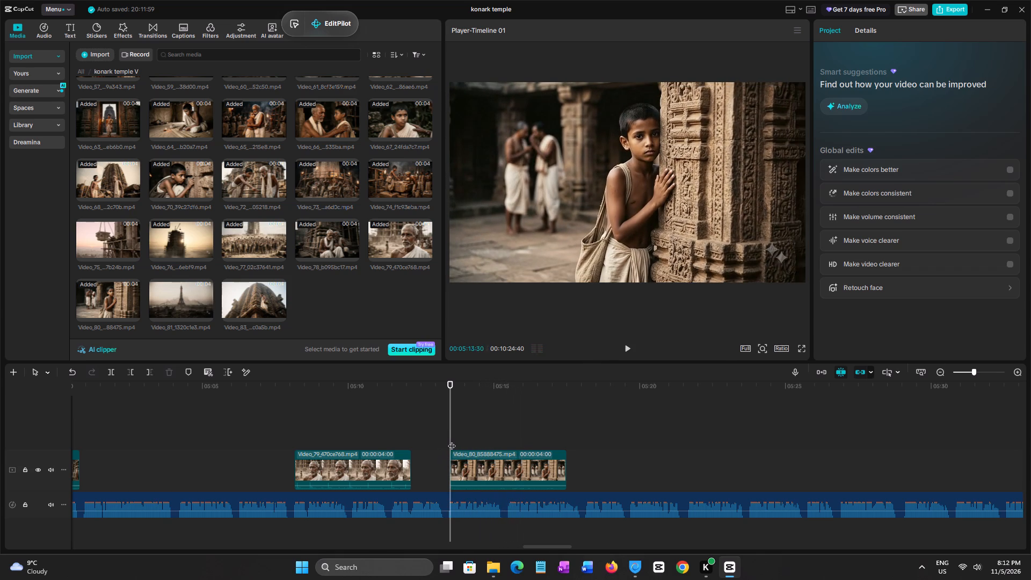
key(space)
click(451, 440)
key(space)
click(451, 440)
key(space)
click(451, 440)
key(space)
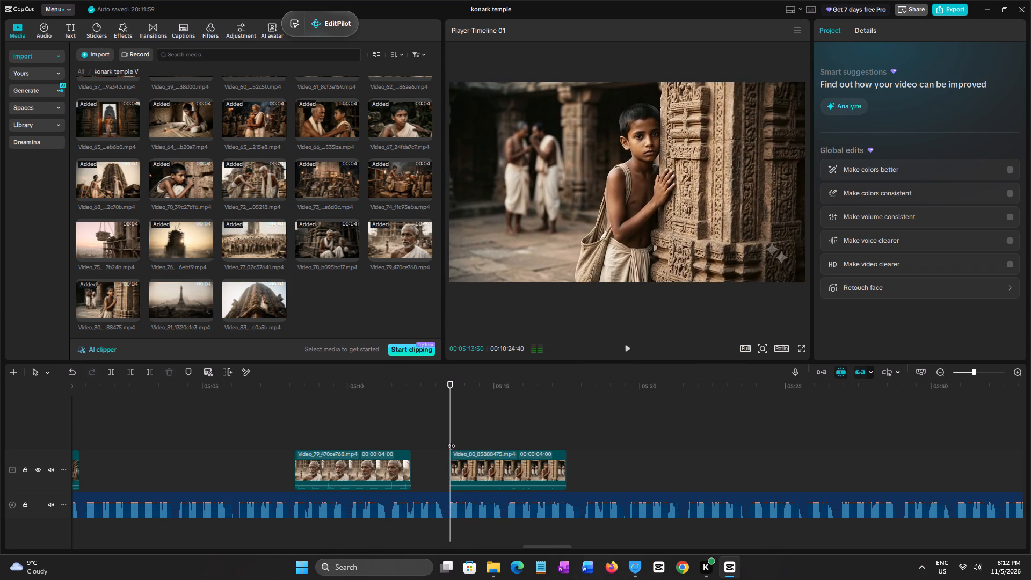
double_click(451, 440)
key(space)
click(448, 440)
key(space)
click(448, 440)
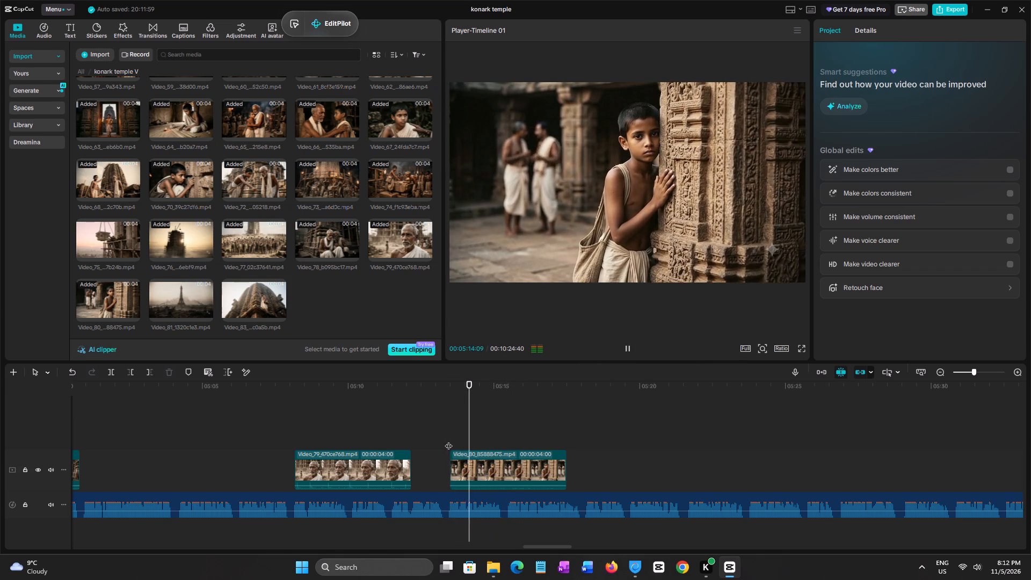
key(space)
click(448, 440)
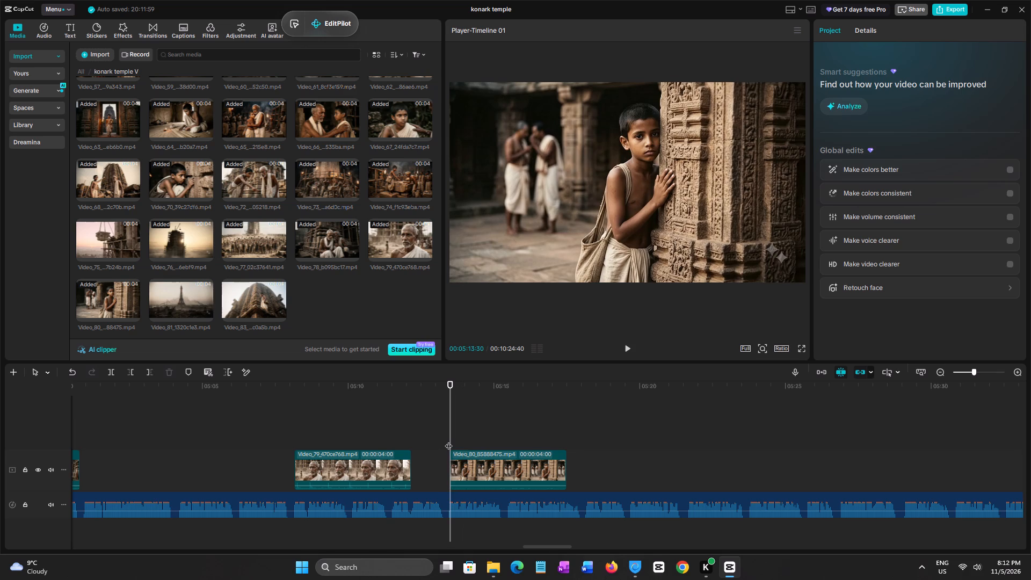
key(space)
click(448, 440)
key(space)
double_click(448, 440)
Play the narration over Video_80 and trim the clip's end to 00:05:15:27.
key(space)
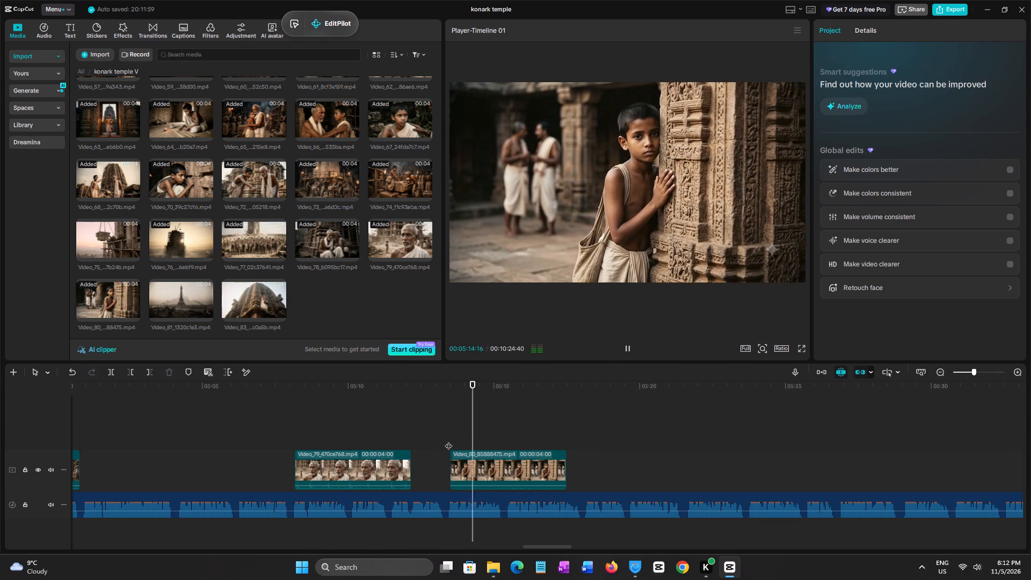
click(507, 450)
click(529, 480)
key(w)
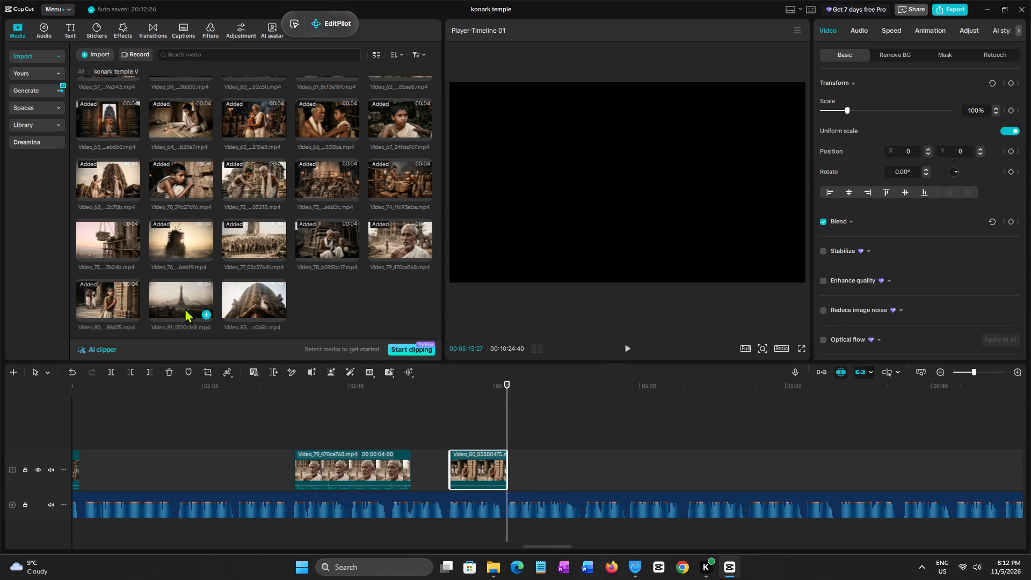
Place Video_81 from the media library on the video track directly after Video_80, at 00:05:15:27.
click(186, 308)
click(182, 307)
drag(177, 303, 507, 465)
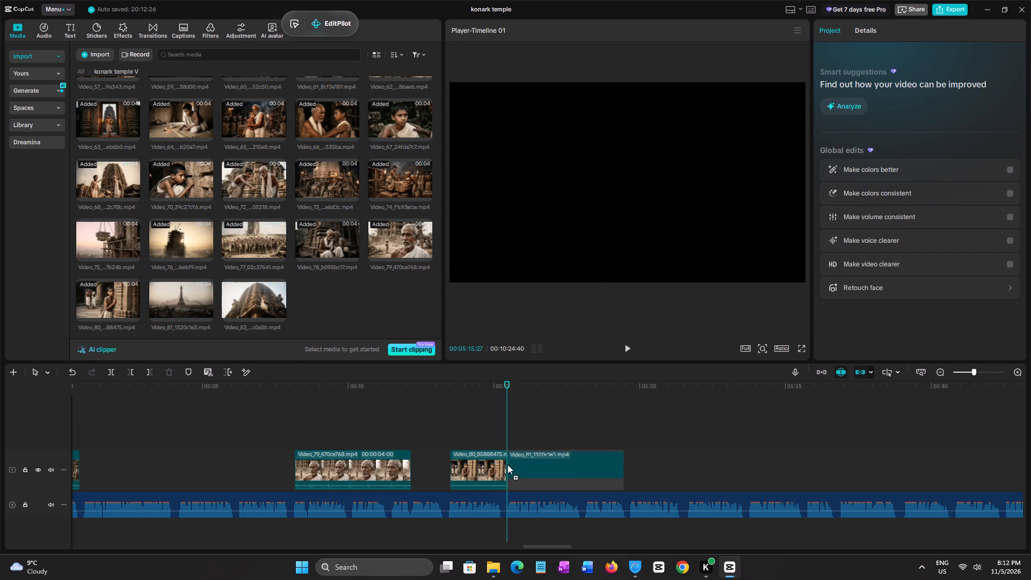
drag(507, 465, 505, 465)
Replay the narration over Video_81 and trim the clip's end to 00:05:18:07.
key(space)
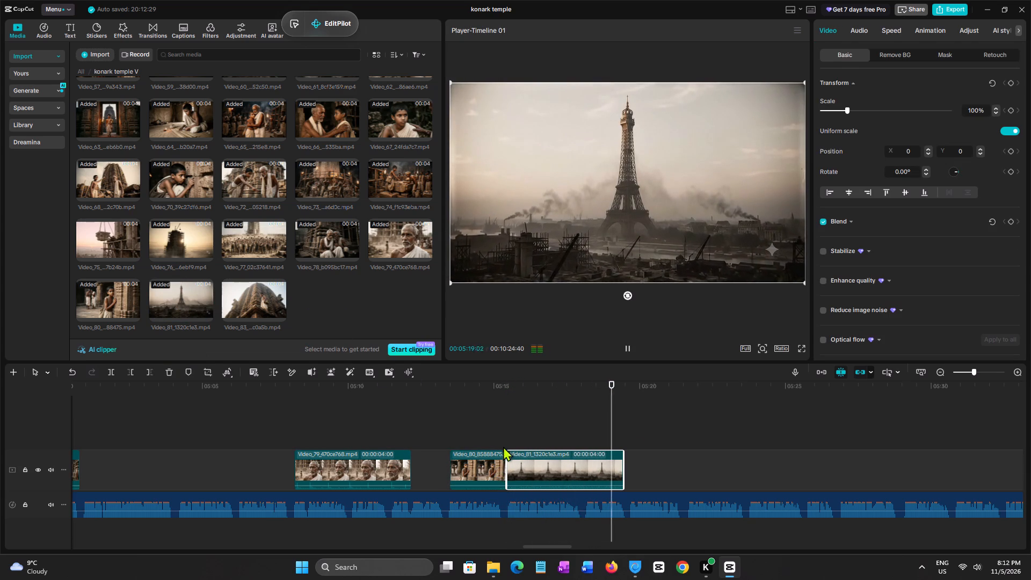
click(505, 443)
key(space)
click(505, 443)
key(space)
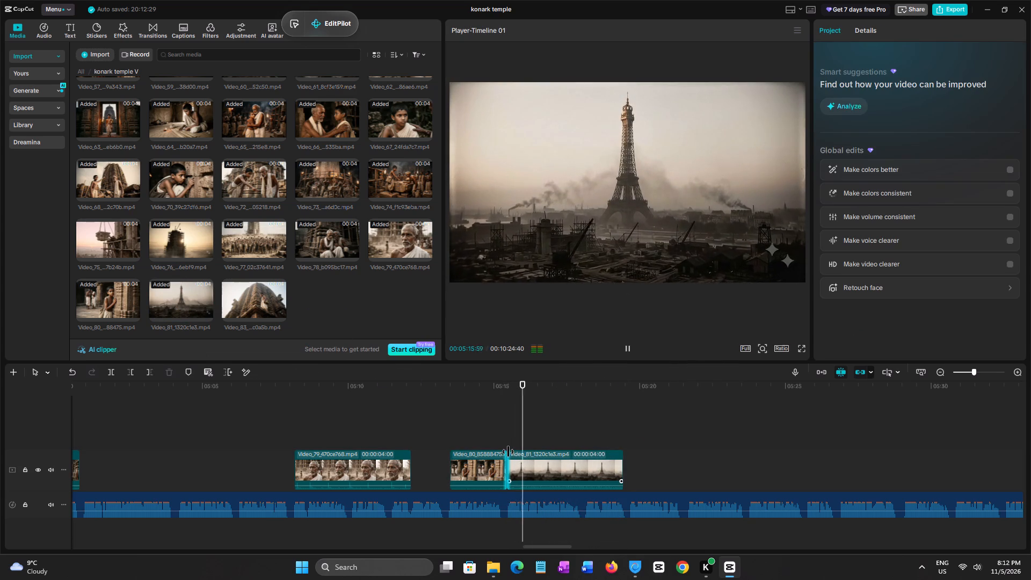
click(508, 452)
key(space)
click(507, 440)
key(space)
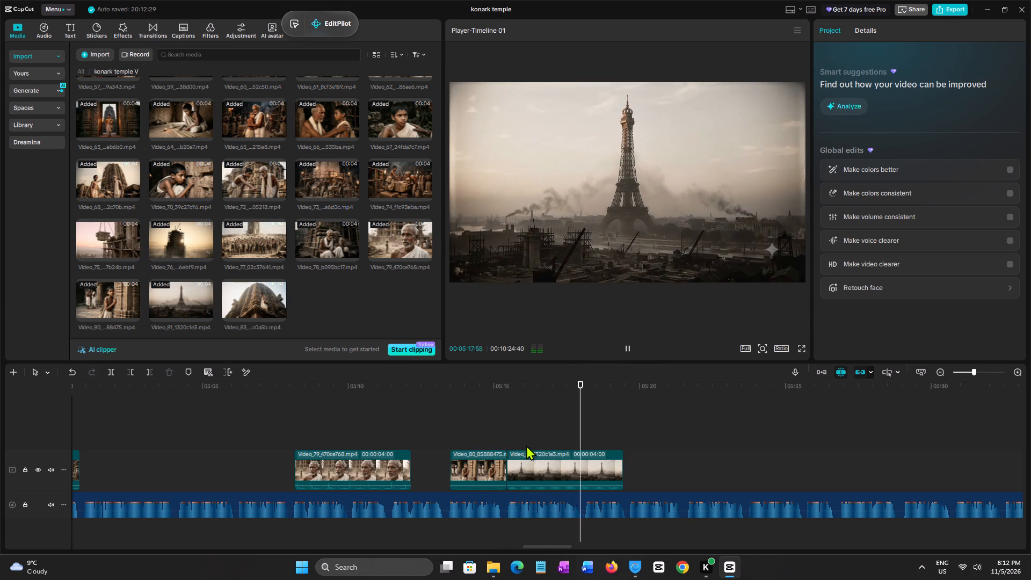
key(space)
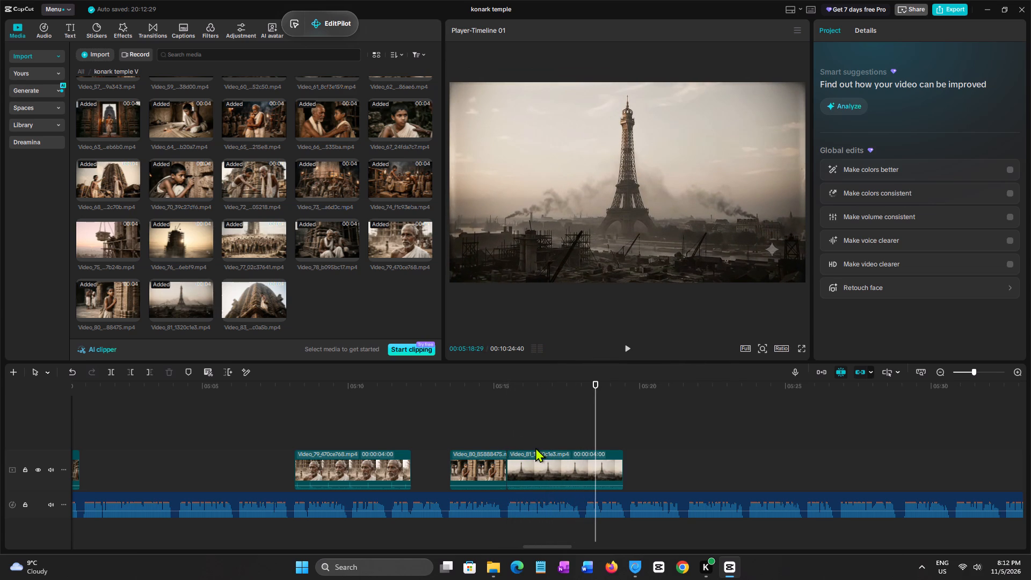
click(503, 441)
key(space)
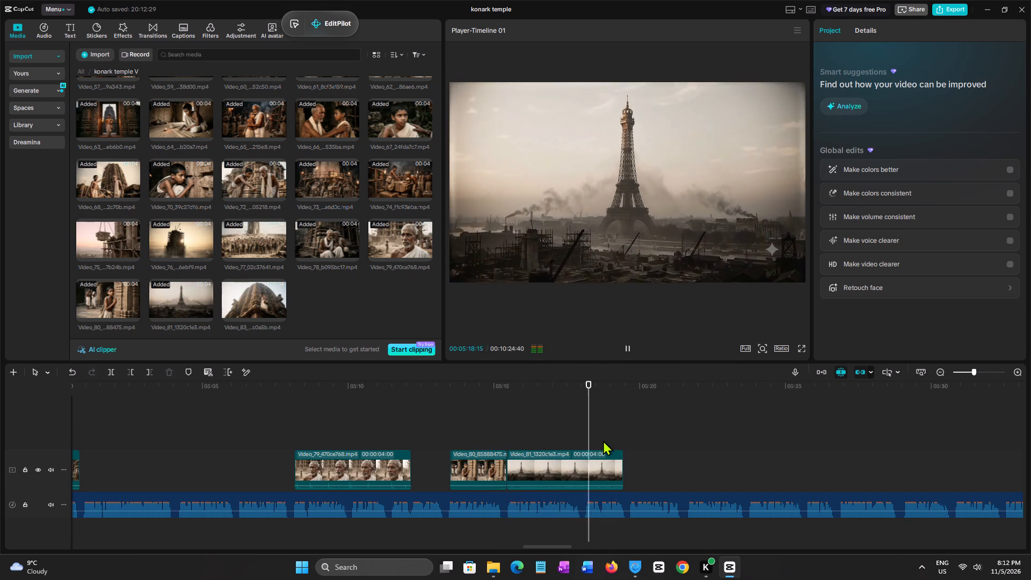
click(585, 437)
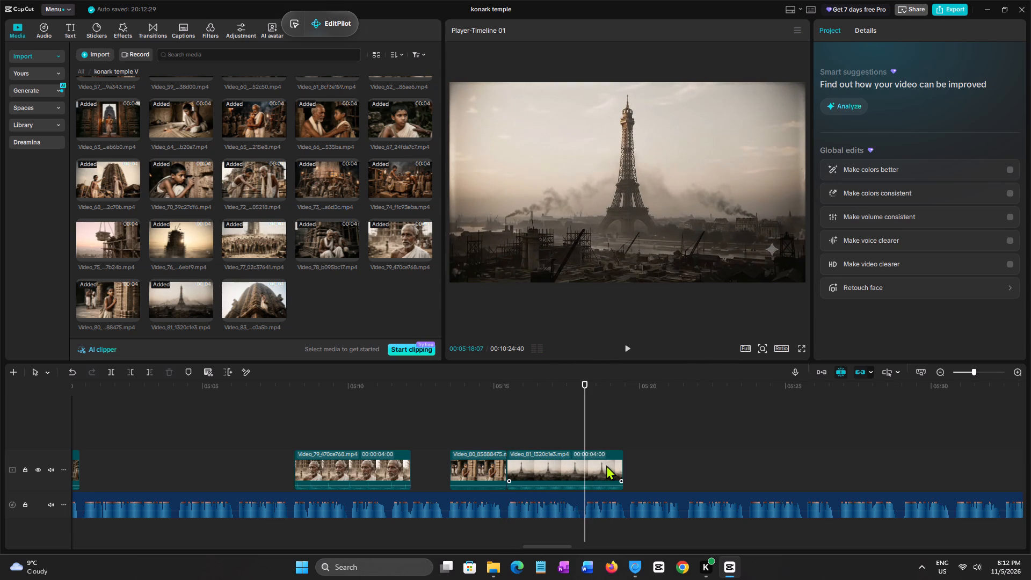
click(606, 465)
text(w)
Play the narration past Video_81 and place Video_83 on the video track just before 00:05:21:41, leaving a gap.
key(space)
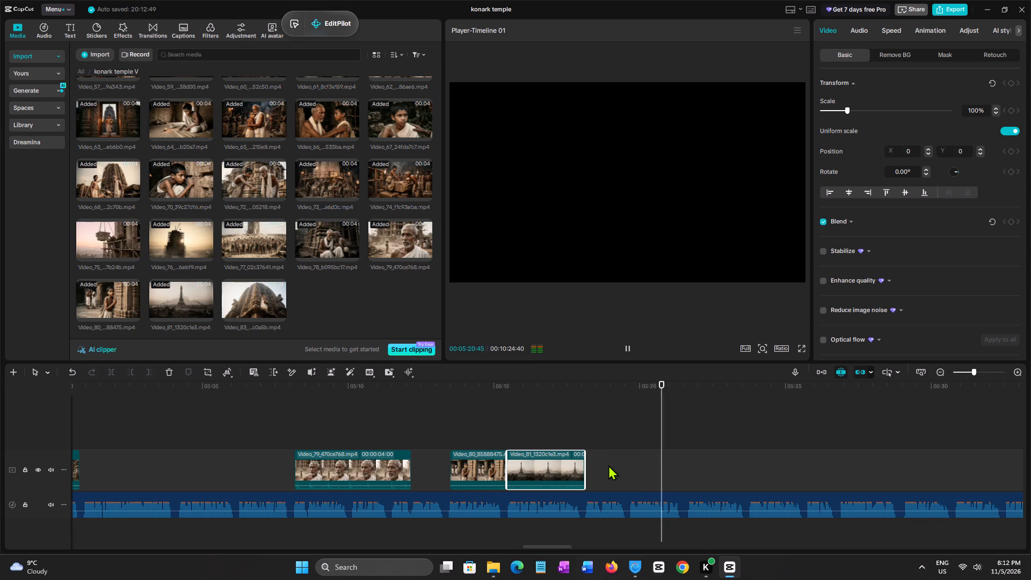
key(space)
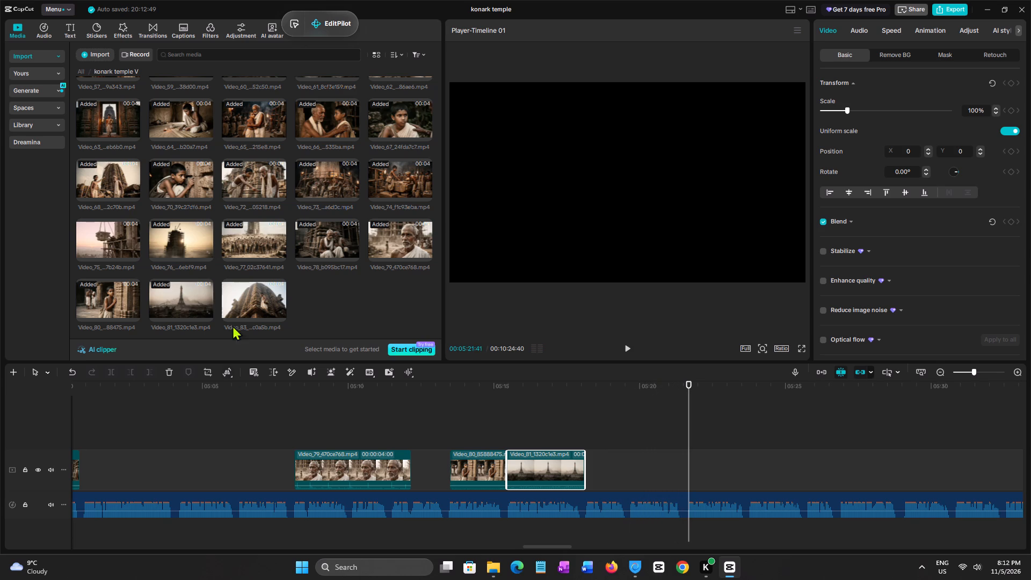
click(245, 305)
drag(245, 300, 678, 476)
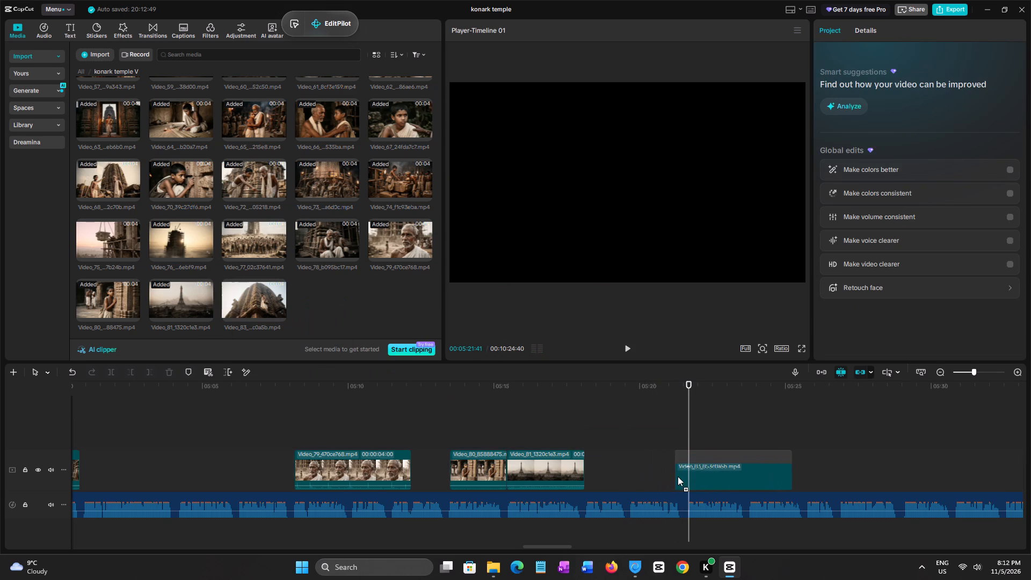
drag(678, 476, 685, 477)
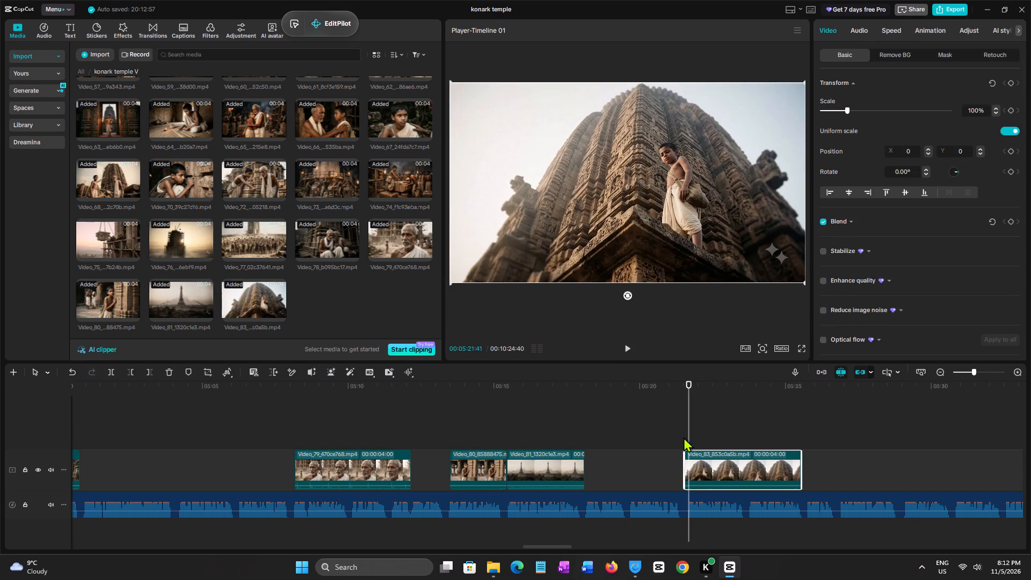
Replay the narration from the start of Video_83 to check whether the clip fits the phrase.
click(680, 433)
key(space)
drag(561, 546, 566, 546)
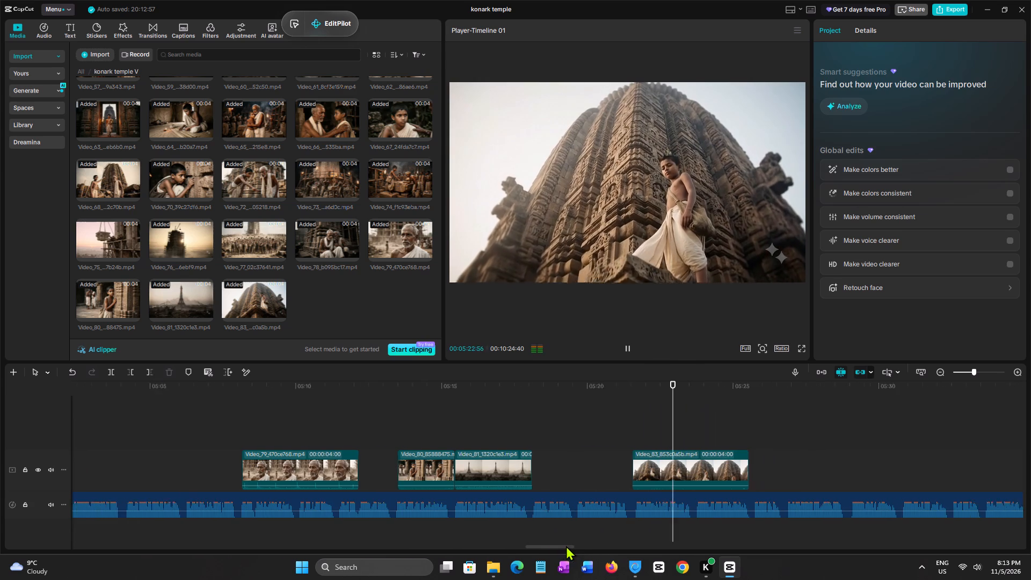
drag(566, 546, 578, 546)
click(350, 427)
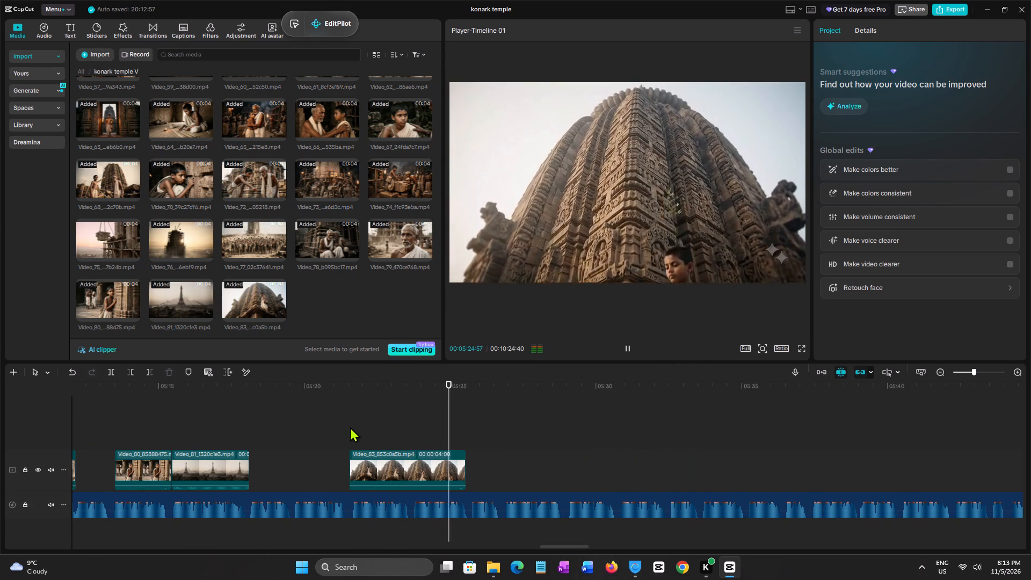
key(space)
click(350, 427)
key(space)
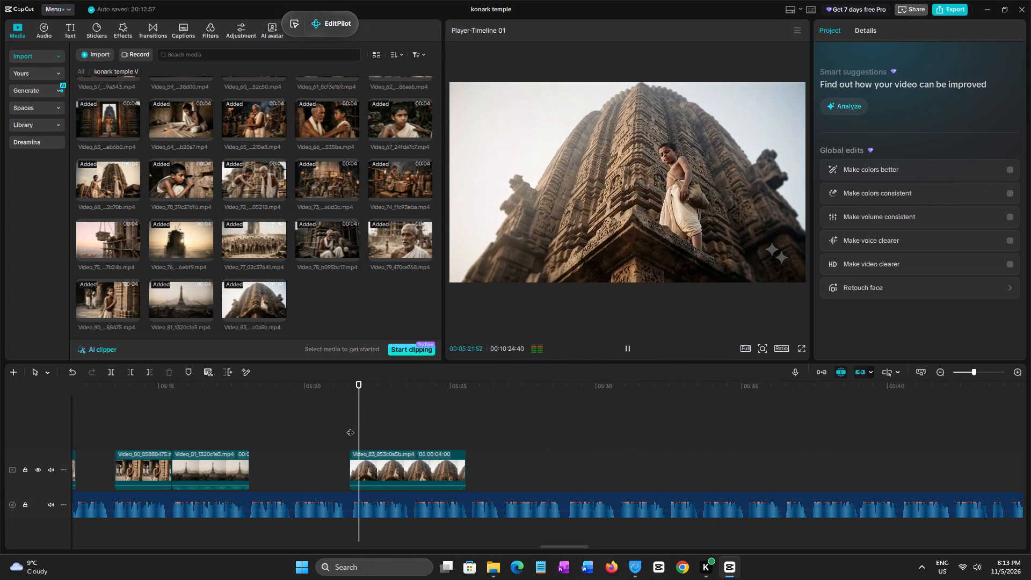
key(space)
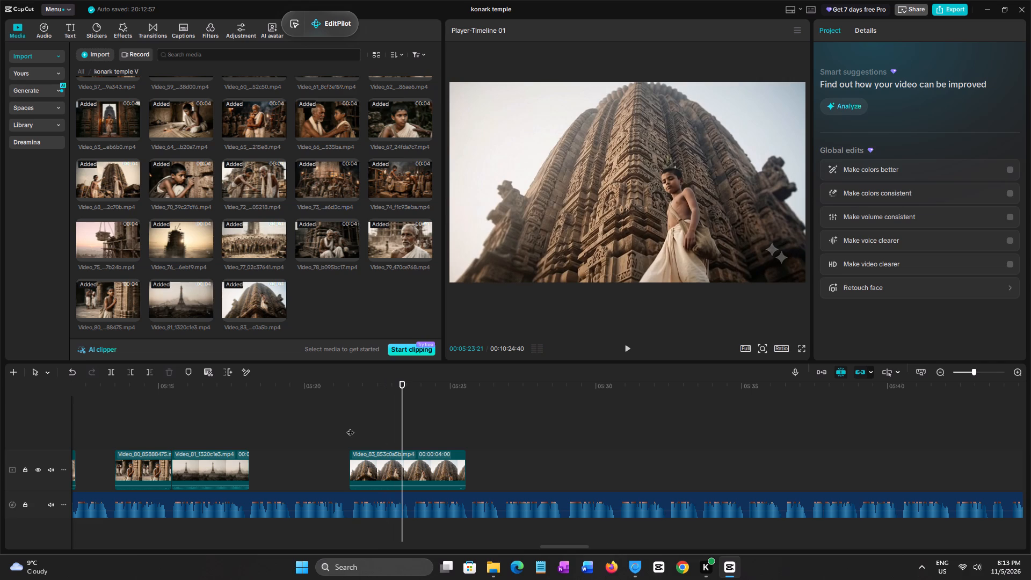
key(space)
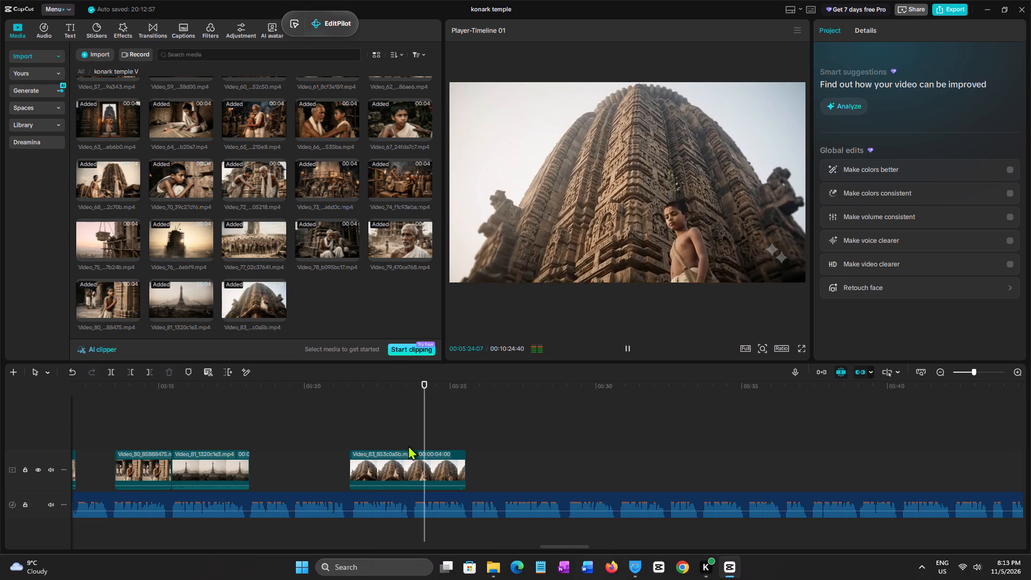
click(408, 445)
click(343, 437)
key(space)
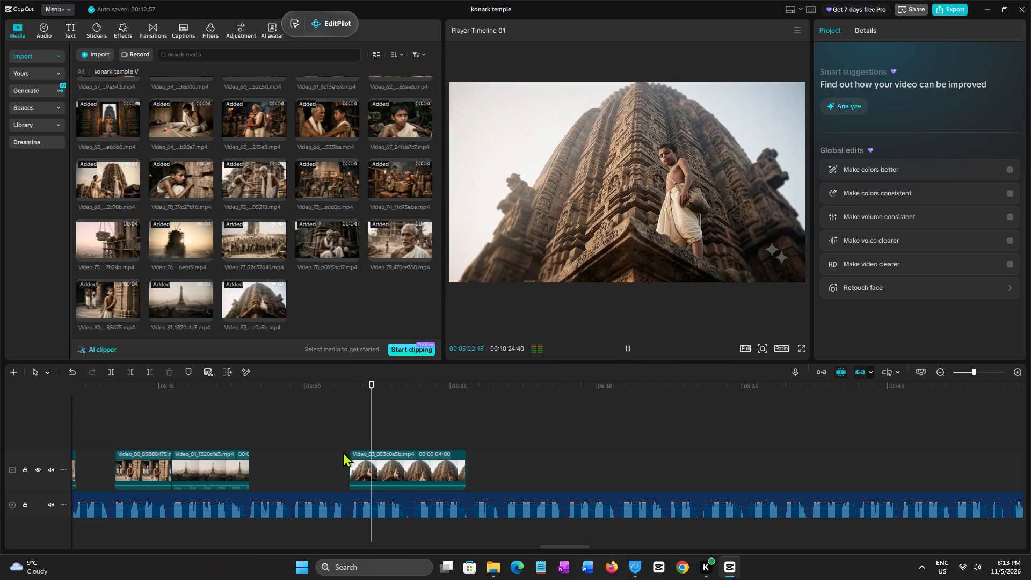
Replay the narration in the gap before Video_83 and move that clip back to start directly after Video_81.
click(278, 450)
key(space)
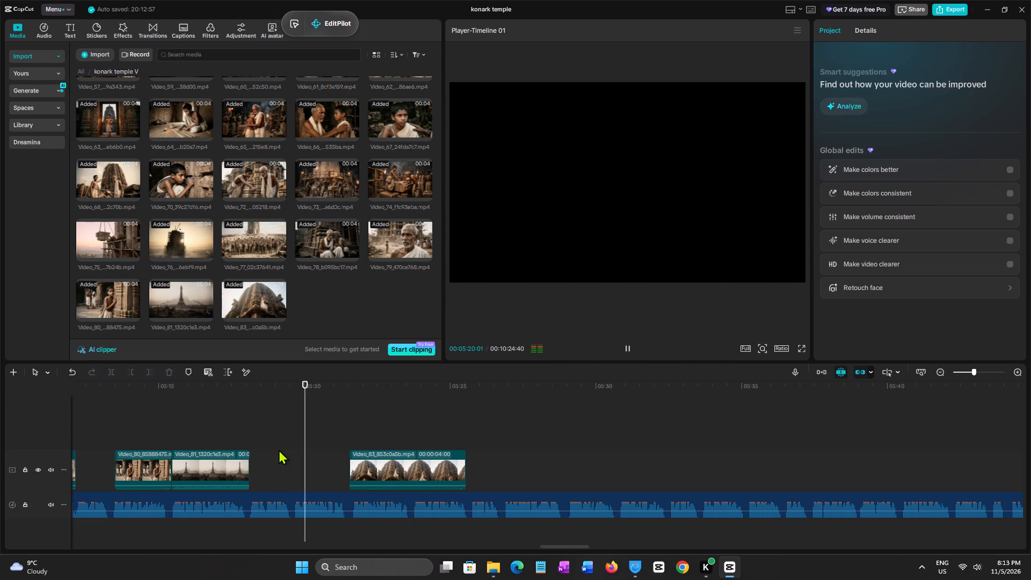
click(244, 438)
key(space)
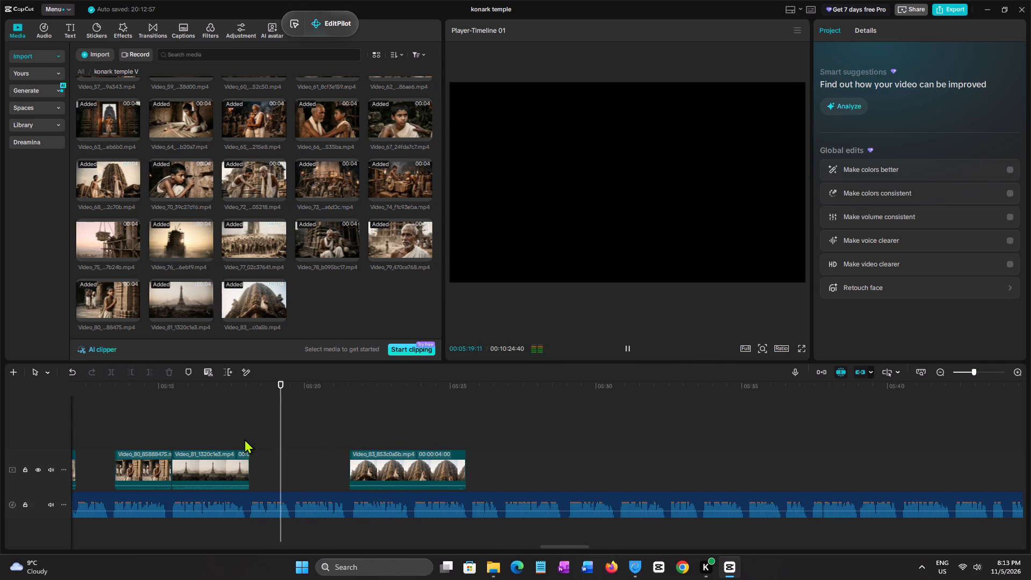
key(space)
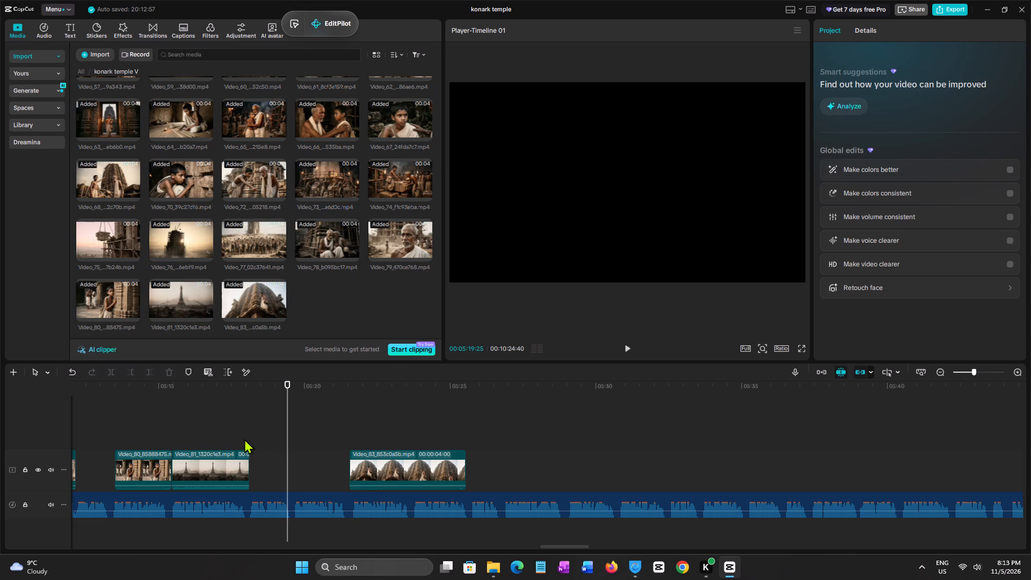
click(397, 460)
drag(397, 460, 295, 452)
Play the narration over the moved Video_83 and trim the clip's end to 00:05:21:40.
click(239, 421)
key(space)
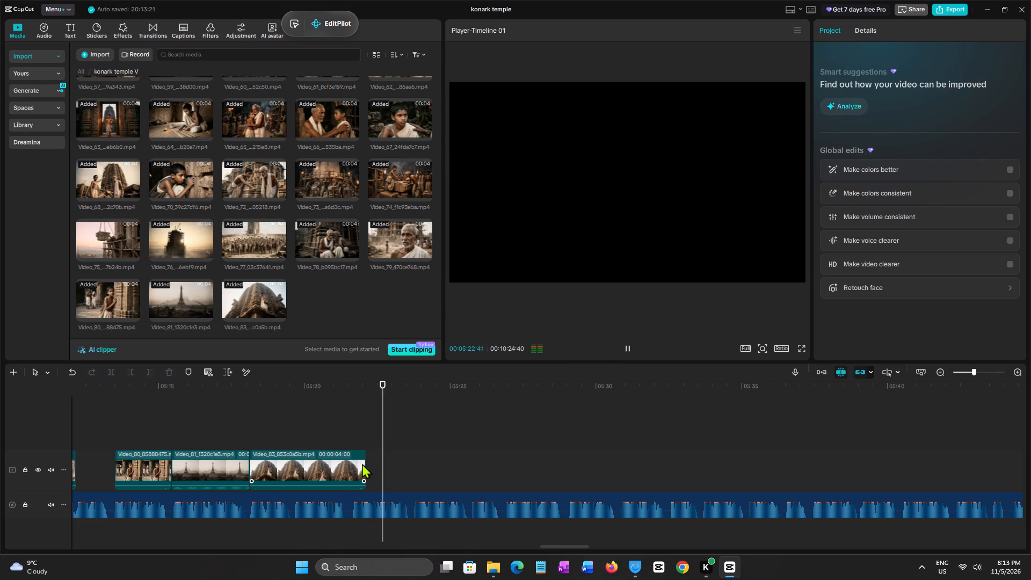
click(345, 443)
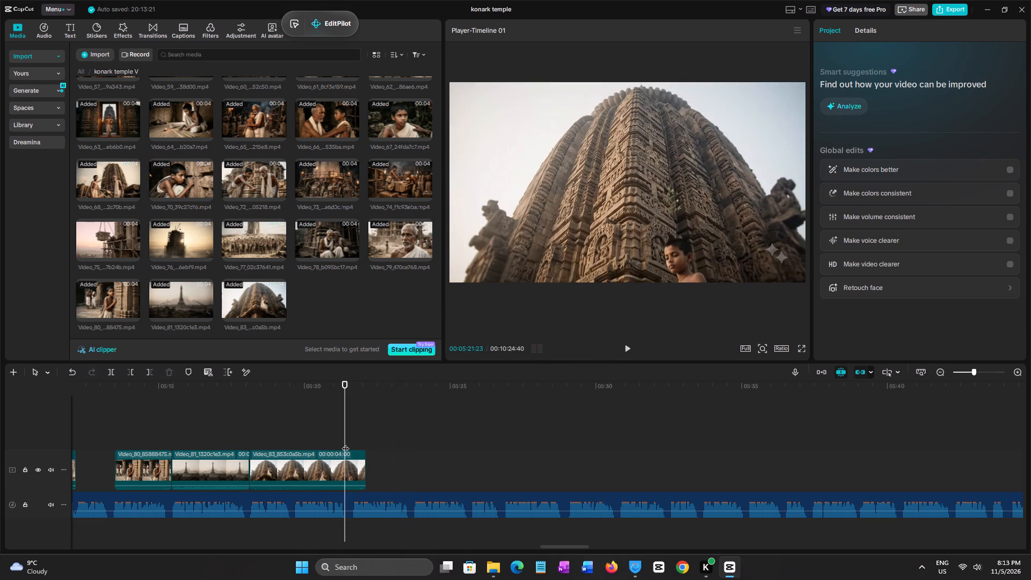
click(353, 443)
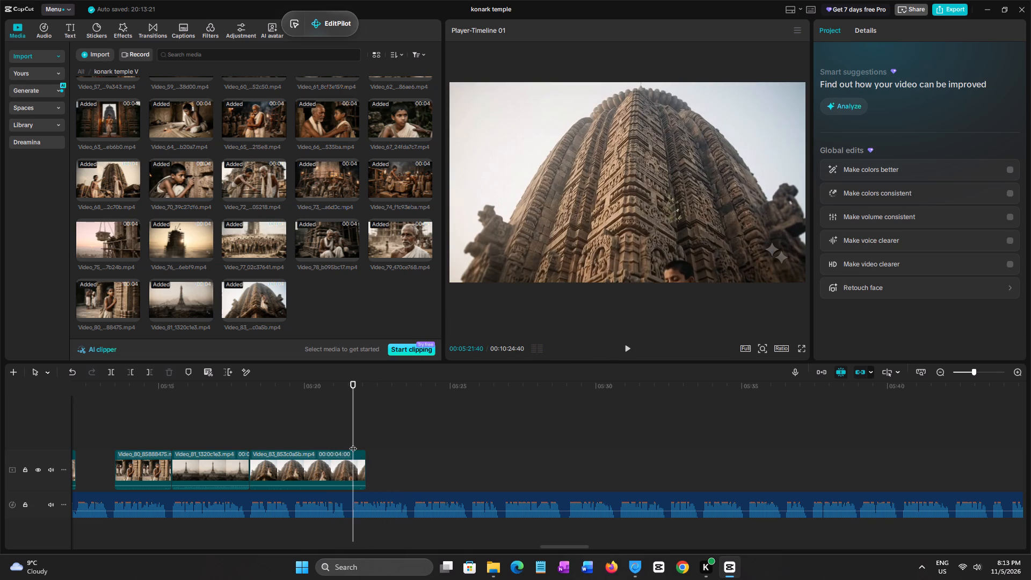
click(355, 468)
key(w)
Import the konark temple folder from File Explorer into the top level of CapCut's media library and open it.
scroll(294, 182, down, 2)
scroll(332, 204, up, 2)
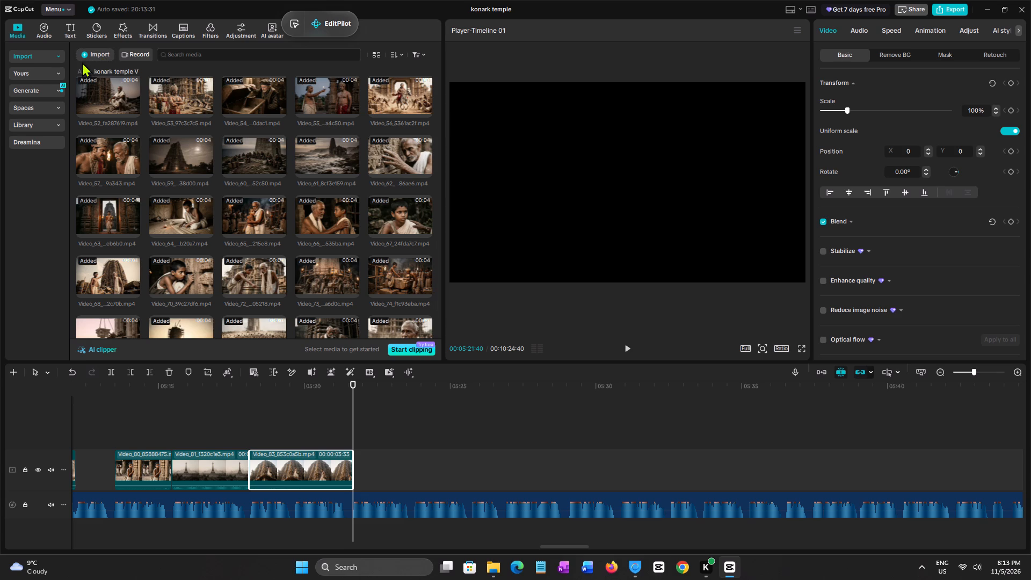
click(83, 71)
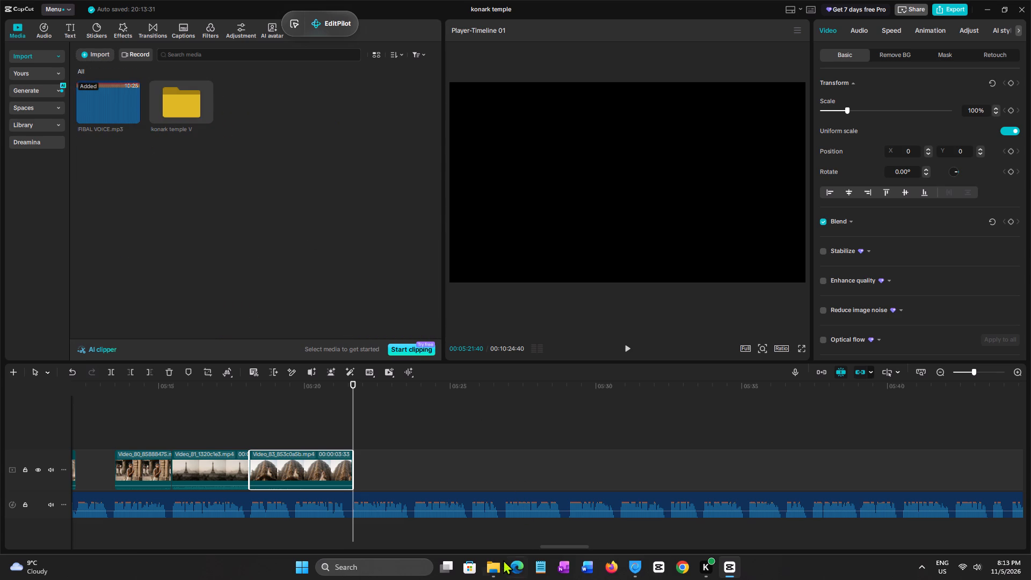
click(487, 570)
click(602, 374)
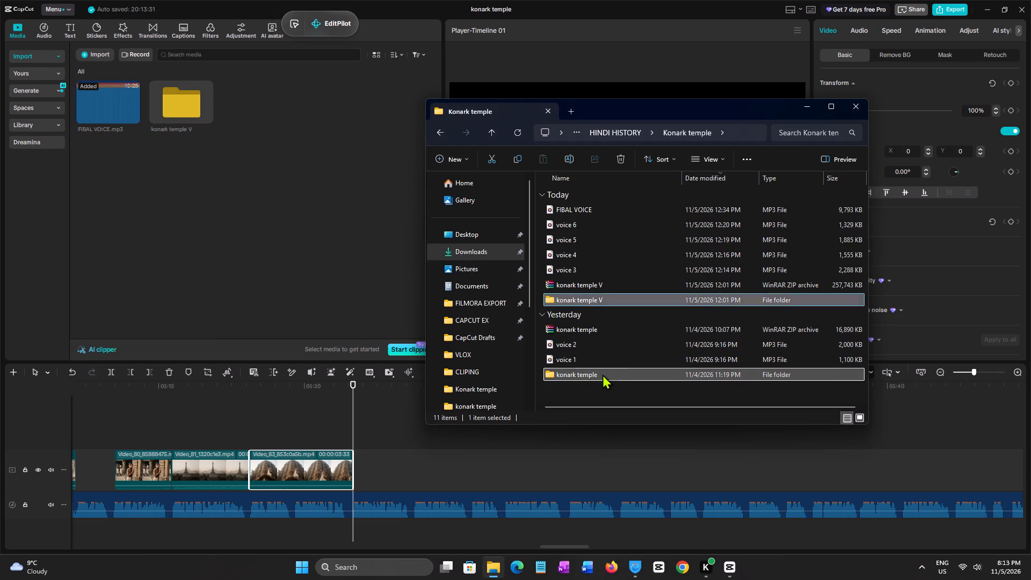
drag(606, 374, 248, 242)
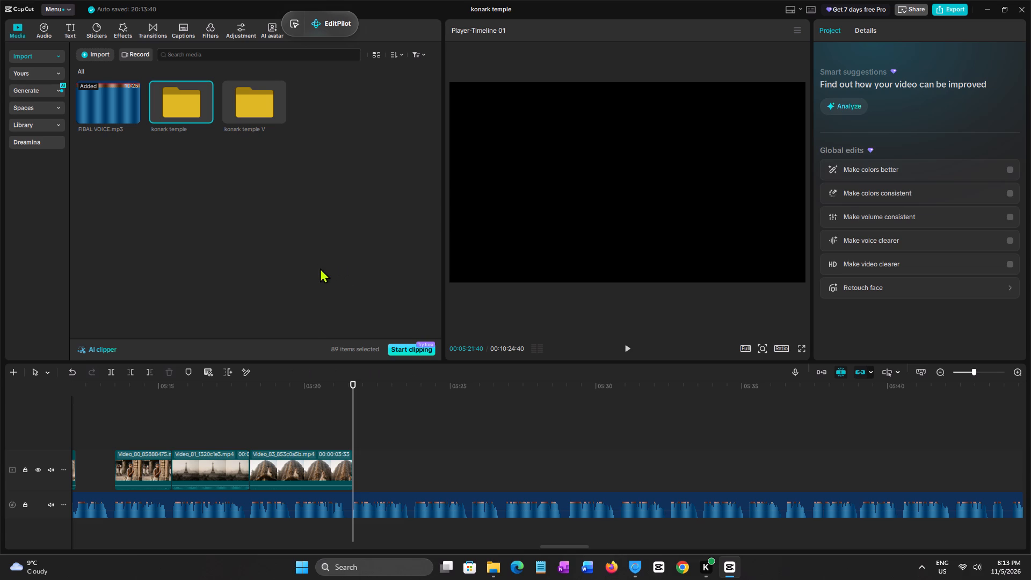
double_click(191, 102)
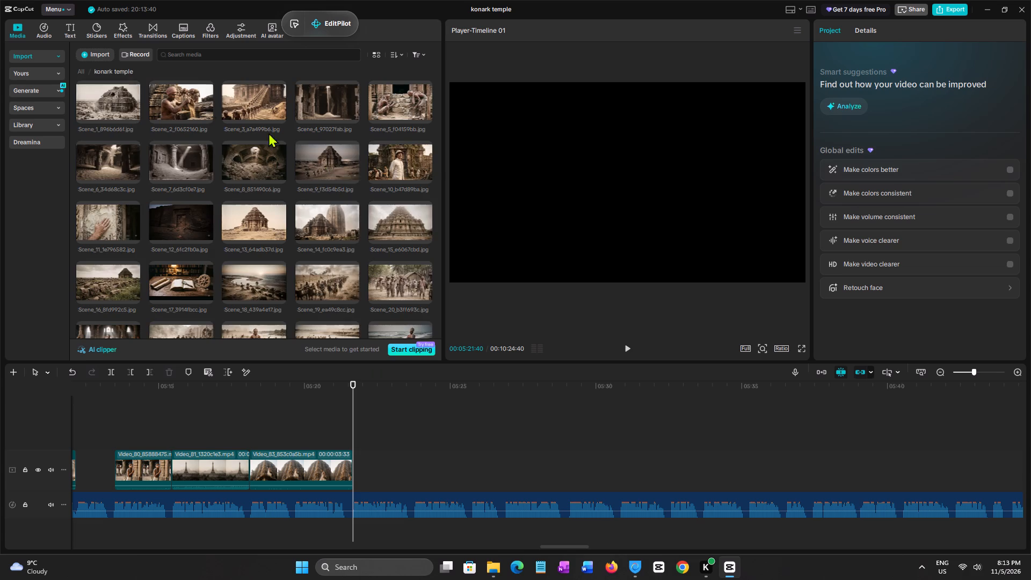
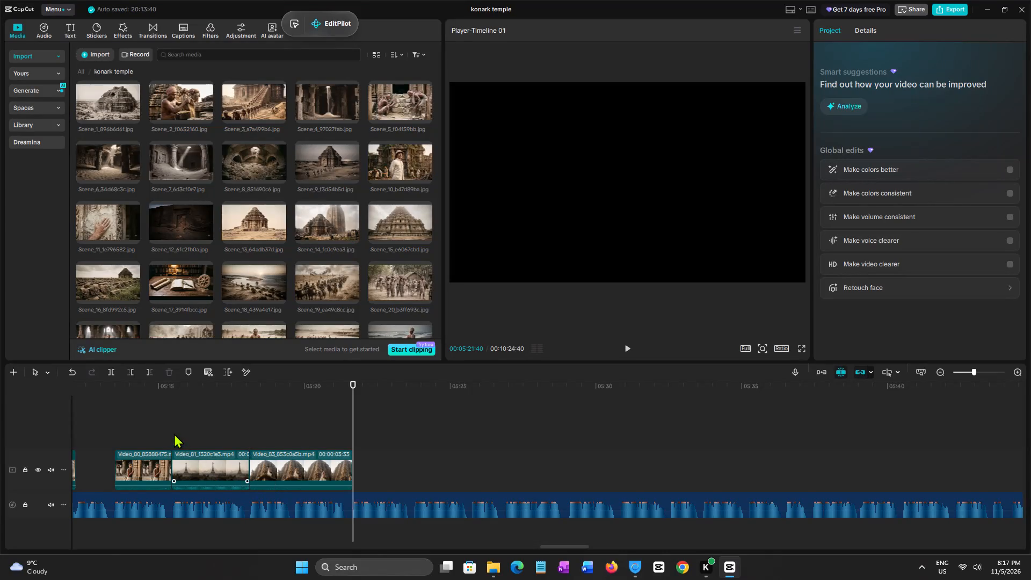
Replay the narration over Video_81 and Video_83 to check their fit, then set the playhead just past Video_83's end at 00:05:21:47.
click(168, 421)
key(space)
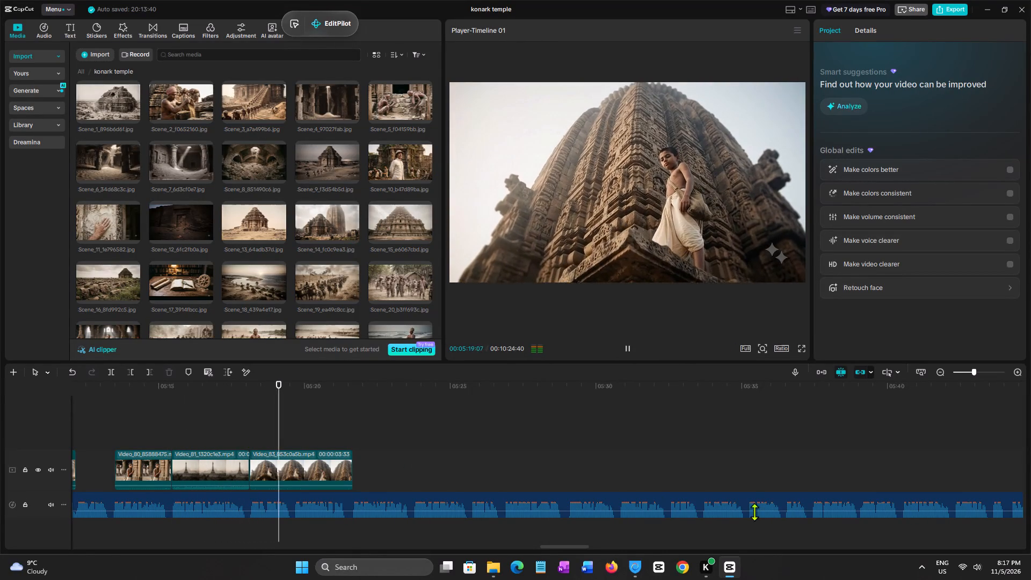
scroll(974, 567, up, 7)
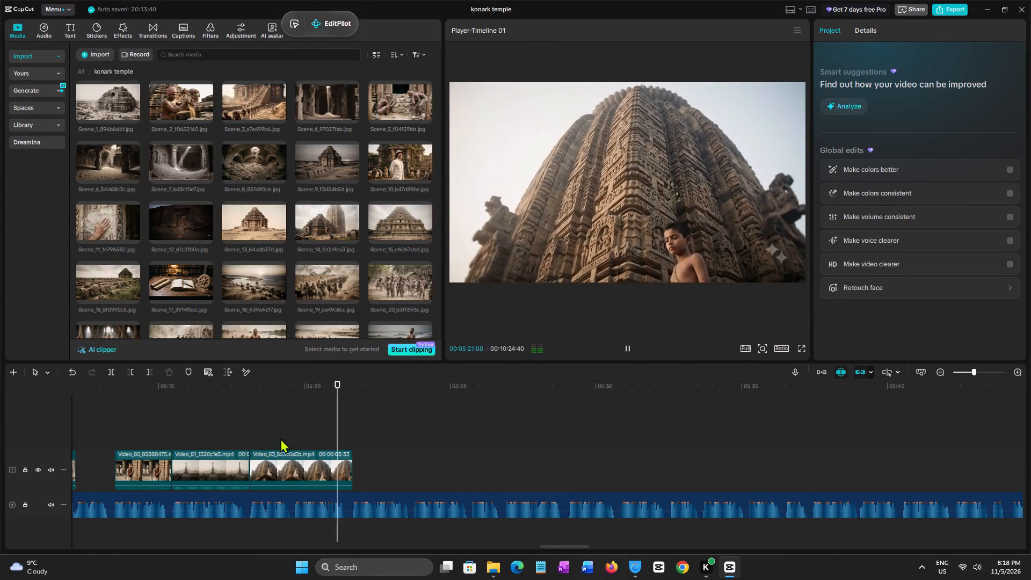
click(258, 429)
click(252, 427)
click(249, 427)
key(space)
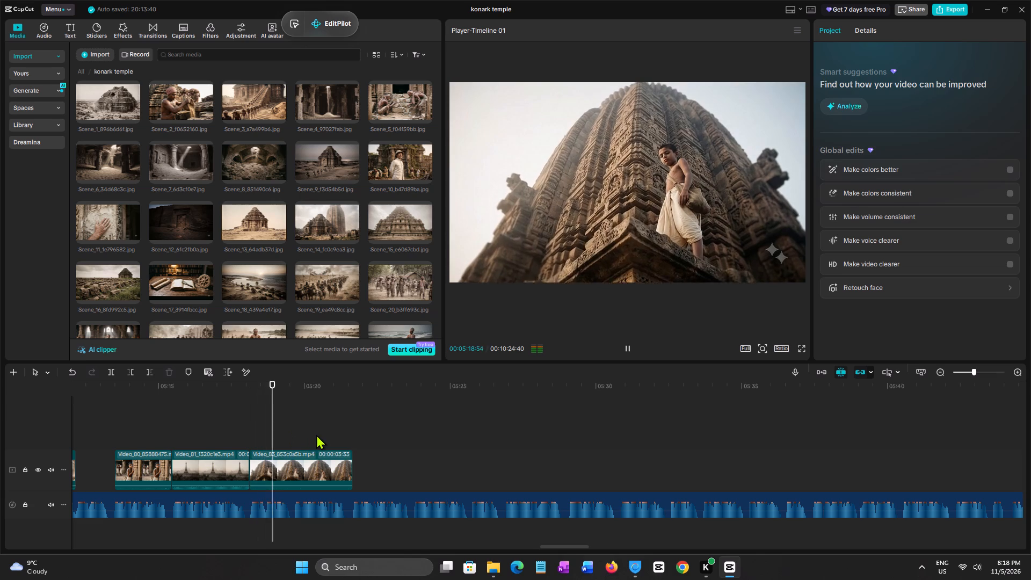
click(357, 441)
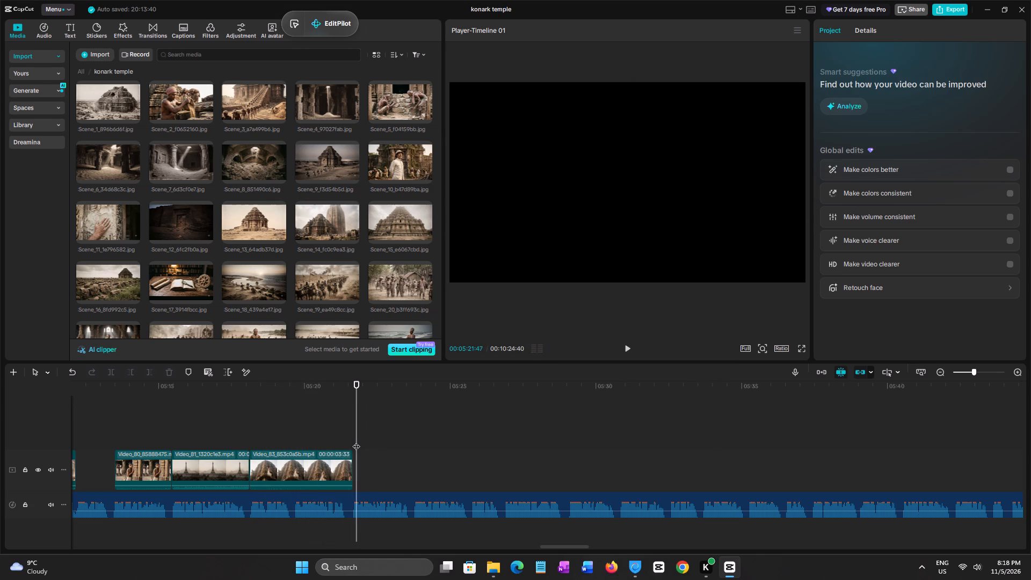
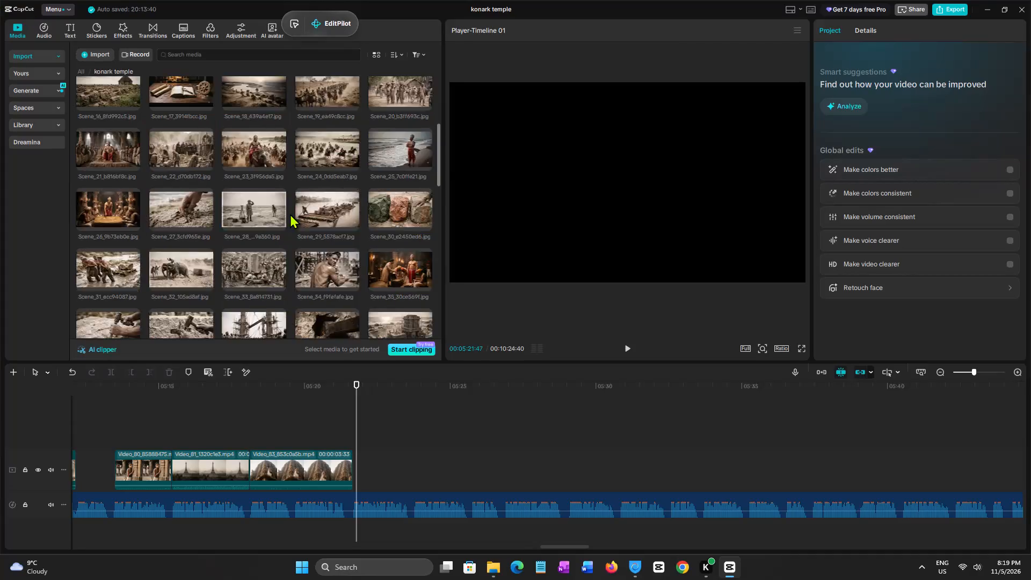
Look through the scene images in the konark temple media folder for those numbered after 83.
scroll(299, 229, down, 6)
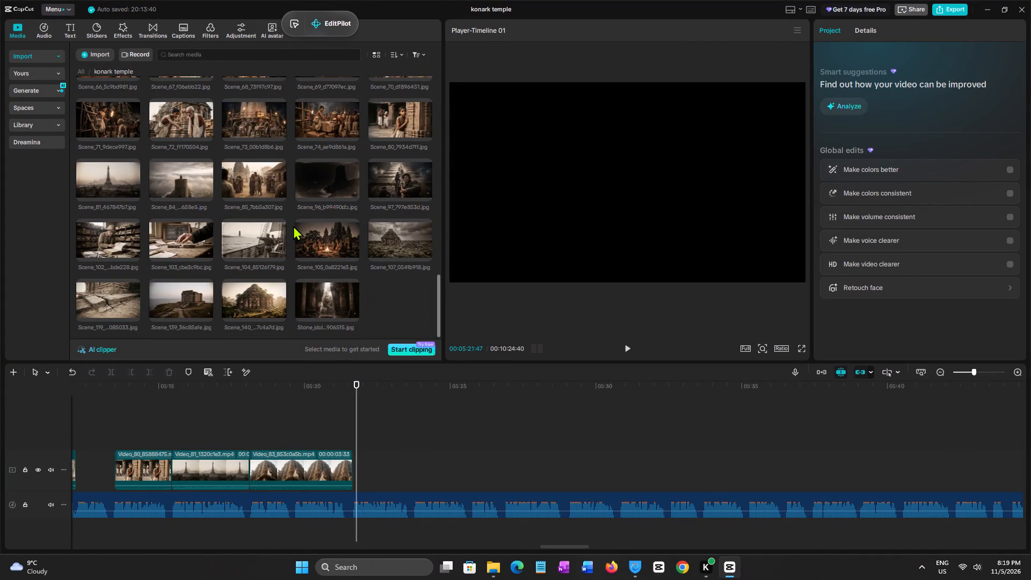
scroll(293, 226, down, 1)
scroll(293, 226, up, 3)
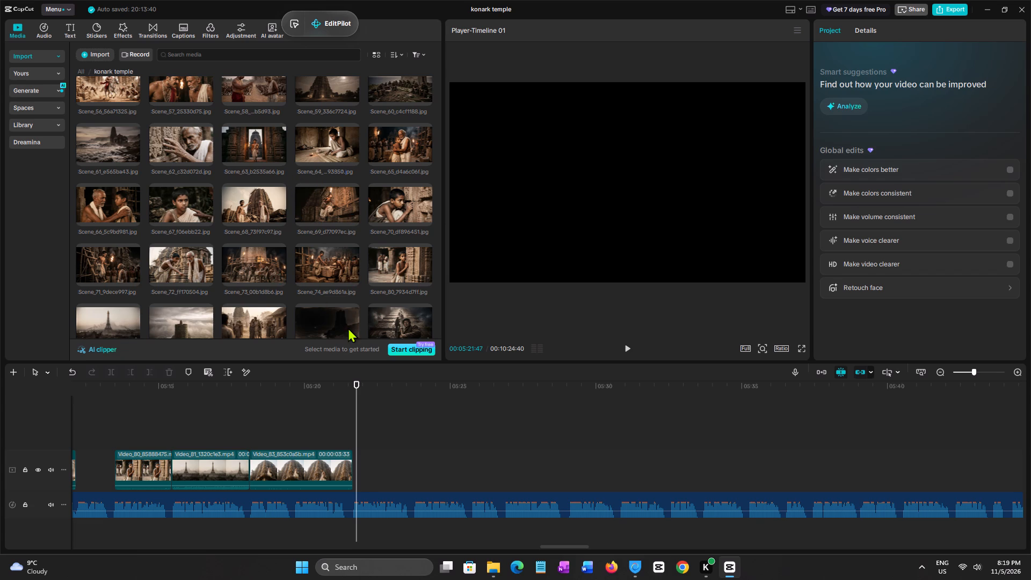
scroll(338, 272, down, 3)
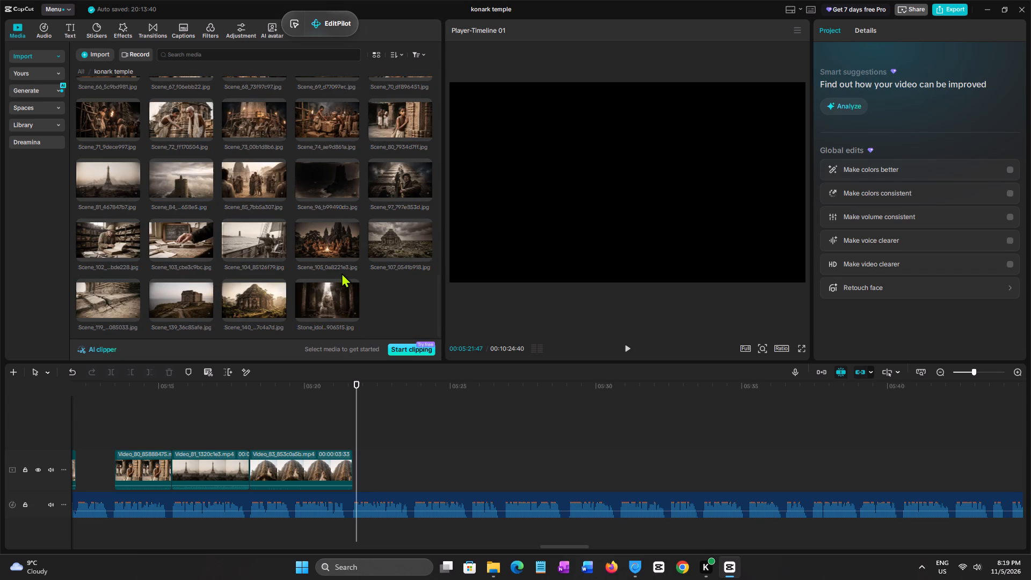
scroll(339, 273, down, 5)
Switch to File Explorer and check the scene images in the konark temple folder, then return to CapCut.
click(492, 567)
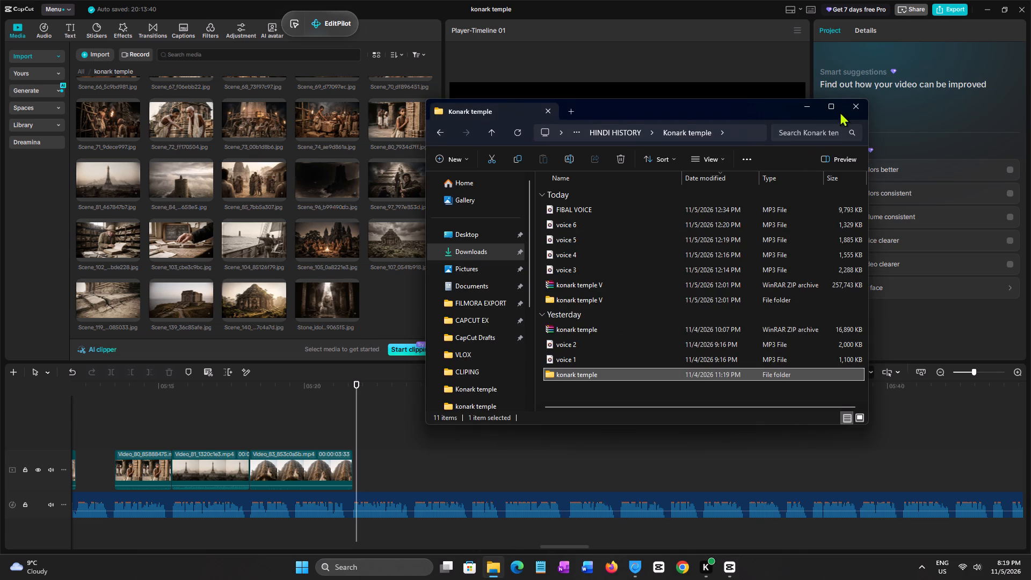
click(838, 110)
double_click(234, 271)
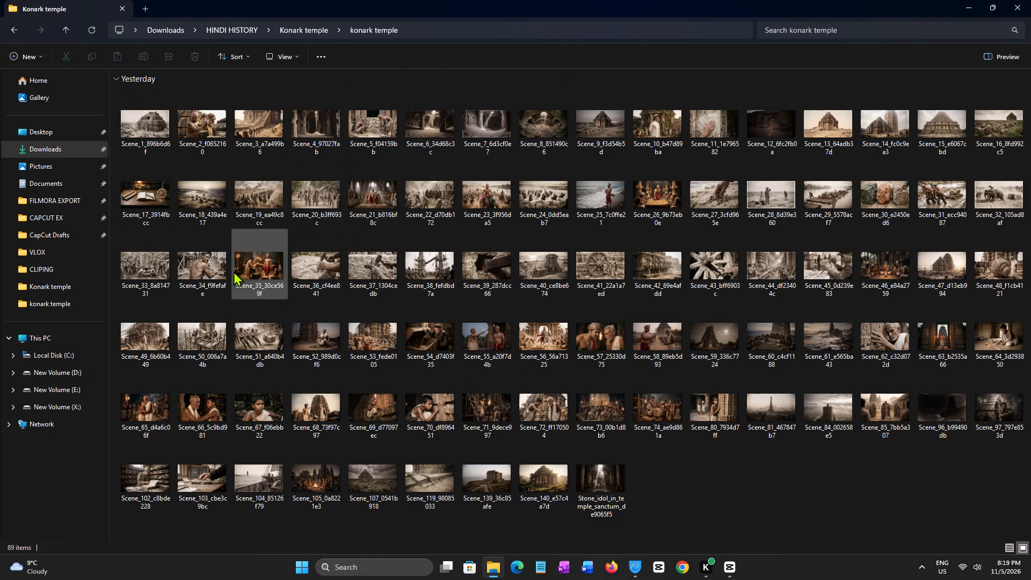
scroll(506, 405, down, 4)
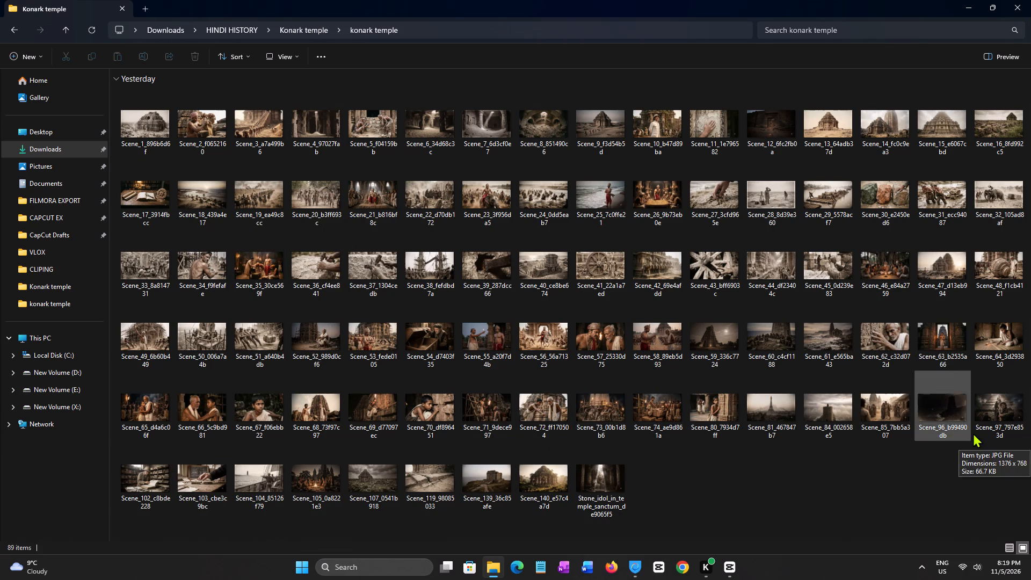
scroll(688, 387, up, 2)
scroll(506, 326, up, 1)
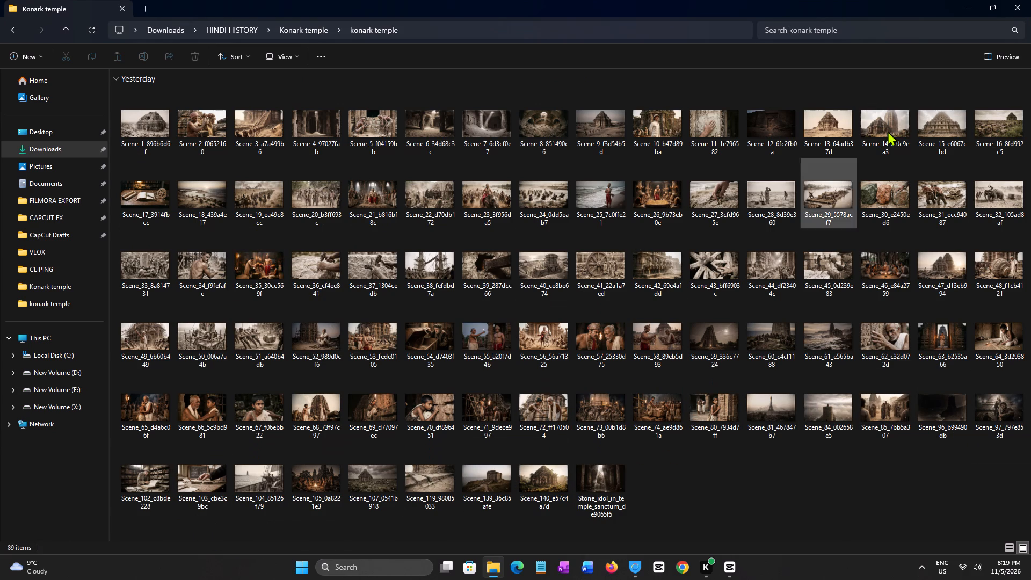
click(993, 0)
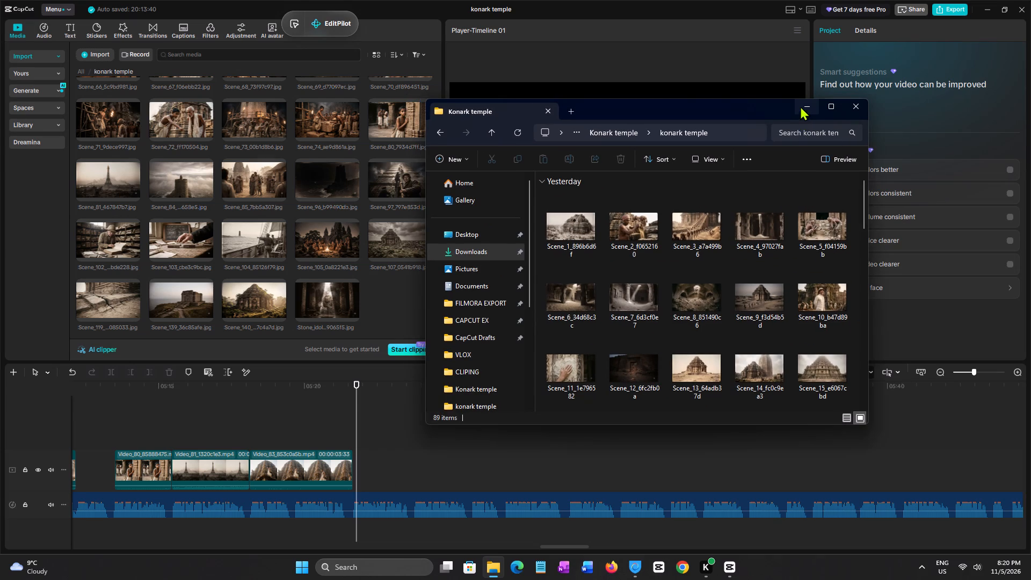
click(804, 106)
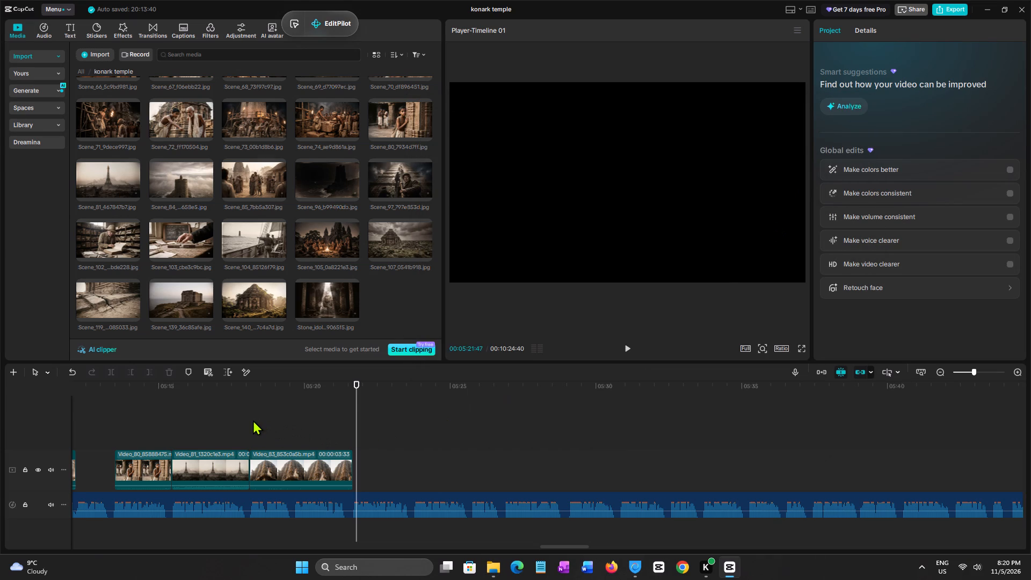
Replay the narration around the cut between Video_81 and Video_83 at about 00:05:18.
click(238, 415)
key(space)
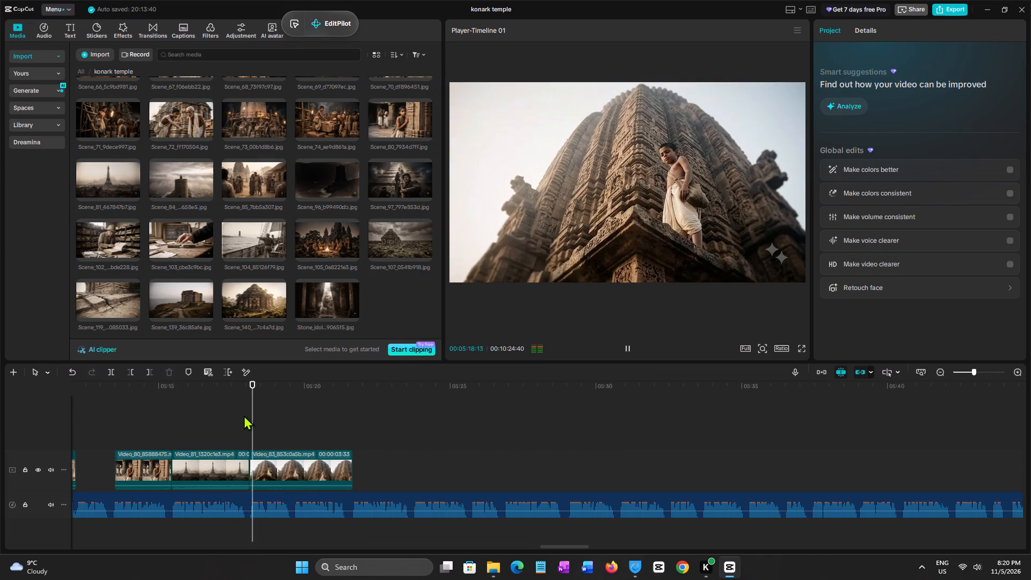
click(251, 415)
key(space)
click(251, 415)
key(space)
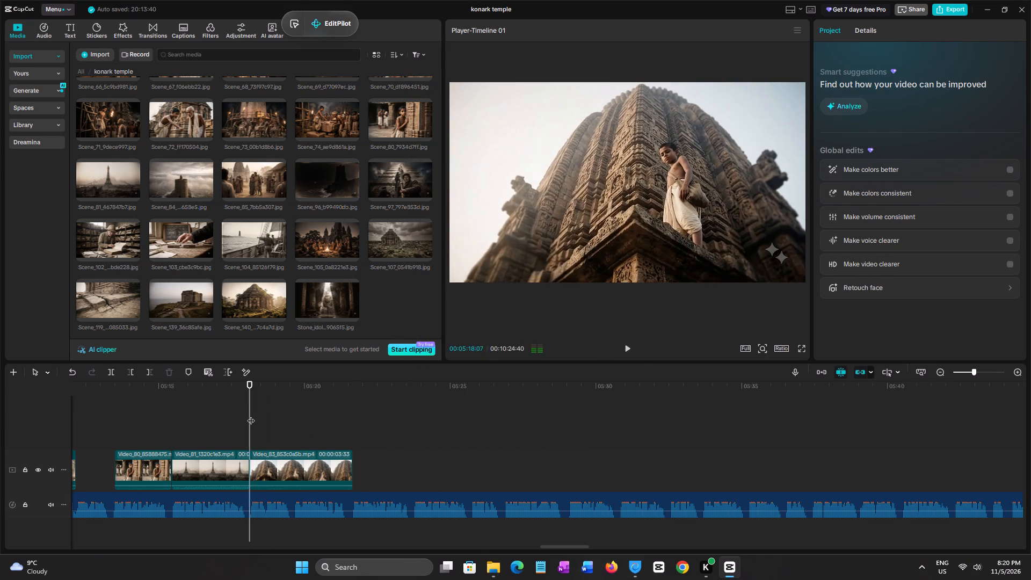
click(251, 415)
key(space)
click(251, 415)
key(space)
click(251, 415)
key(space)
click(253, 415)
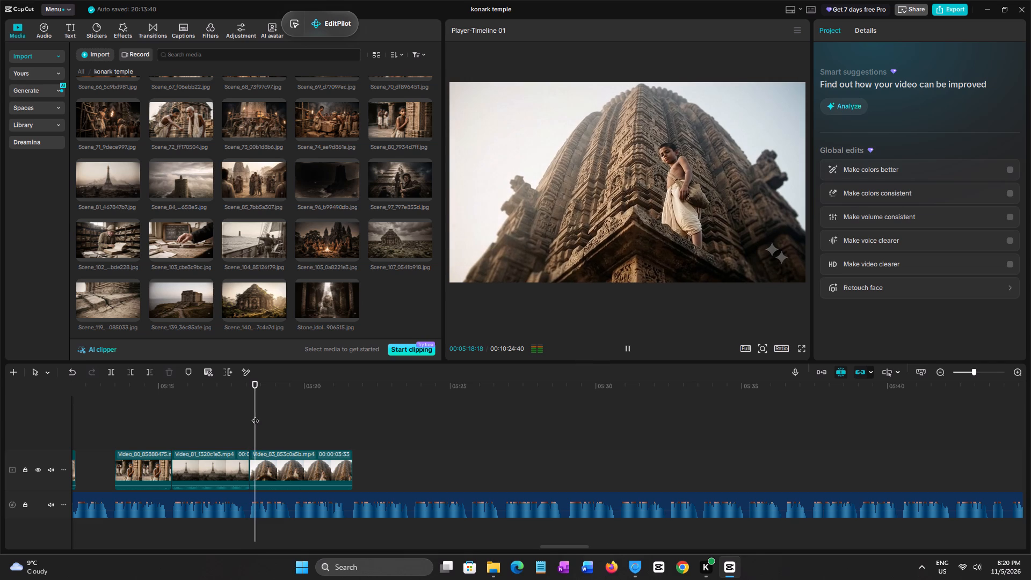
key(space)
Replay the narration from the end of Video_81 through Video_83 and into the following phrase.
click(245, 415)
key(space)
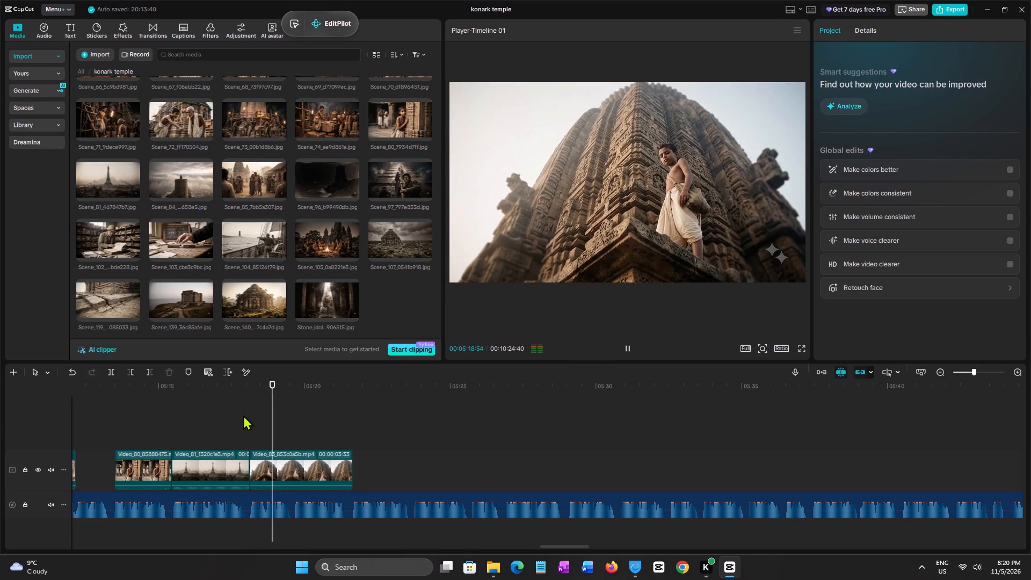
click(242, 415)
key(space)
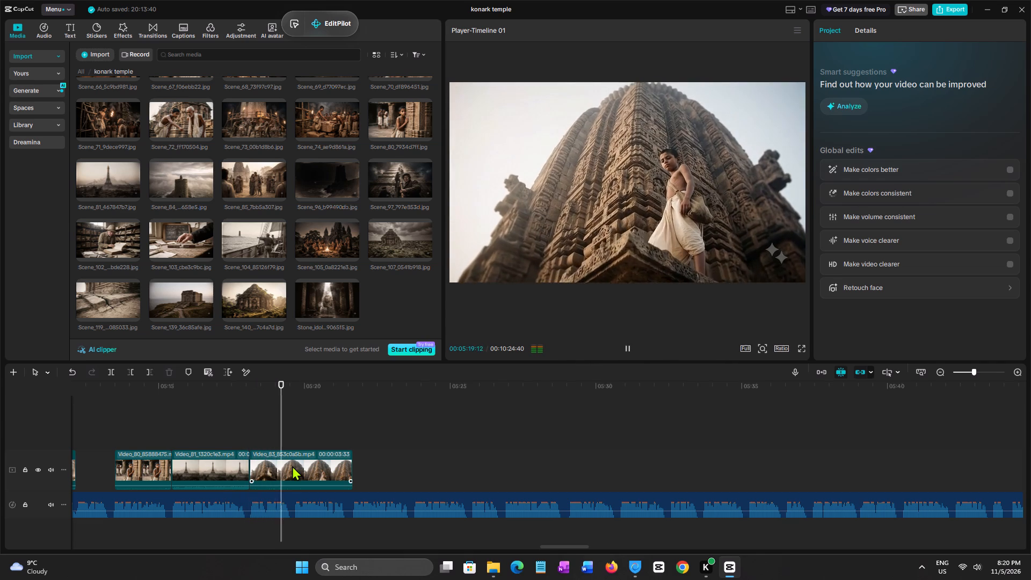
click(243, 423)
key(space)
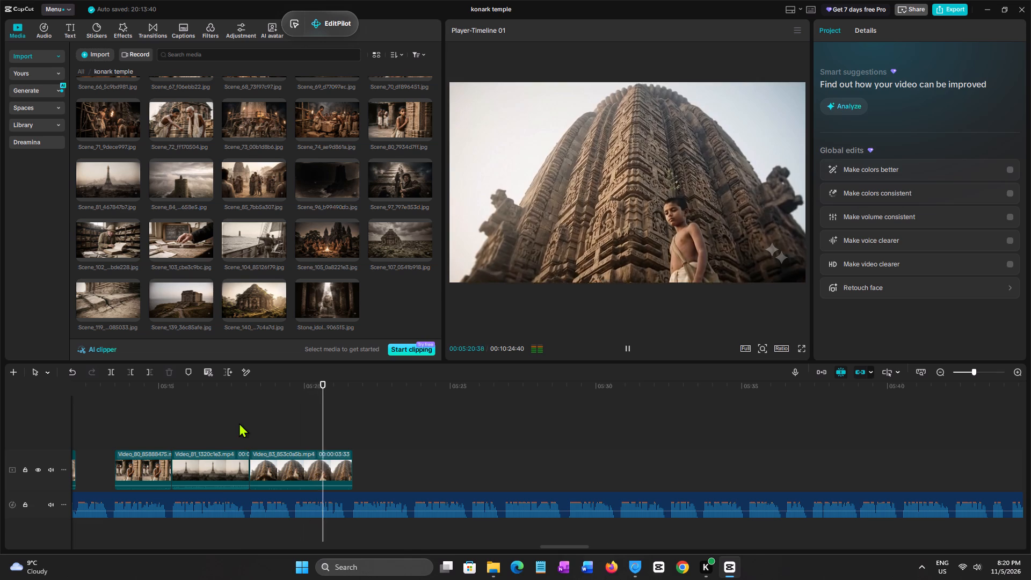
click(239, 423)
key(space)
click(253, 427)
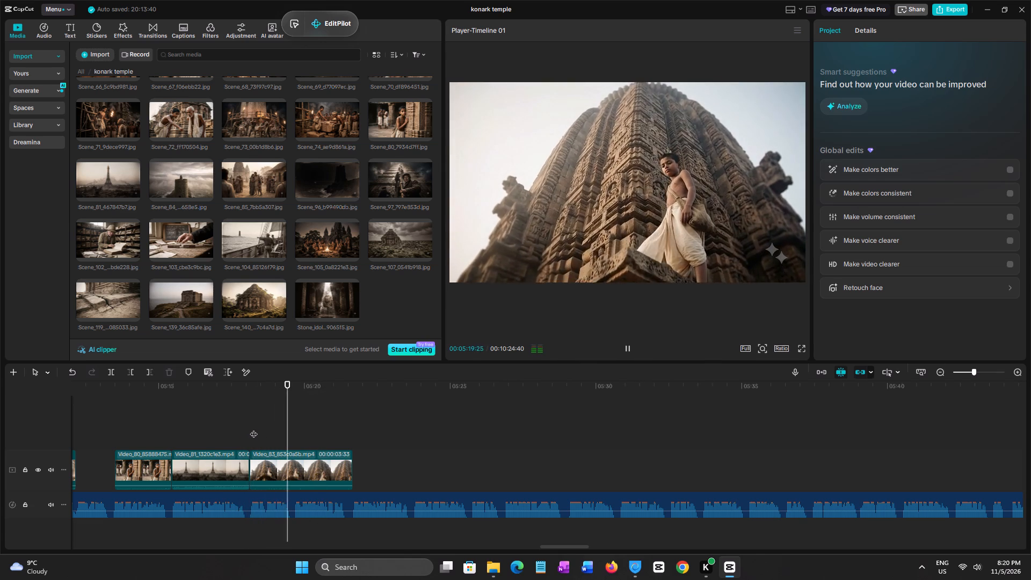
key(space)
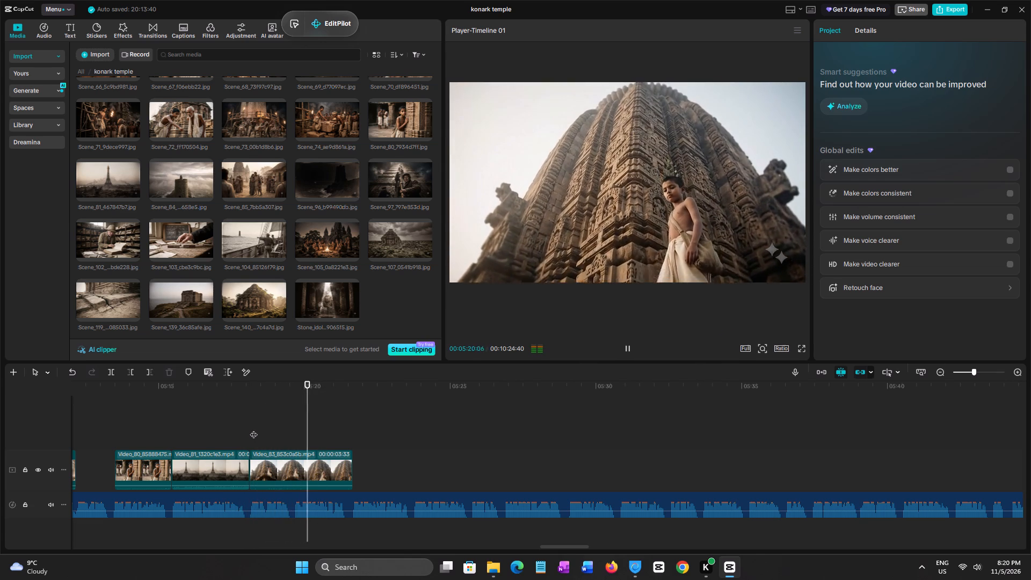
click(243, 429)
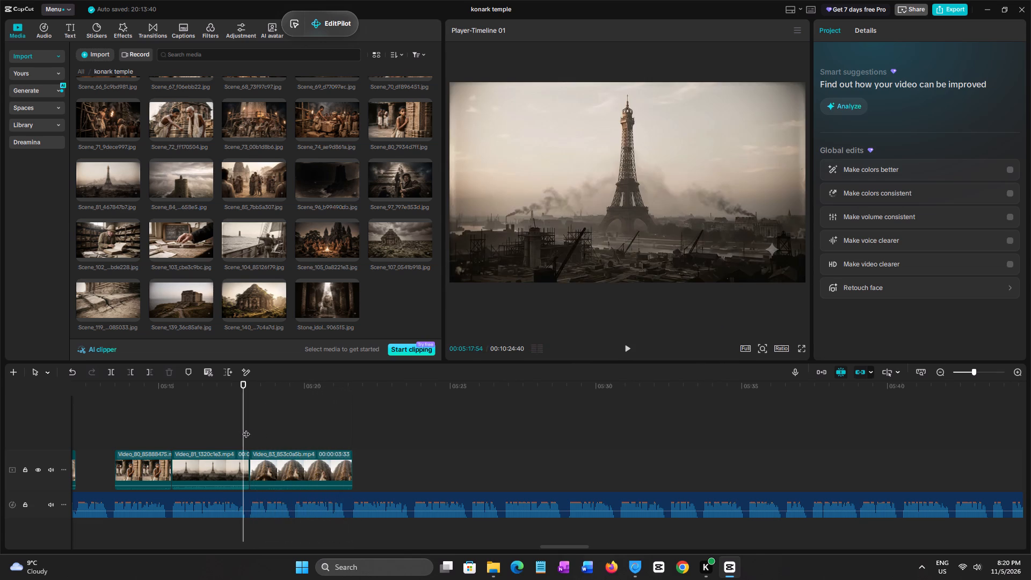
key(space)
click(266, 429)
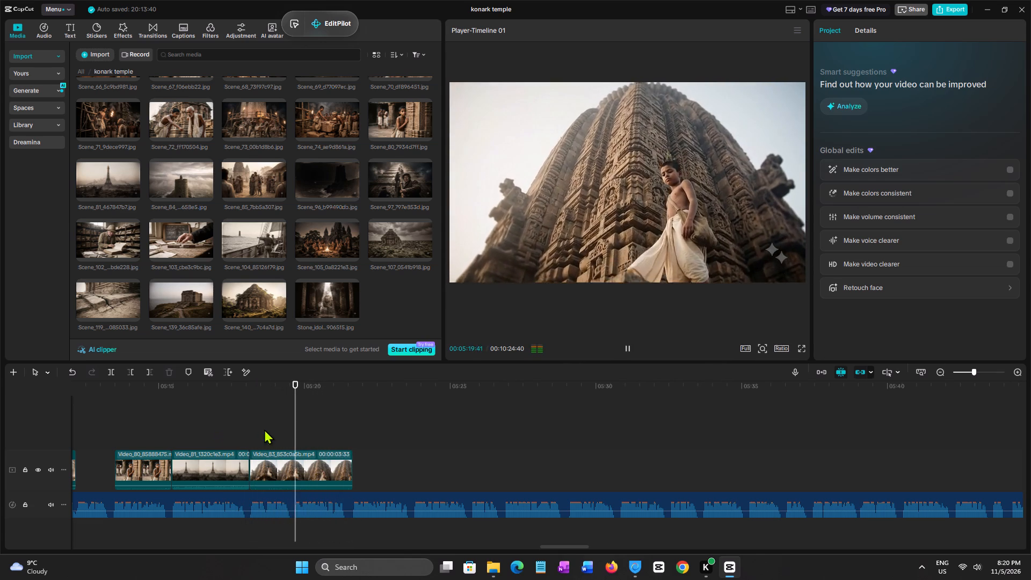
click(244, 429)
key(space)
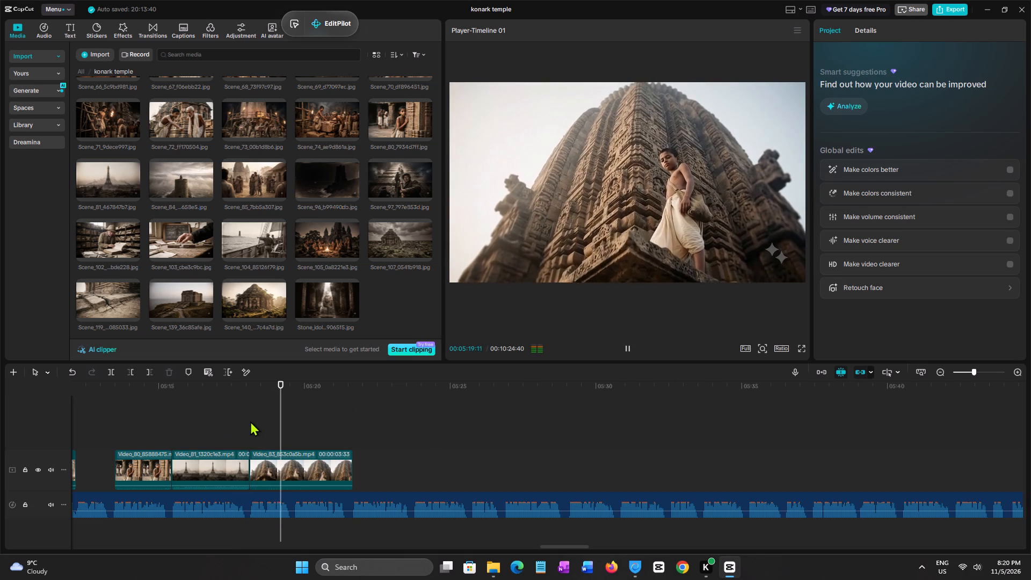
click(250, 421)
key(space)
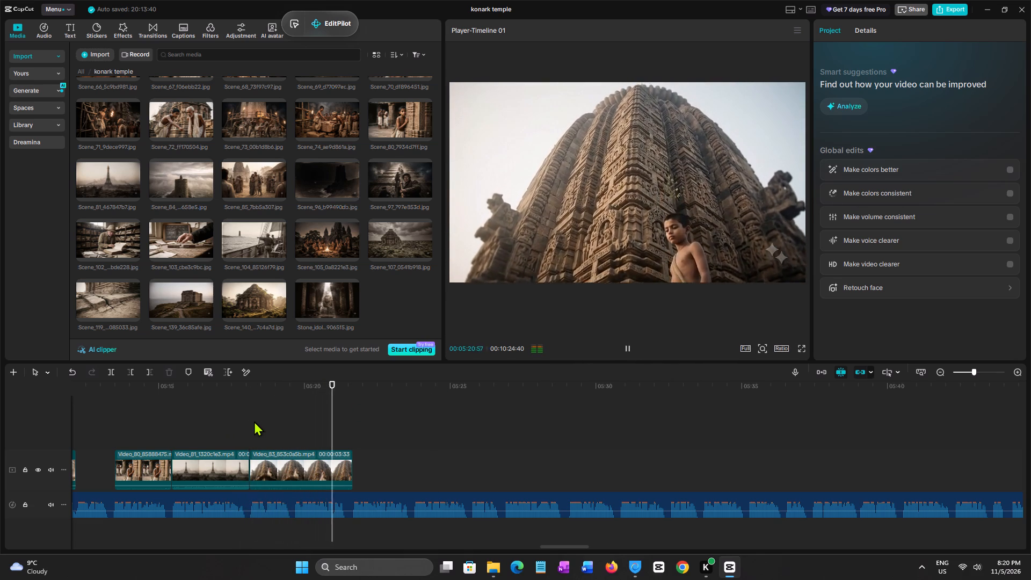
key(space)
key(space)
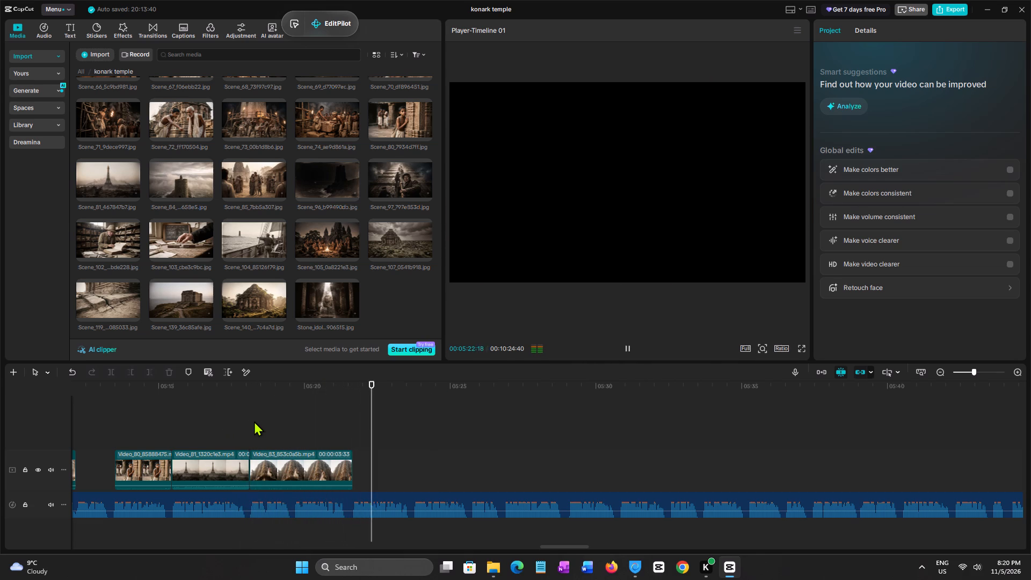
Preview the Scene_84 image and place it on the video track right after Video_83, at 00:05:21:40.
click(355, 442)
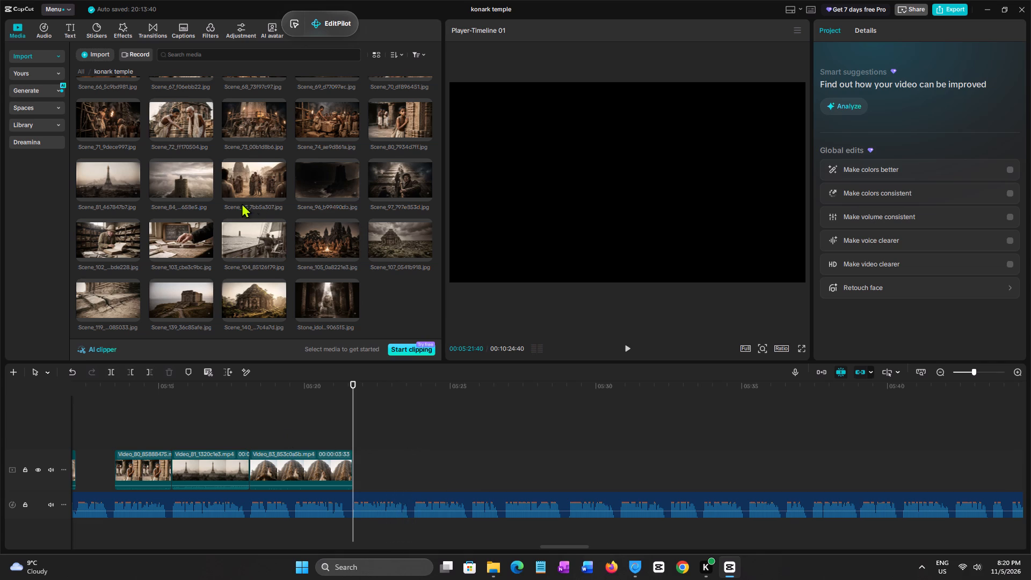
click(186, 185)
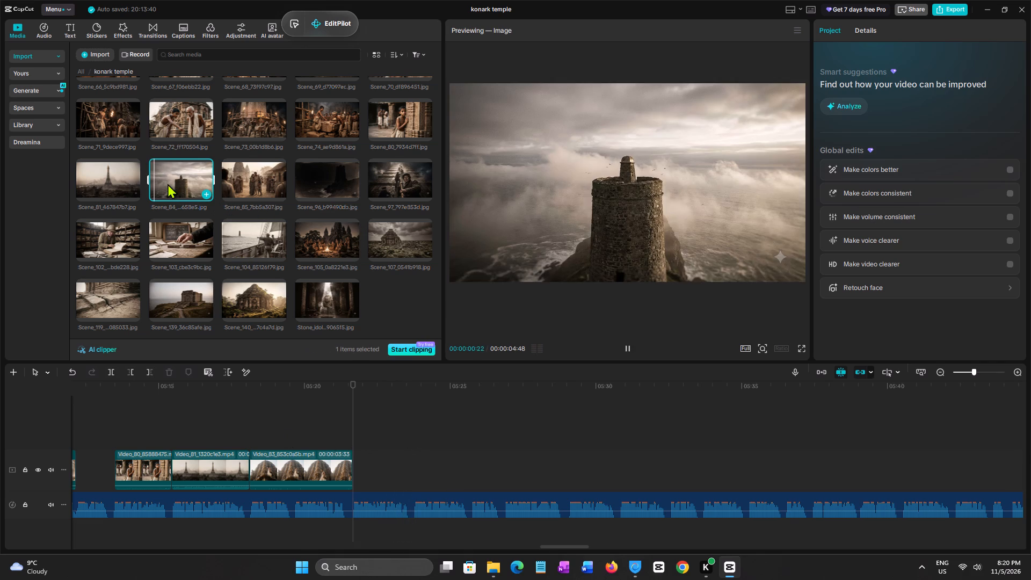
click(110, 177)
click(165, 178)
drag(169, 178, 353, 460)
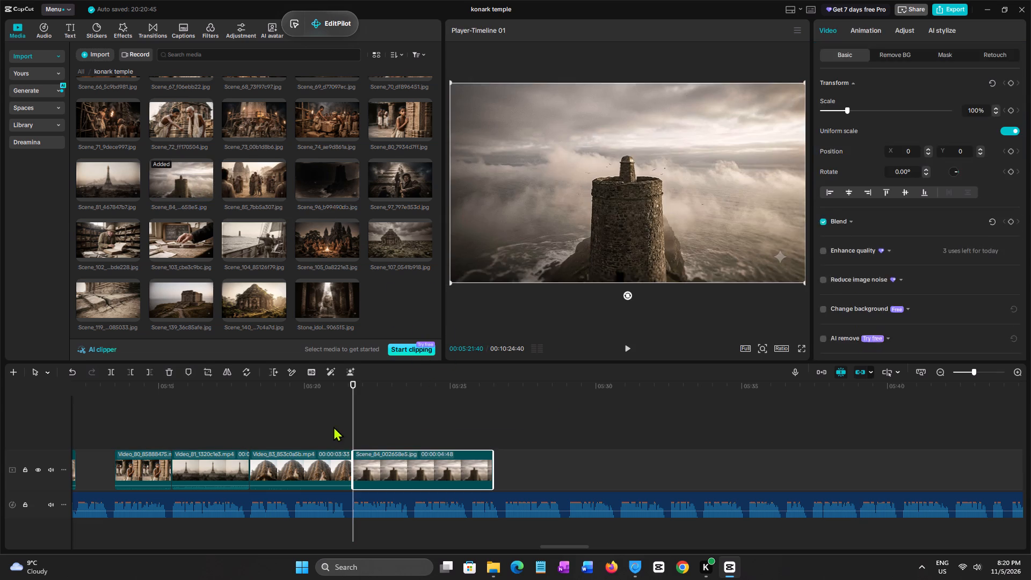
Play the narration over Scene_84 and trim the image's end to the phrase end at 00:05:23:42.
click(331, 417)
key(space)
key(space)
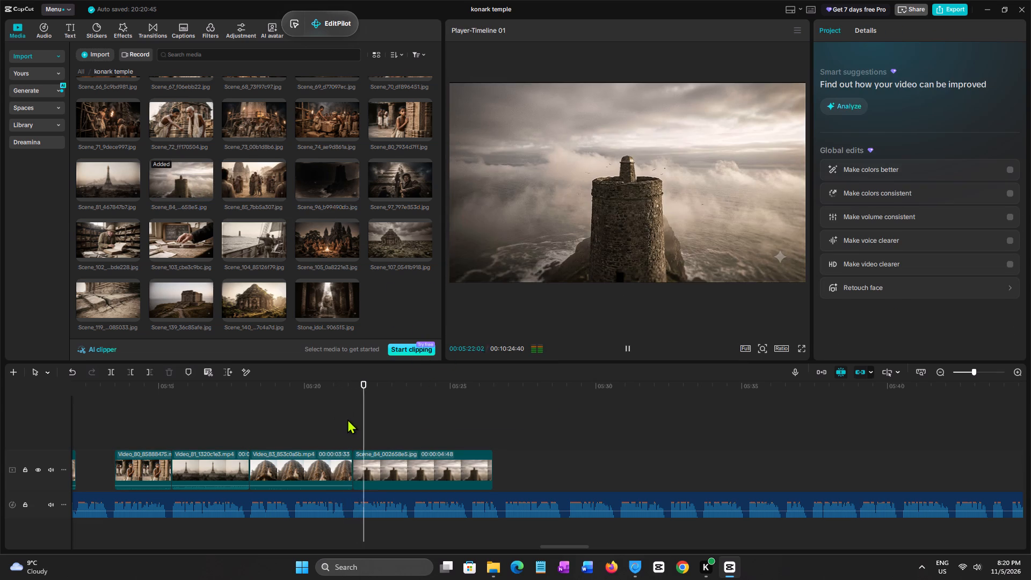
click(412, 446)
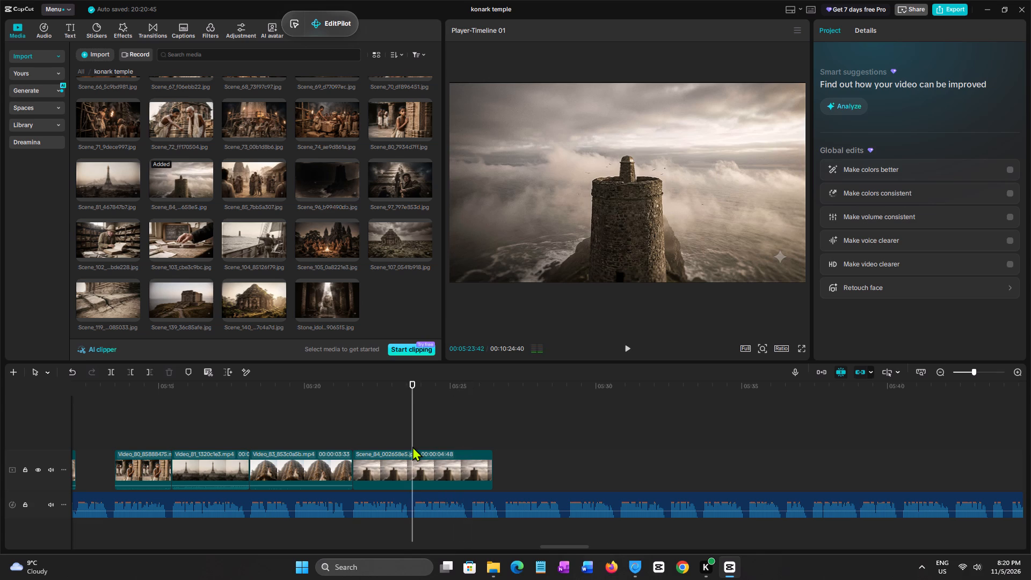
click(424, 466)
key(w)
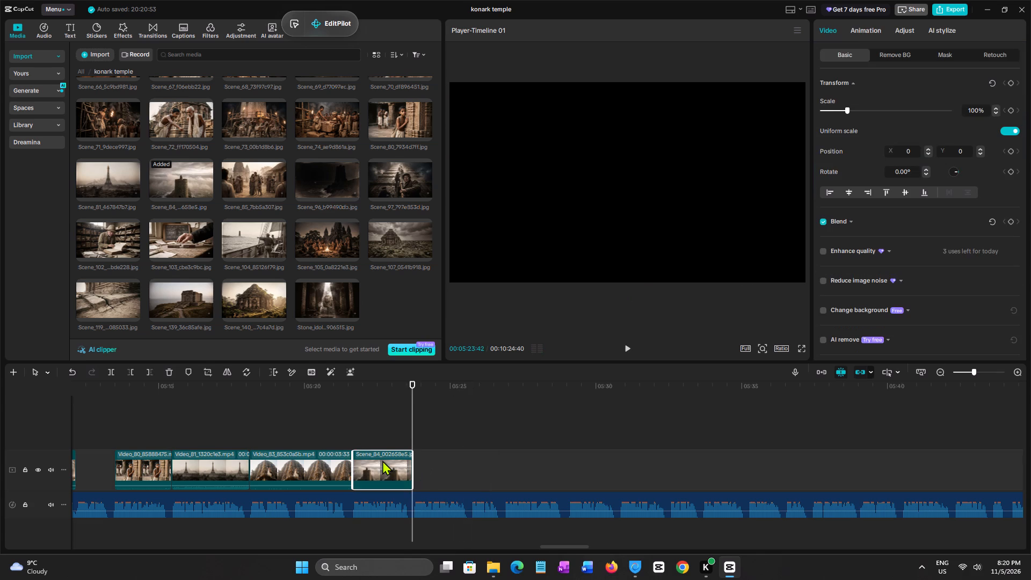
Place the Scene_85 image on the video track directly after Scene_84, at 00:05:23:42.
click(260, 182)
drag(256, 177, 442, 376)
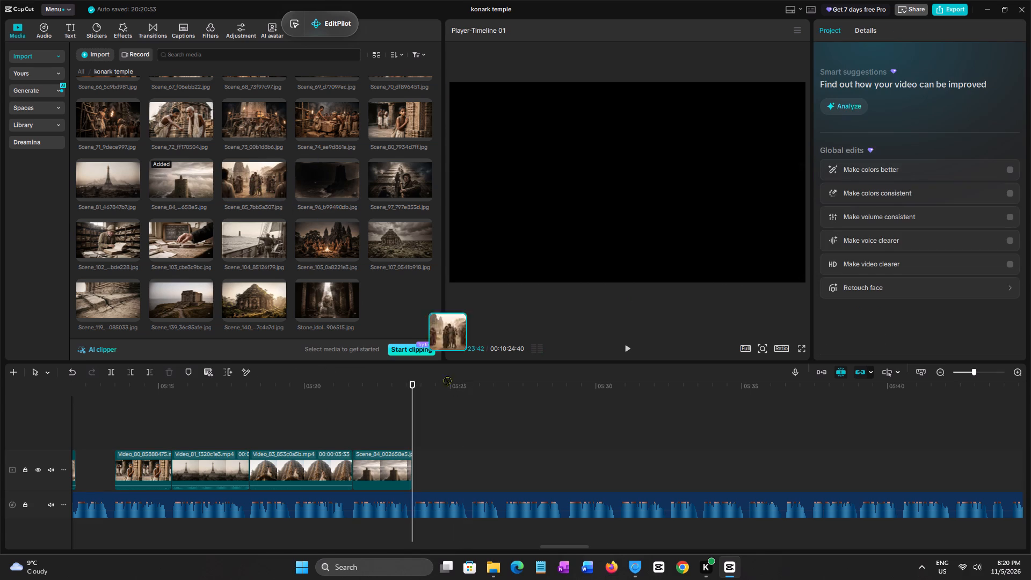
drag(442, 376, 411, 458)
Listen to the narration over Scene_85 and the empty stretch after it, and set the playhead at 00:05:32:36.
key(space)
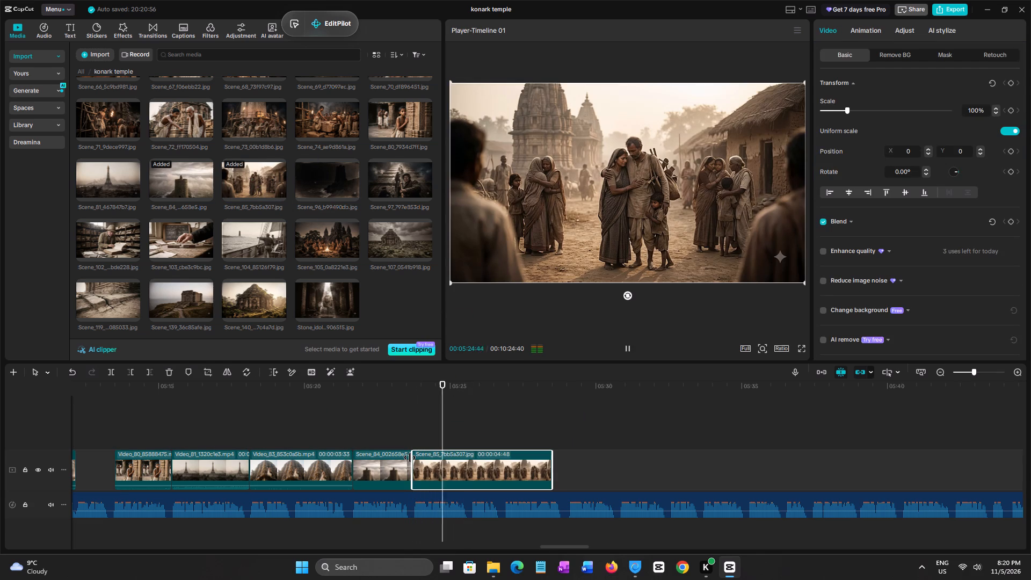
key(space)
key(space)
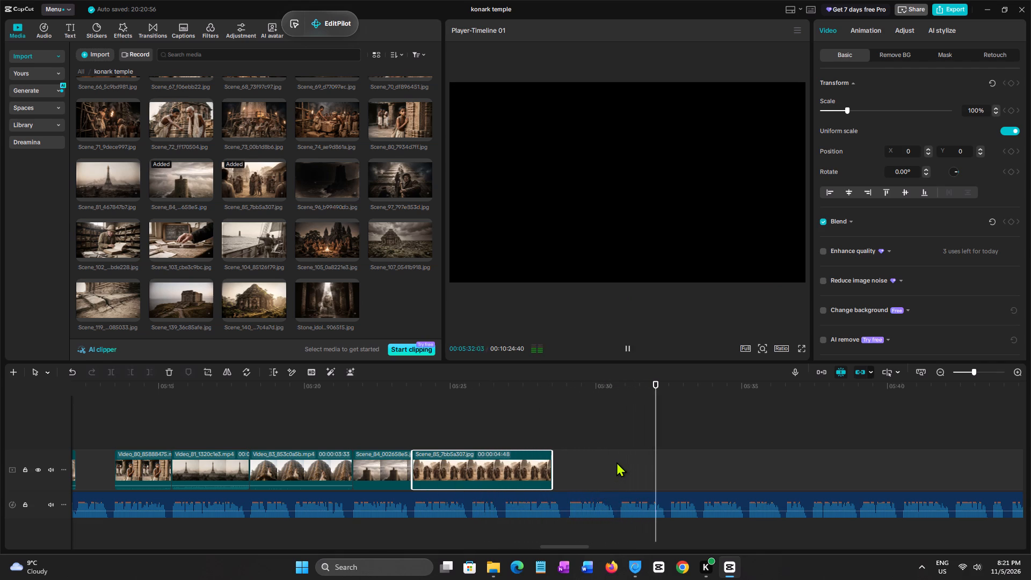
click(672, 450)
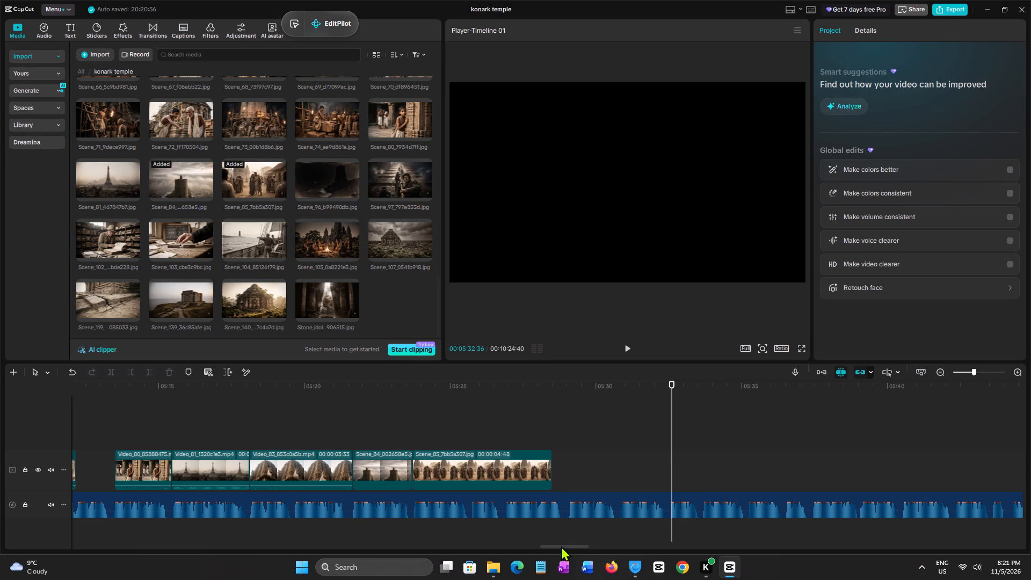
drag(561, 546, 581, 546)
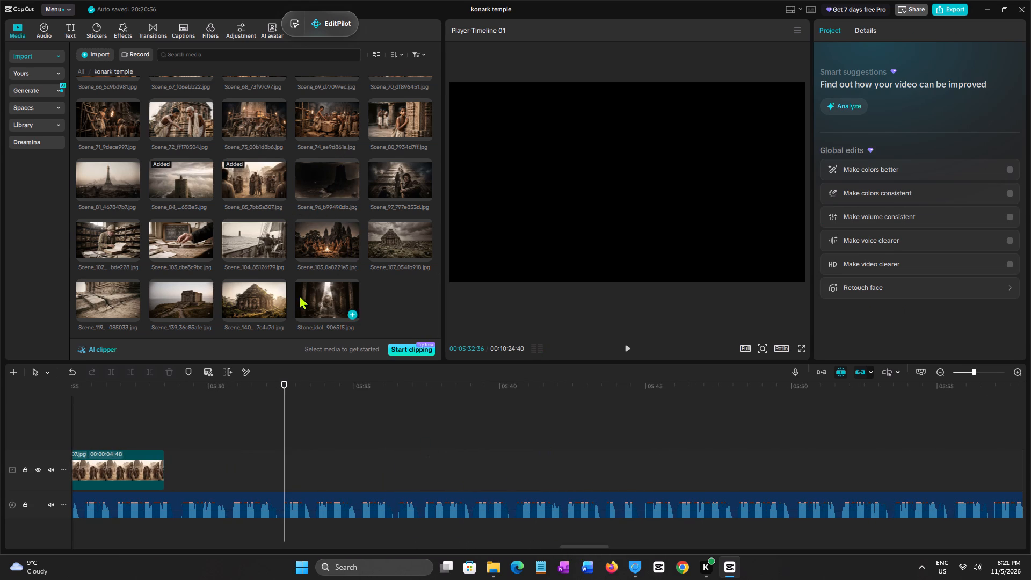
Preview the Scene_96 and Scene_85 images in the media library.
click(317, 190)
click(263, 188)
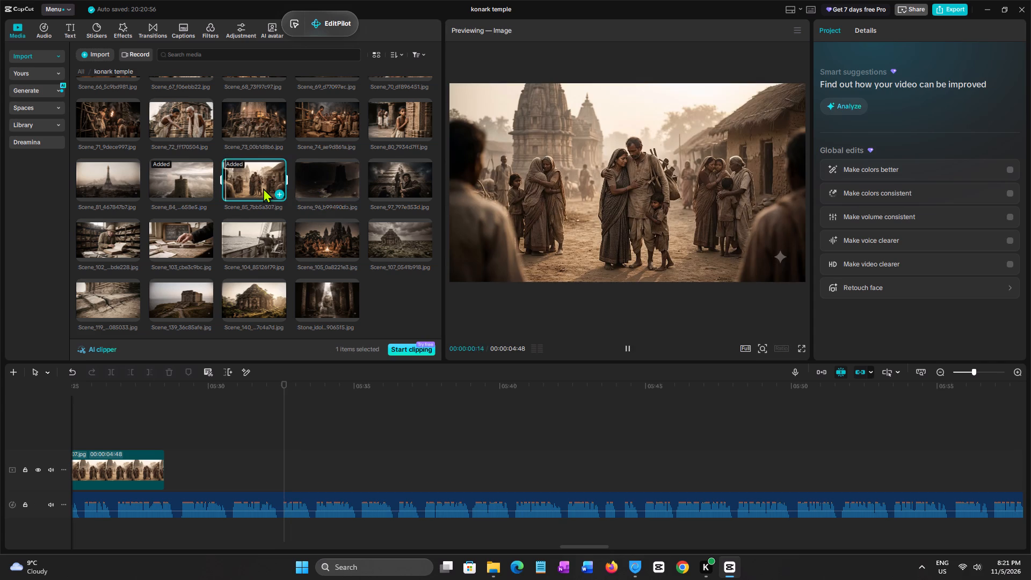